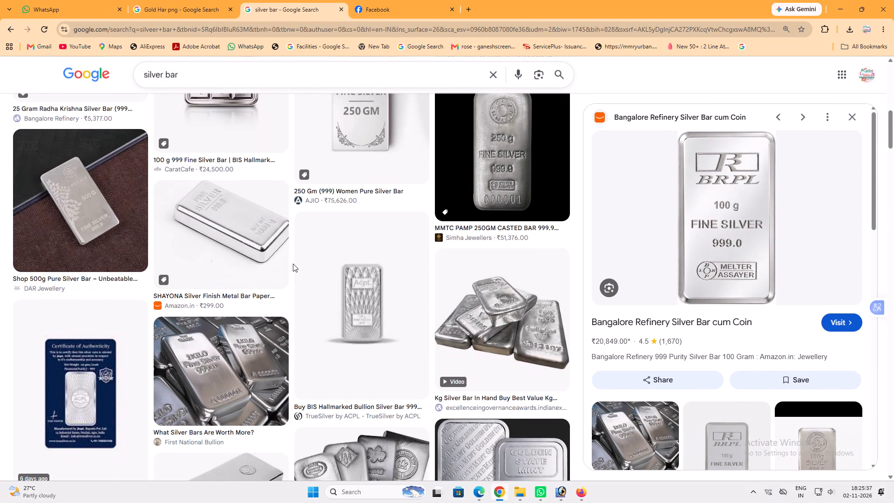
# Copy the SHAYONA silver finish metal bar image from the search results and paste it into the red banner in Photoshop.
pyautogui.click(244, 224)
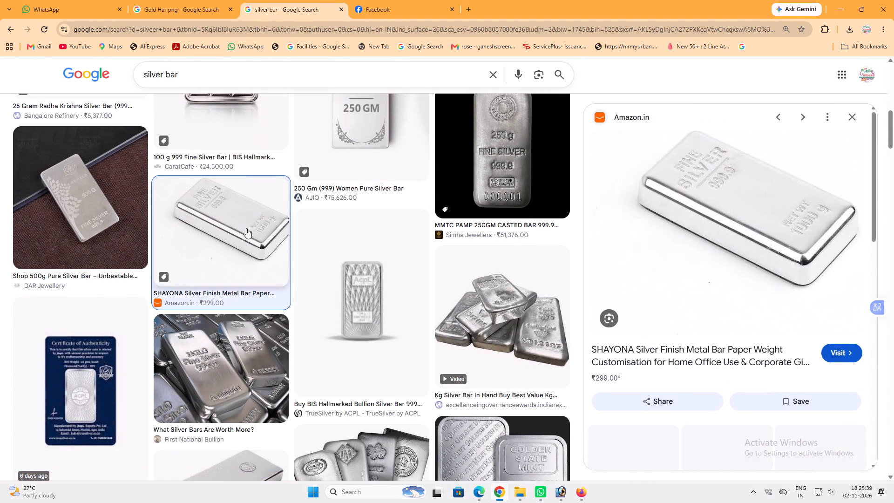
pyautogui.rightClick(707, 192)
pyautogui.click(754, 336)
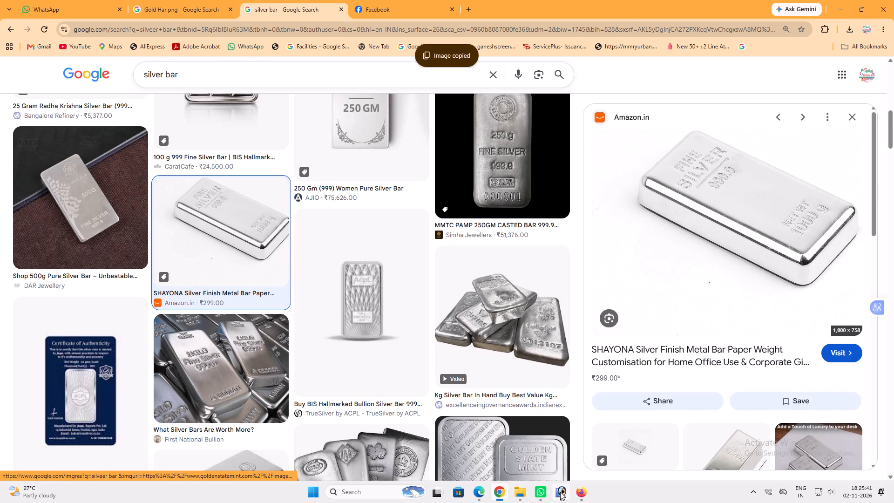
pyautogui.click(562, 492)
pyautogui.hotkey('ctrl', 'v')
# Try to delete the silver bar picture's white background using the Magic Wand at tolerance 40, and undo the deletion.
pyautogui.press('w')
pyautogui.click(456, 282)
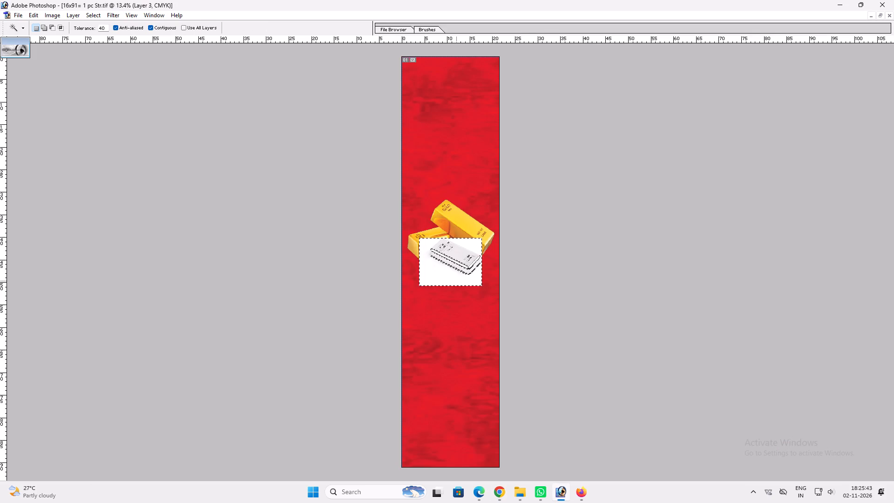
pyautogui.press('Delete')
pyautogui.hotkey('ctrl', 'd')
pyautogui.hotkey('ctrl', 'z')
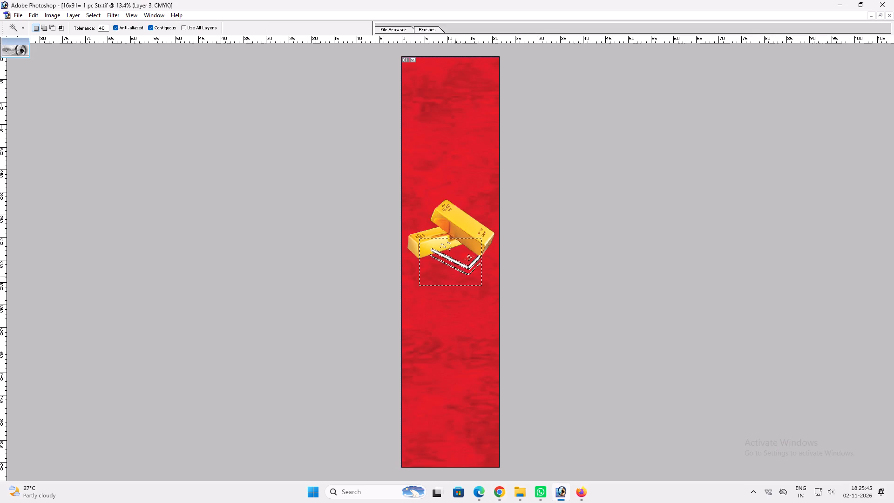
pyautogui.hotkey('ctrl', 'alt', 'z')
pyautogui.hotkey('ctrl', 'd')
# Move the pasted silver bar picture down onto the empty red area just below the gold bars.
pyautogui.press('z')
pyautogui.moveTo(421, 213); pyautogui.dragTo(616, 361)
pyautogui.press('v')
pyautogui.press('v')
pyautogui.press('v')
pyautogui.moveTo(424, 229); pyautogui.dragTo(423, 299)
# Set the Magic Wand tolerance to 10 and delete the white background around the silver bar.
pyautogui.press('w')
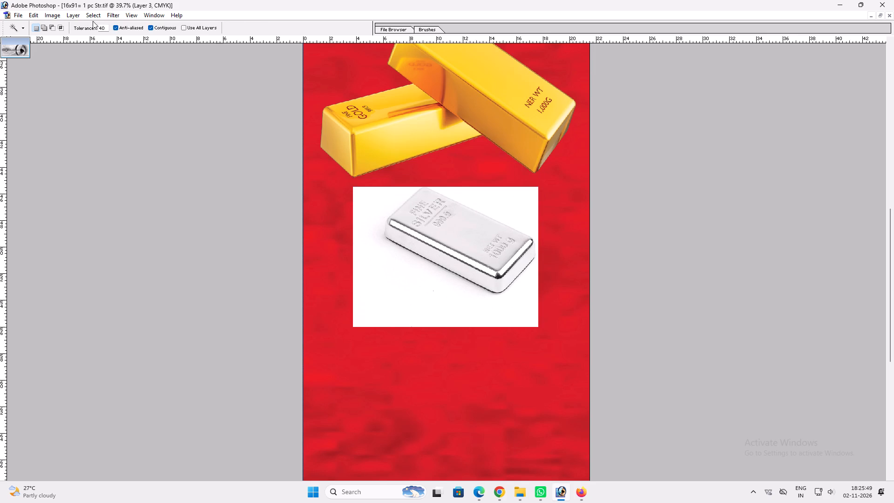
pyautogui.moveTo(105, 27); pyautogui.dragTo(0, 22)
pyautogui.write('10')
pyautogui.click(421, 308)
pyautogui.press('Delete')
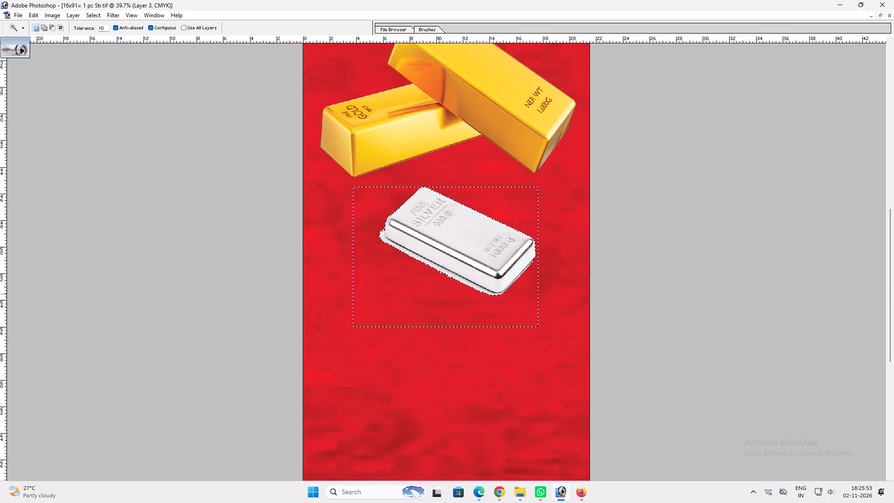
pyautogui.hotkey('ctrl', 'd')
# Move the silver bar down to the lower part of the banner.
pyautogui.press('space')
pyautogui.moveTo(422, 260); pyautogui.dragTo(430, 260, button='right')
pyautogui.moveTo(435, 264); pyautogui.dragTo(440, 267)
pyautogui.press('v')
pyautogui.keyDown('shift'); pyautogui.moveTo(447, 258); pyautogui.dragTo(432, 377); pyautogui.keyUp('shift')
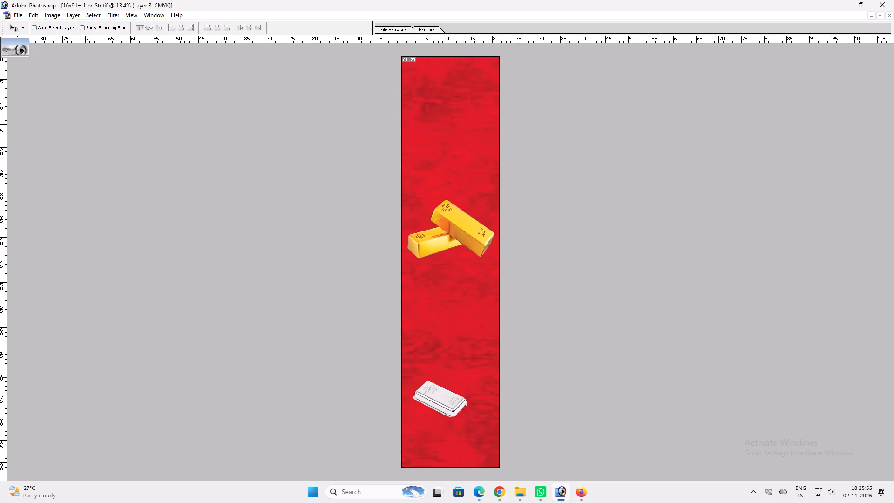
pyautogui.keyDown('shift'); pyautogui.moveTo(432, 377); pyautogui.dragTo(431, 351); pyautogui.keyUp('shift')
# Enlarge the silver bar with Free Transform until it spans nearly the full width of the banner.
pyautogui.hotkey('ctrl', 't')
pyautogui.keyDown('shift'); pyautogui.click(466, 394); pyautogui.keyUp('shift')
pyautogui.keyDown('shift'); pyautogui.moveTo(465, 399); pyautogui.dragTo(490, 415); pyautogui.keyUp('shift')
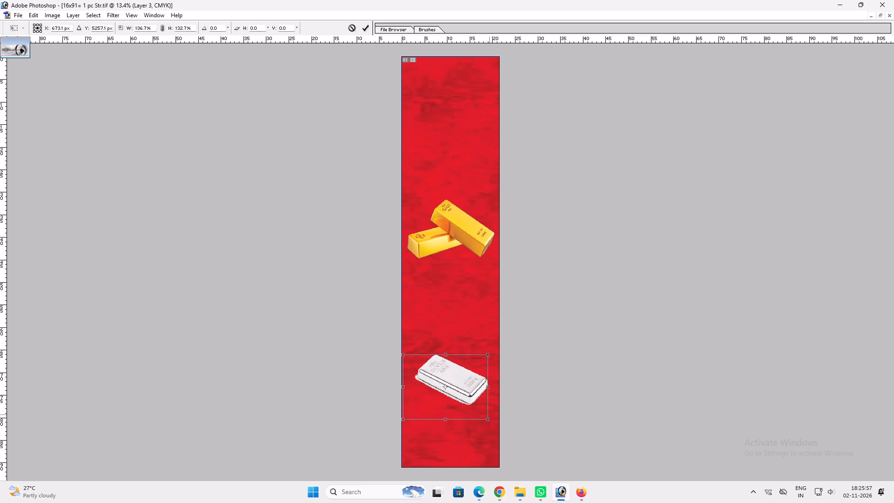
pyautogui.keyDown('shift'); pyautogui.moveTo(490, 415); pyautogui.dragTo(491, 415); pyautogui.keyUp('shift')
pyautogui.keyDown('shift'); pyautogui.moveTo(481, 418); pyautogui.dragTo(479, 432); pyautogui.keyUp('shift')
pyautogui.keyDown('alt'); pyautogui.keyDown('shift'); pyautogui.moveTo(492, 353); pyautogui.dragTo(505, 347); pyautogui.keyUp('shift'); pyautogui.keyUp('alt')
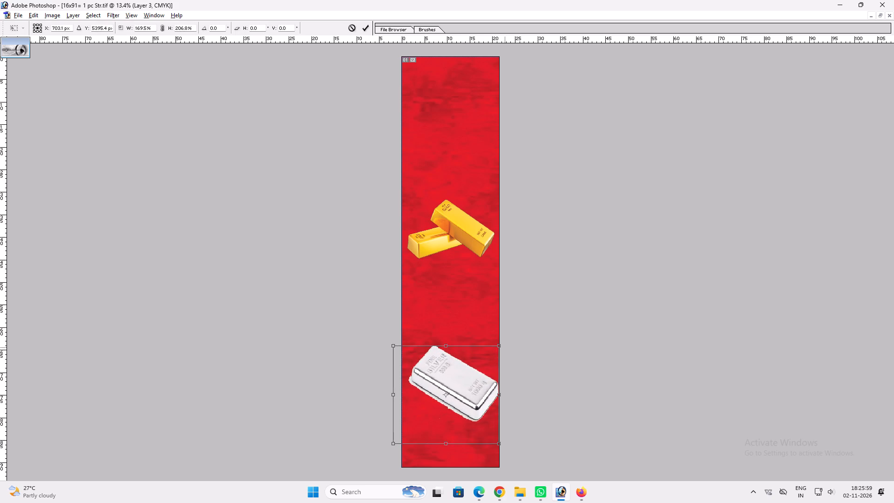
pyautogui.keyDown('alt'); pyautogui.keyDown('shift'); pyautogui.moveTo(505, 347); pyautogui.dragTo(500, 346); pyautogui.keyUp('shift'); pyautogui.keyUp('alt')
pyautogui.hotkey('shift', 'Return')
# Center the silver bar horizontally on the banner by aligning it to a selection of the whole canvas.
pyautogui.press('v')
pyautogui.hotkey('ctrl', 'a')
pyautogui.hotkey('alt', 'l')
pyautogui.hotkey('alt', 'i')
pyautogui.hotkey('alt', 'h')
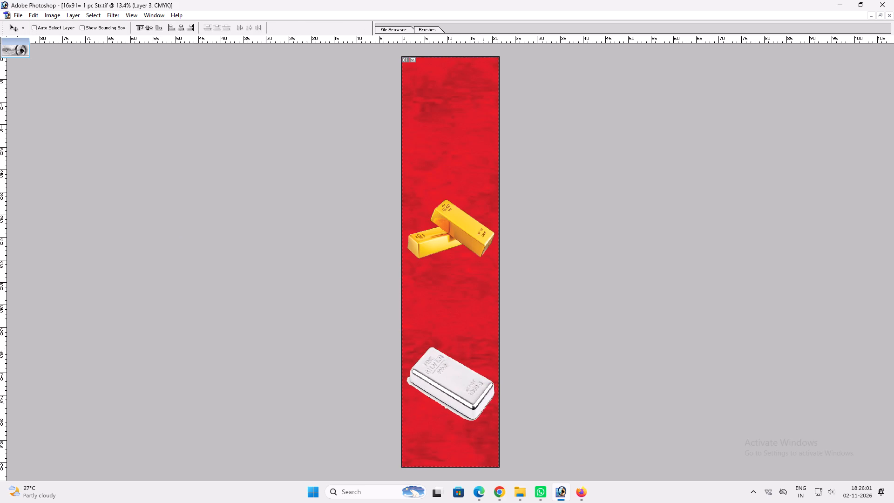
pyautogui.hotkey('ctrl', 'd')
pyautogui.press('v')
pyautogui.press('v')
# Switch to Chrome and run an image search for "jewellery har png".
pyautogui.click(494, 492)
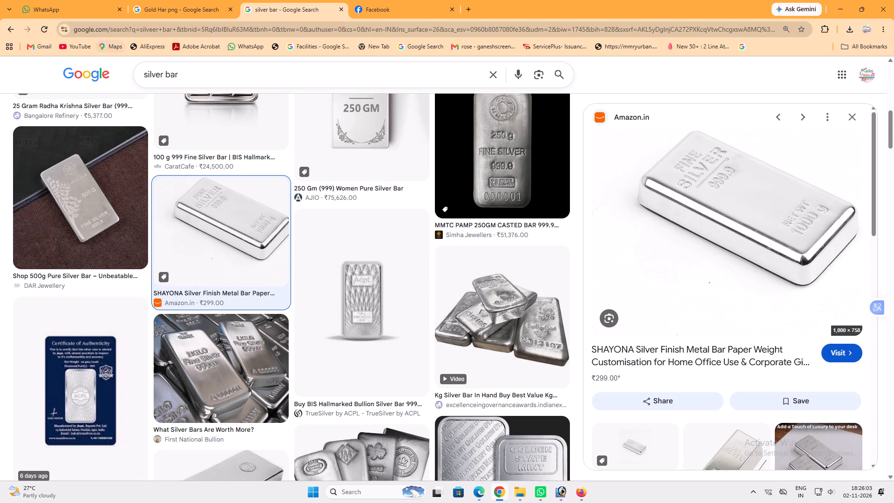
pyautogui.click(188, 71)
pyautogui.hotkey('ctrl', 'a')
pyautogui.write('jwe')
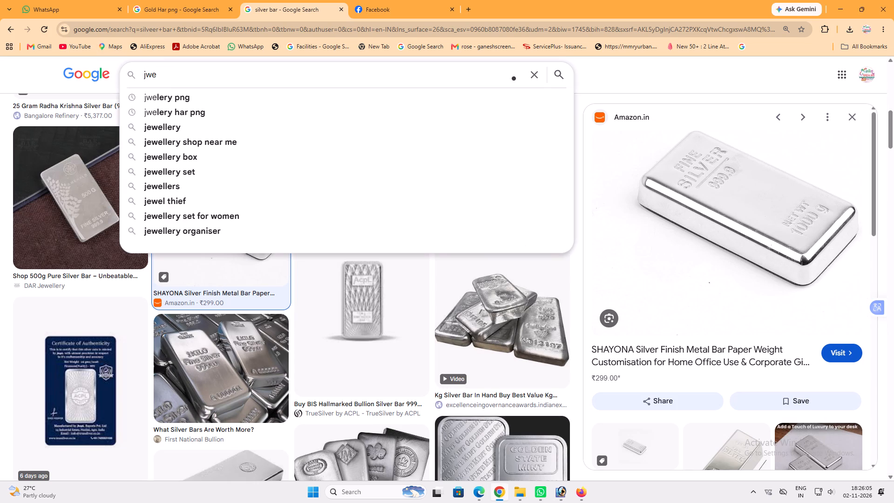
pyautogui.click(178, 119)
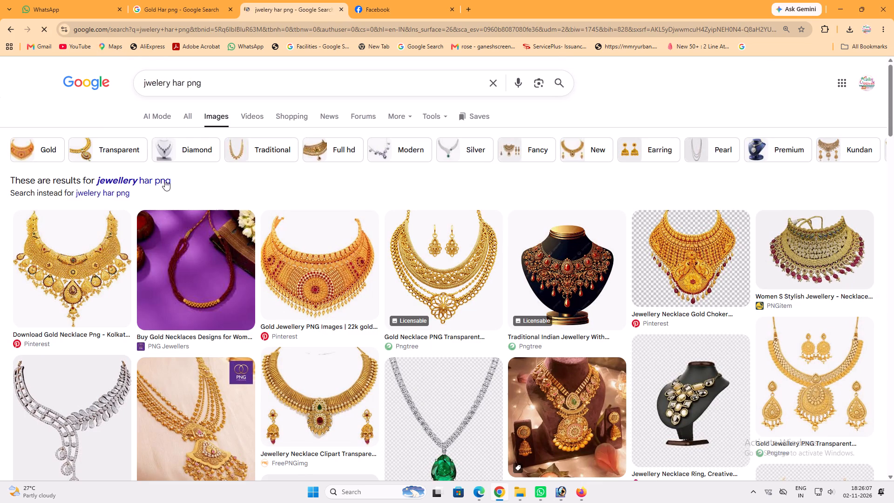
pyautogui.click(159, 181)
# Find the 22kt Gold Har Set necklace image from PNGitem in the results and copy it.
pyautogui.scroll(-3, 694, 312)
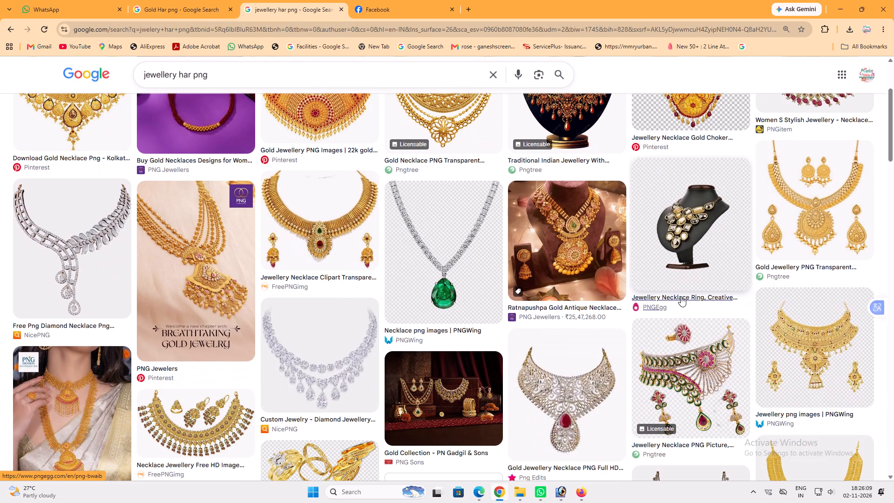
pyautogui.scroll(-5, 671, 298)
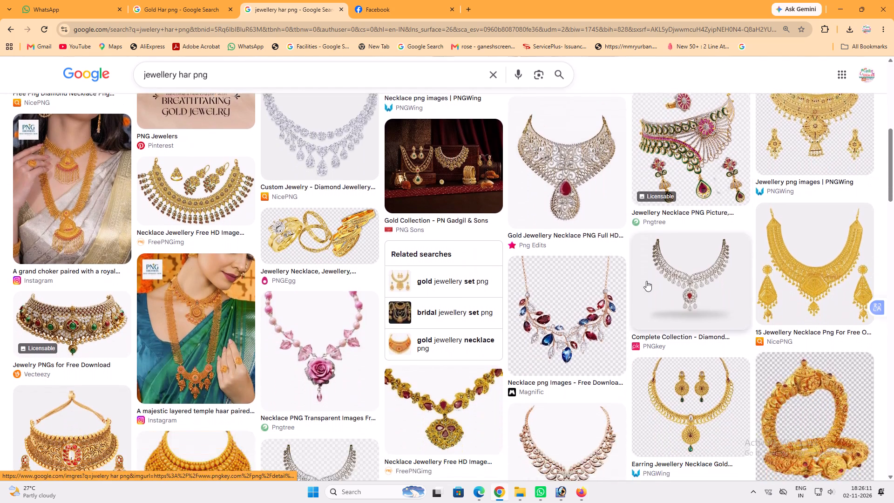
pyautogui.scroll(-9, 646, 281)
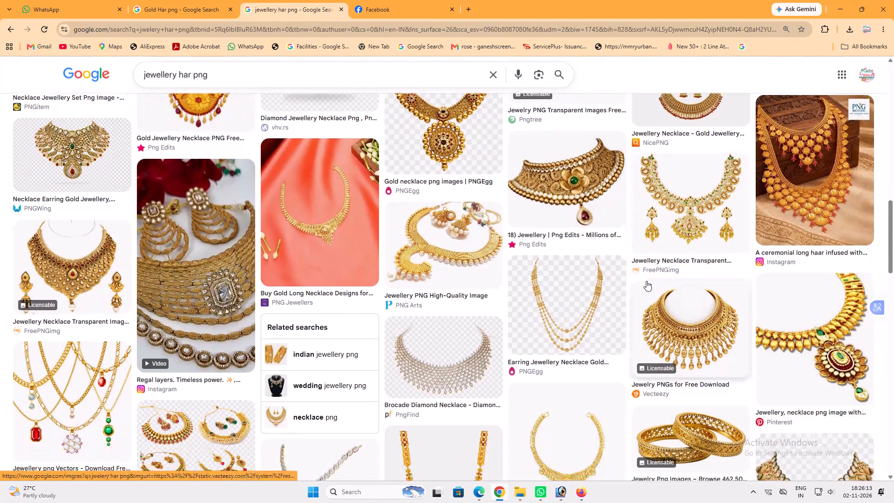
pyautogui.scroll(-6, 646, 281)
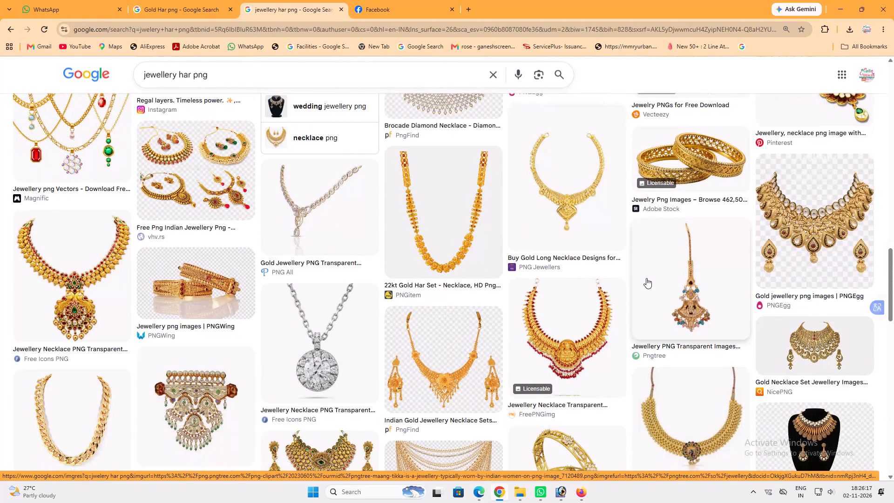
pyautogui.click(477, 196)
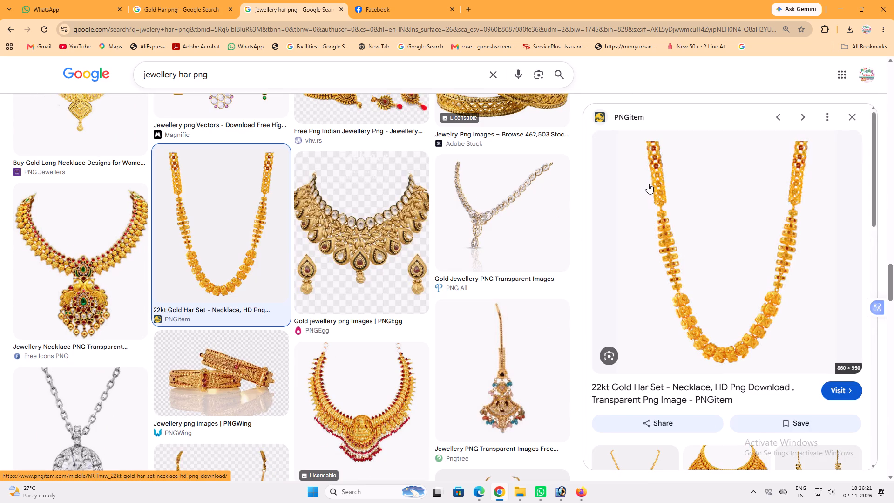
pyautogui.rightClick(668, 178)
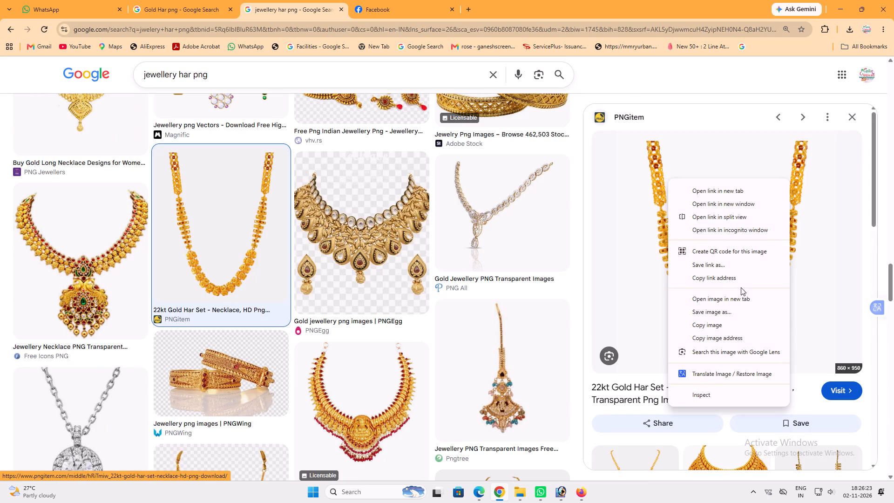
pyautogui.click(730, 320)
# Return to Photoshop and paste the copied gold necklace image into the banner.
pyautogui.click(557, 494)
pyautogui.rightClick(421, 279)
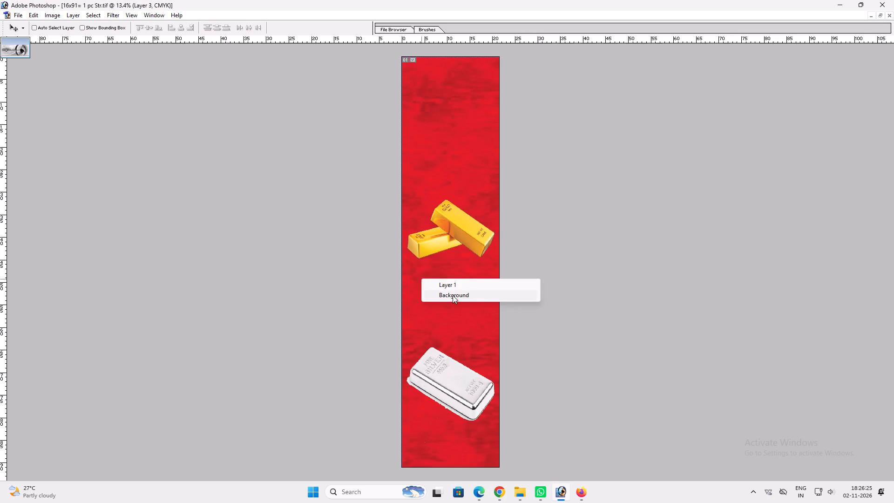
pyautogui.rightClick(441, 254)
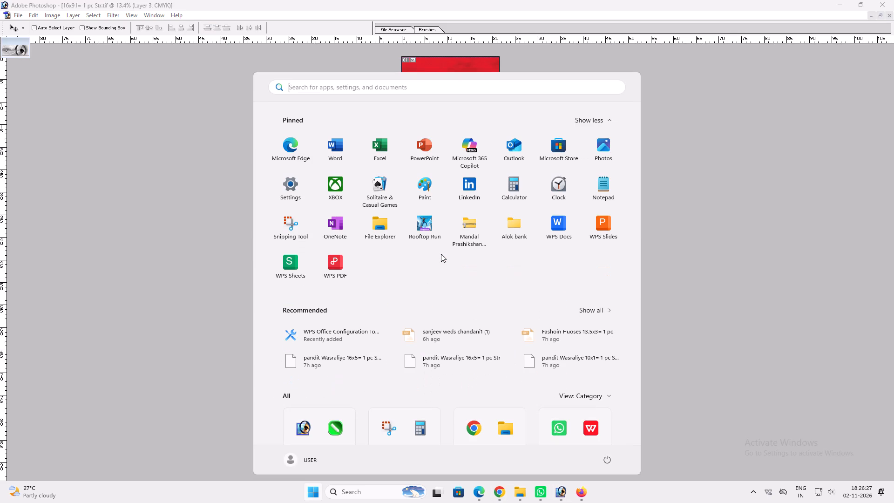
pyautogui.click(724, 334)
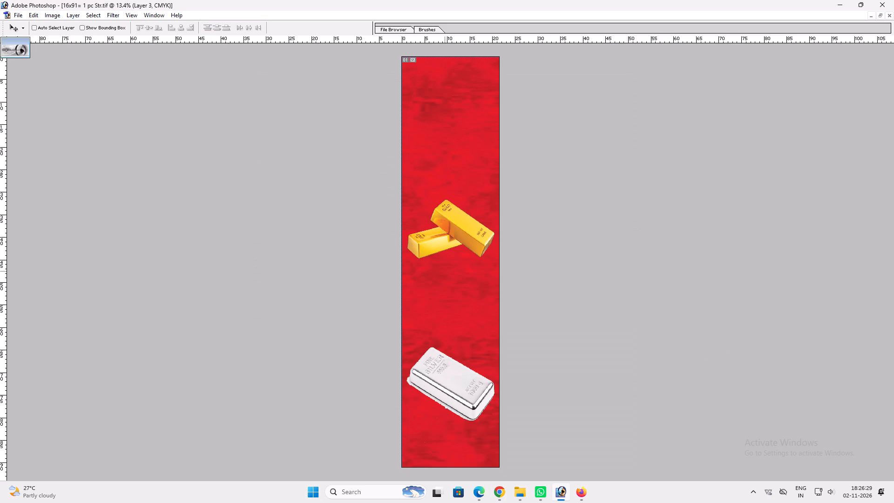
pyautogui.hotkey('ctrl', 'v')
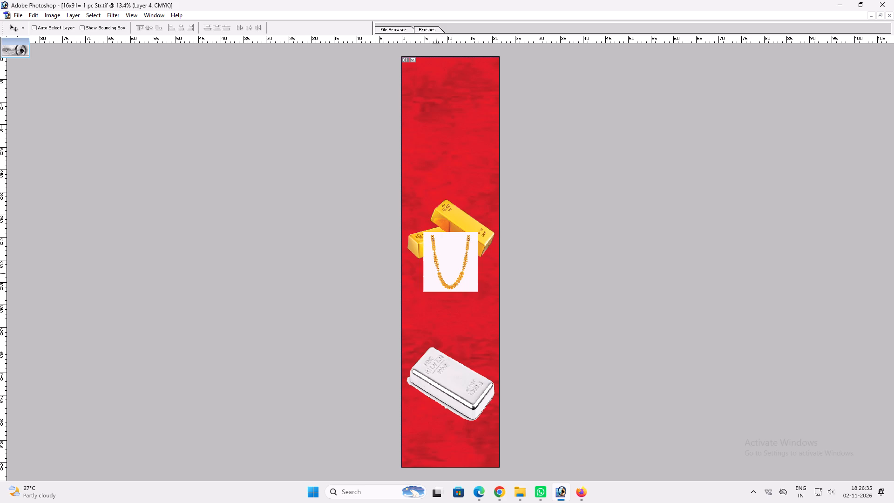
# Delete the necklace picture's white background using the Magic Wand, and clear the selection.
pyautogui.press('w')
pyautogui.click(453, 269)
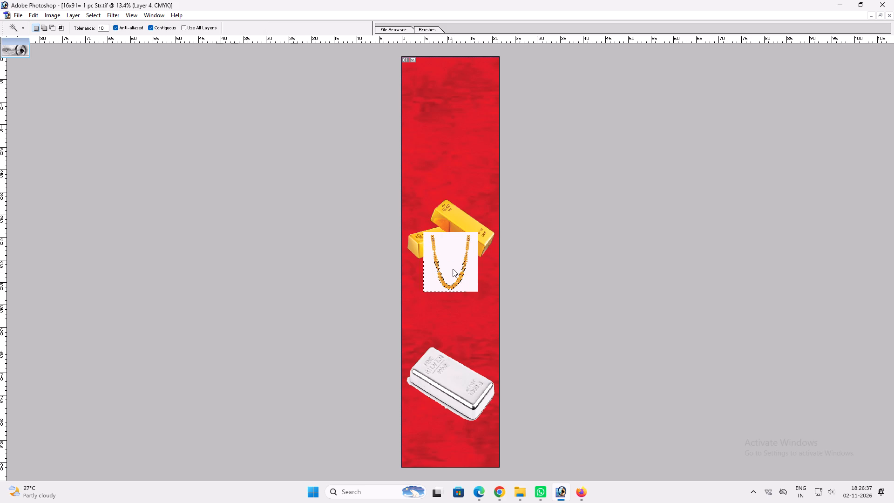
pyautogui.press('Delete')
pyautogui.hotkey('ctrl', 'd')
# Move the necklace between the gold bars and the silver bar and scale it proportionally to about 147%.
pyautogui.press('v')
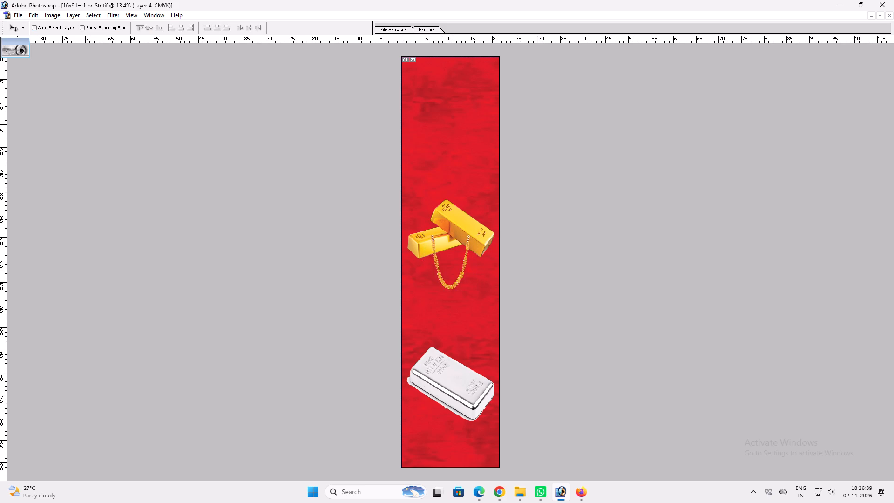
pyautogui.moveTo(461, 283); pyautogui.dragTo(462, 326)
pyautogui.hotkey('ctrl', 't')
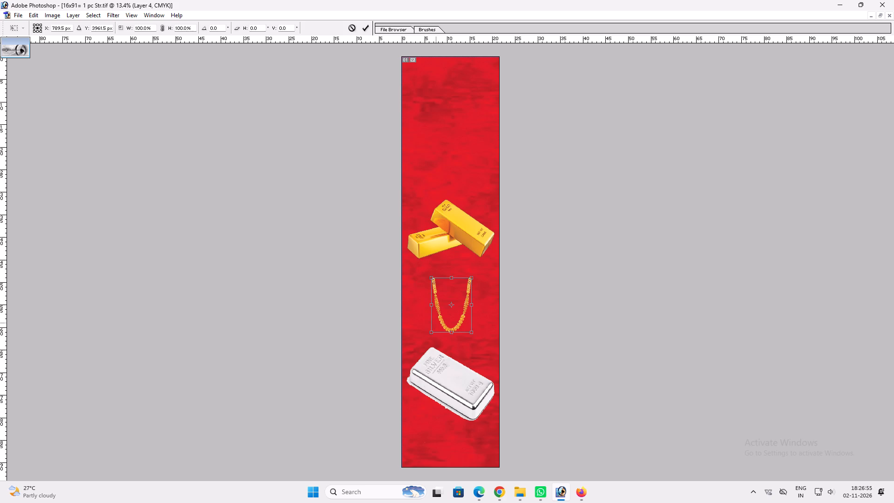
pyautogui.press('Return')
pyautogui.hotkey('ctrl', 't')
pyautogui.keyDown('alt'); pyautogui.keyDown('shift'); pyautogui.moveTo(473, 282); pyautogui.dragTo(489, 274); pyautogui.keyUp('shift'); pyautogui.keyUp('alt')
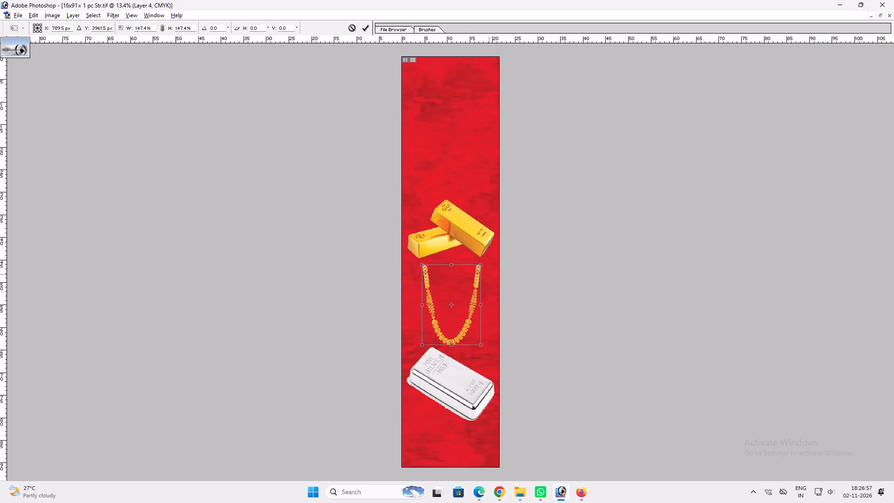
pyautogui.hotkey('shift', 'Return')
# Shift the necklace slightly left and duplicate it to the right so the two necklaces overlap below the gold bars.
pyautogui.press('v')
pyautogui.hotkey('ctrl', '+')
pyautogui.hotkey('ctrl', '+')
pyautogui.press('space')
pyautogui.press('space')
pyautogui.press('space')
pyautogui.press('space')
pyautogui.press('space')
pyautogui.press('space')
pyautogui.press('space')
pyautogui.press('space')
pyautogui.press('space')
pyautogui.press('space')
pyautogui.press('space')
pyautogui.press('space')
pyautogui.press('space')
pyautogui.press('space')
pyautogui.press('space')
pyautogui.press('space')
pyautogui.press('space')
pyautogui.press('space')
pyautogui.press('space')
pyautogui.press('space')
pyautogui.moveTo(467, 352); pyautogui.dragTo(461, 351)
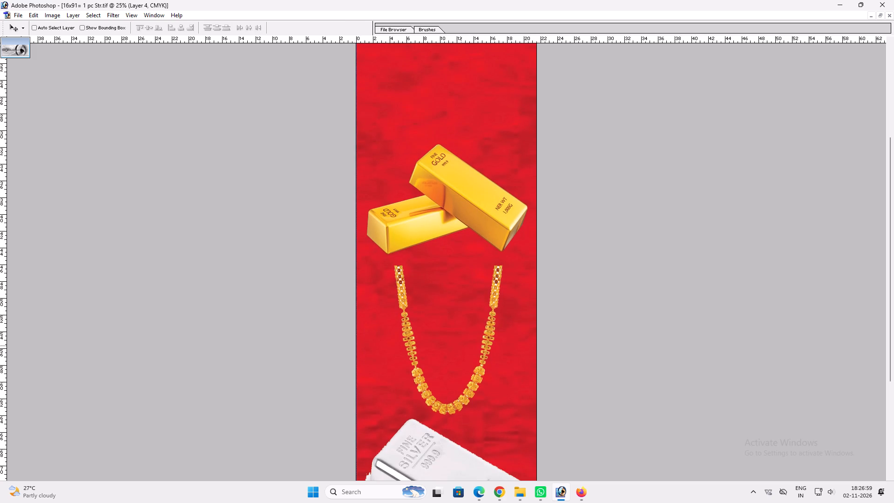
pyautogui.moveTo(479, 353); pyautogui.dragTo(463, 350)
pyautogui.keyDown('alt'); pyautogui.keyDown('shift'); pyautogui.moveTo(463, 350); pyautogui.dragTo(500, 347); pyautogui.keyUp('shift'); pyautogui.keyUp('alt')
# Pick the necklace layers on the canvas and examine the overlap of the two necklaces up close.
pyautogui.press('space')
pyautogui.press('space')
pyautogui.press('space')
pyautogui.press('space')
pyautogui.press('space')
pyautogui.press('space')
pyautogui.press('space')
pyautogui.press('space')
pyautogui.press('space')
pyautogui.press('space')
pyautogui.press('space')
pyautogui.press('space')
pyautogui.press('space')
pyautogui.press('space')
pyautogui.press('space')
pyautogui.press('space')
pyautogui.press('space')
pyautogui.press('space')
pyautogui.press('space')
pyautogui.press('space')
pyautogui.rightClick(472, 346)
pyautogui.moveTo(482, 345); pyautogui.dragTo(490, 346)
pyautogui.rightClick(467, 325)
pyautogui.click(477, 323)
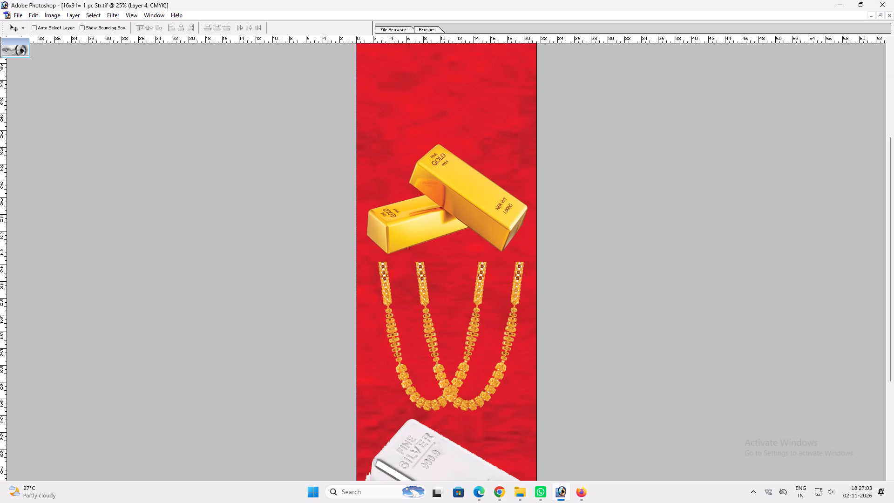
pyautogui.rightClick(473, 319)
pyautogui.click(479, 320)
pyautogui.click(483, 322)
pyautogui.hotkey('ctrl', '+')
pyautogui.press('space')
pyautogui.press('space')
pyautogui.press('space')
pyautogui.press('space')
pyautogui.press('space')
pyautogui.press('space')
pyautogui.press('space')
pyautogui.press('space')
pyautogui.press('space')
pyautogui.press('space')
pyautogui.press('space')
pyautogui.press('space')
pyautogui.moveTo(483, 322); pyautogui.dragTo(483, 381)
pyautogui.rightClick(453, 317)
pyautogui.moveTo(464, 323); pyautogui.dragTo(469, 326)
pyautogui.press('v')
pyautogui.press('v')
# Switch to Chrome, find the PNGWing image of two gold bangles, and copy it into the Photoshop banner.
pyautogui.click(502, 488)
pyautogui.scroll(-5, 303, 176)
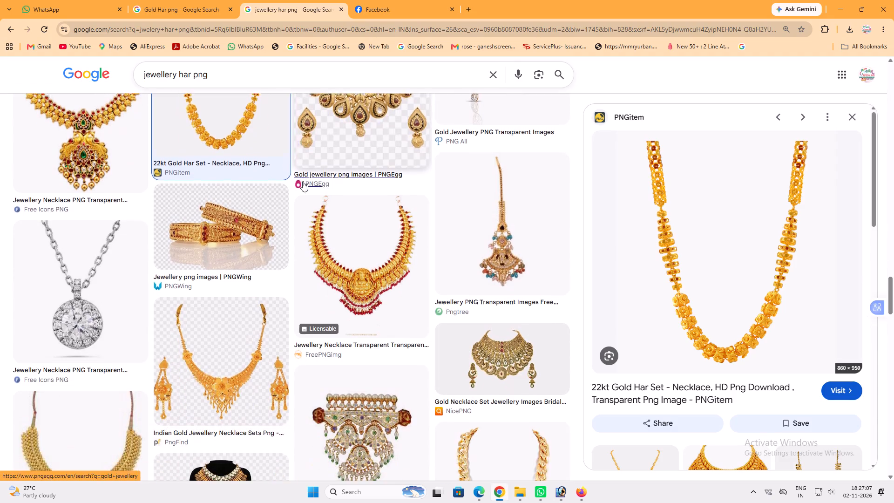
pyautogui.scroll(-7, 303, 181)
pyautogui.click(364, 184)
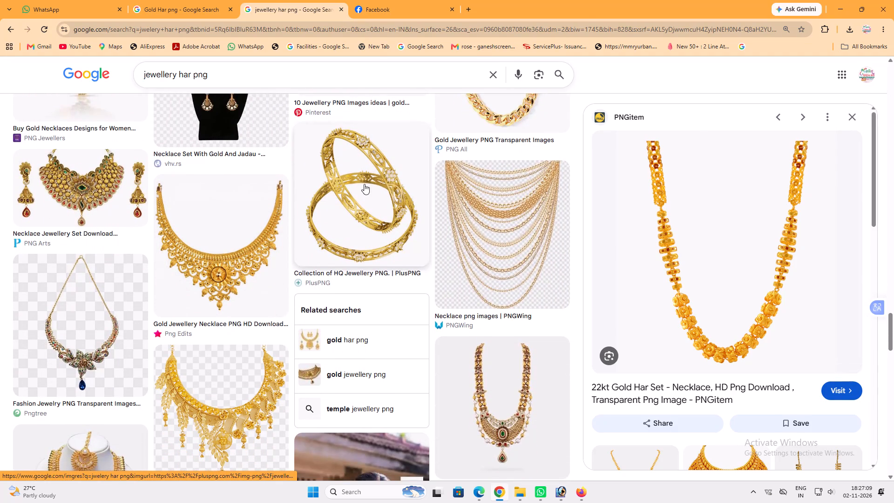
pyautogui.scroll(-4, 722, 237)
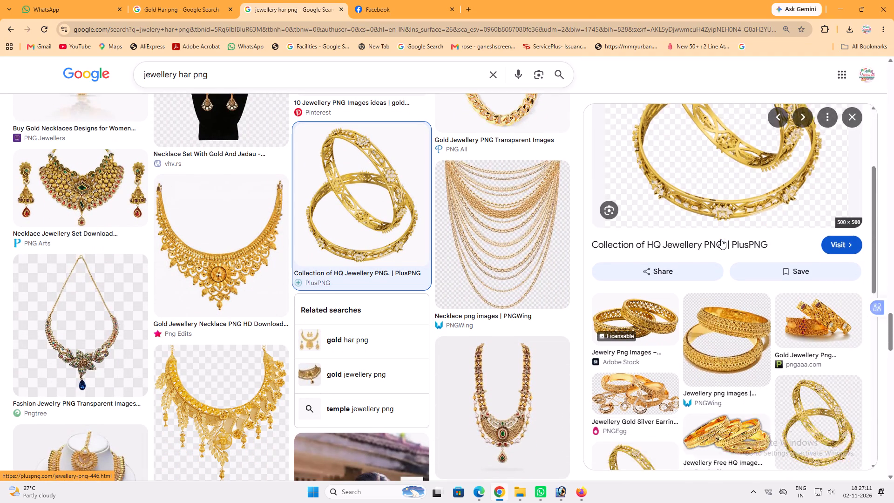
pyautogui.scroll(-1, 721, 239)
pyautogui.click(721, 239)
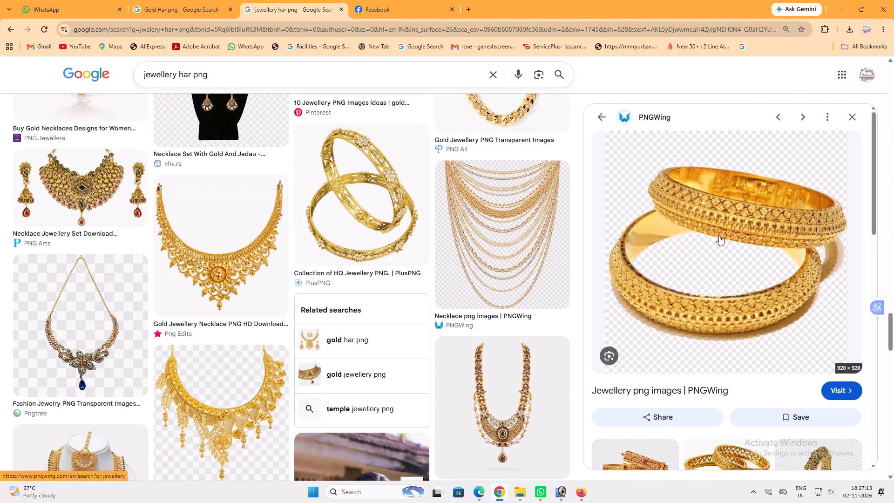
pyautogui.rightClick(706, 158)
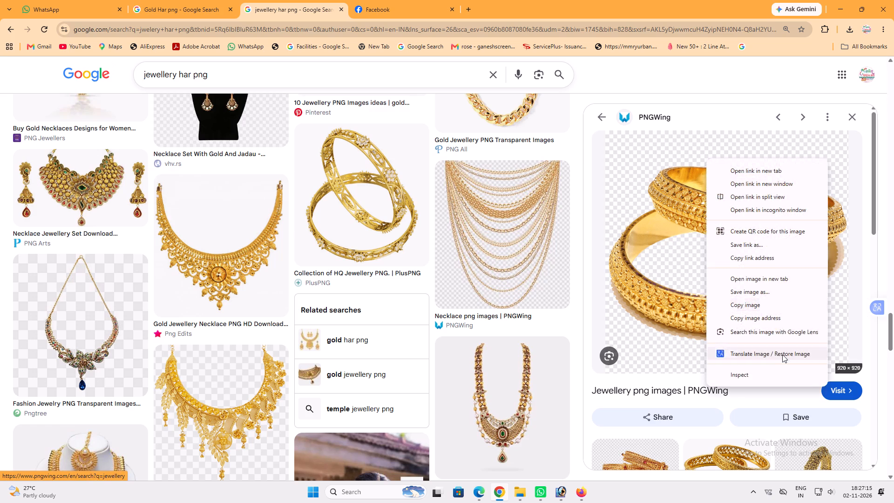
pyautogui.click(760, 308)
pyautogui.click(558, 493)
pyautogui.hotkey('ctrl', 'v')
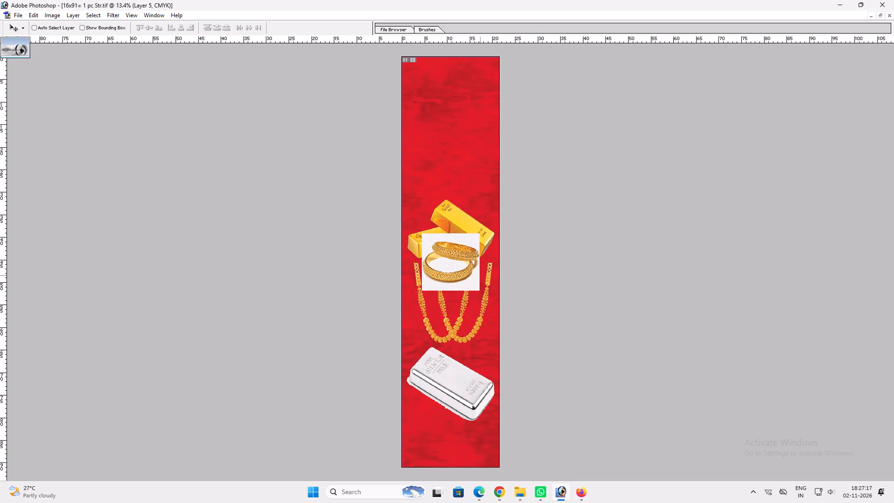
# Delete the bangle picture's white background, inside and outside the bangles, using the Magic Wand at tolerance 30, and clear the selection.
pyautogui.click(473, 285)
pyautogui.press('w')
pyautogui.click(473, 285)
pyautogui.moveTo(103, 27); pyautogui.dragTo(0, 19)
pyautogui.write('30')
pyautogui.click(443, 277)
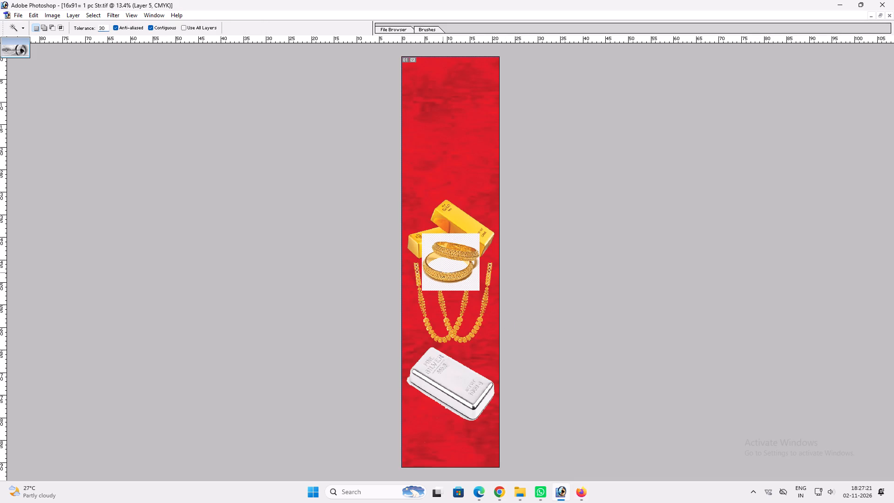
pyautogui.click(443, 268)
pyautogui.keyDown('shift'); pyautogui.click(461, 239); pyautogui.keyUp('shift')
pyautogui.press('Delete')
pyautogui.hotkey('ctrl', 'd')
# Move the bangles to the top of the banner and enlarge them proportionally.
pyautogui.press('v')
pyautogui.press('v')
pyautogui.moveTo(444, 269); pyautogui.dragTo(420, 136)
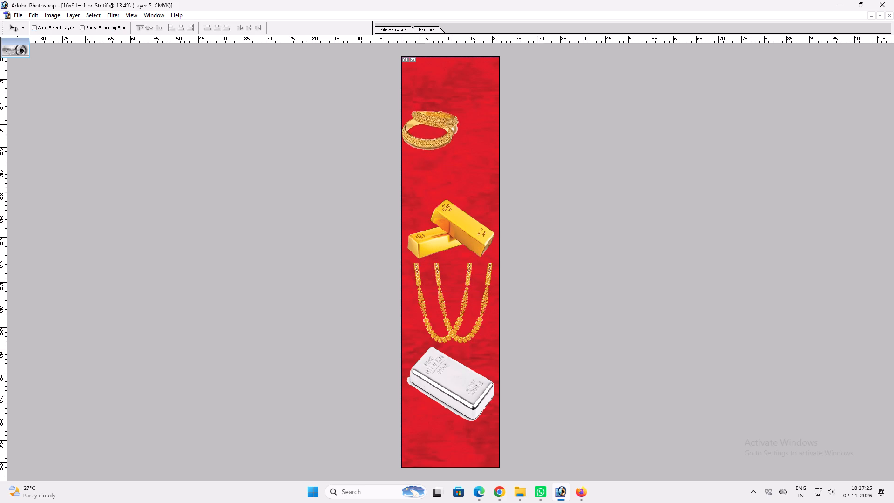
pyautogui.moveTo(420, 136); pyautogui.dragTo(439, 89)
pyautogui.hotkey('ctrl', 't')
pyautogui.keyDown('shift'); pyautogui.moveTo(472, 102); pyautogui.dragTo(473, 104); pyautogui.keyUp('shift')
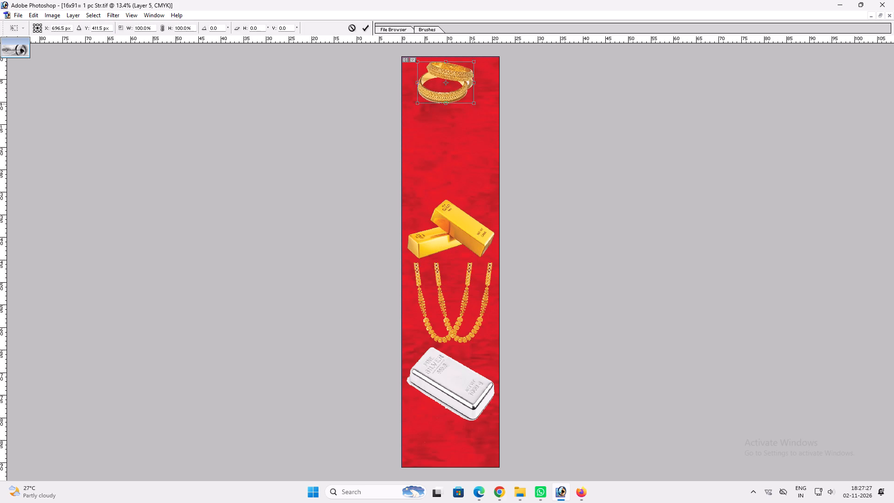
pyautogui.keyDown('shift'); pyautogui.moveTo(473, 104); pyautogui.dragTo(481, 111); pyautogui.keyUp('shift')
pyautogui.keyDown('shift'); pyautogui.moveTo(475, 112); pyautogui.dragTo(474, 117); pyautogui.keyUp('shift')
pyautogui.press('Return')
pyautogui.press('v')
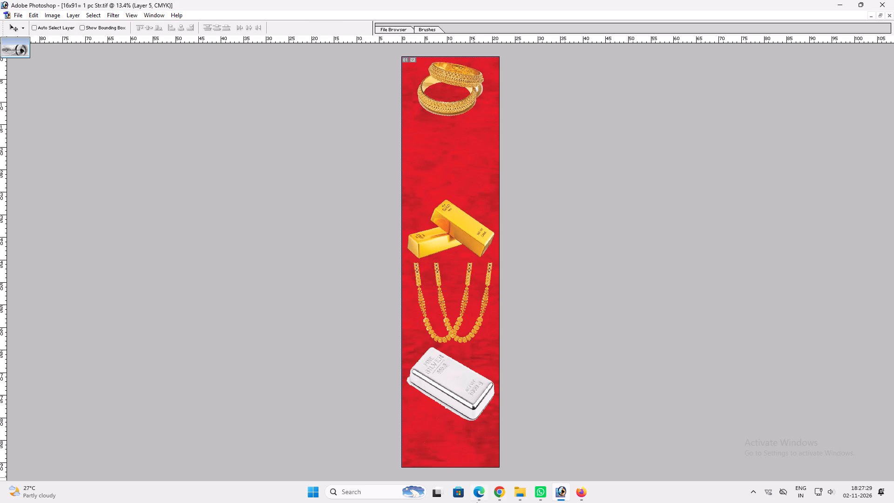
# Switch to Chrome and search the web images for mangalsutra, using the corrected spelling.
pyautogui.click(500, 489)
pyautogui.click(271, 71)
pyautogui.hotkey('ctrl', 'a')
pyautogui.write('manga; s')
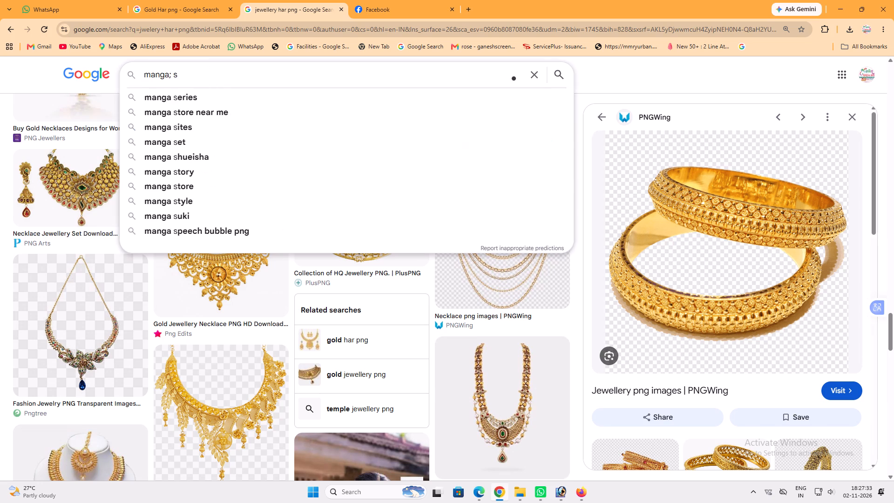
pyautogui.write('utra')
pyautogui.press('space')
pyautogui.press('Return')
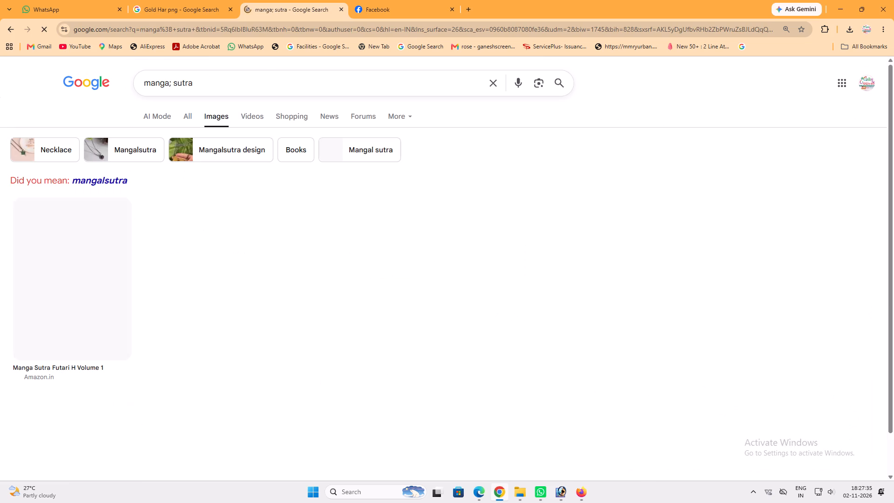
pyautogui.click(106, 183)
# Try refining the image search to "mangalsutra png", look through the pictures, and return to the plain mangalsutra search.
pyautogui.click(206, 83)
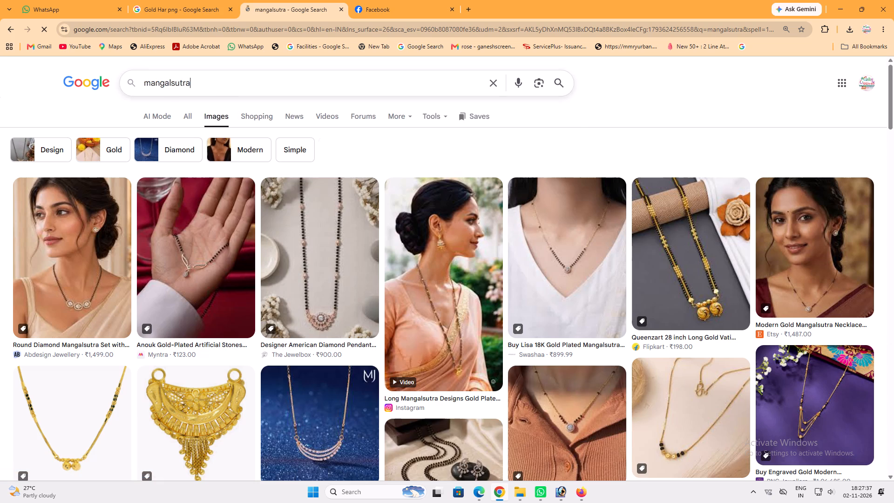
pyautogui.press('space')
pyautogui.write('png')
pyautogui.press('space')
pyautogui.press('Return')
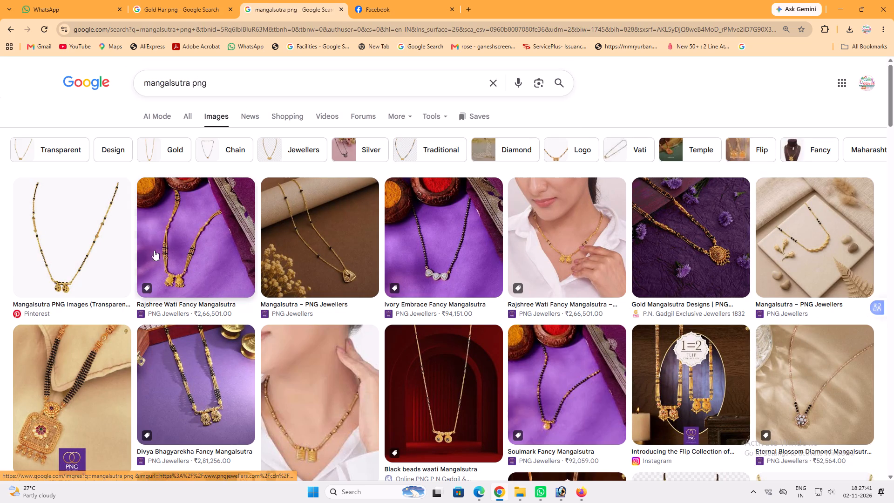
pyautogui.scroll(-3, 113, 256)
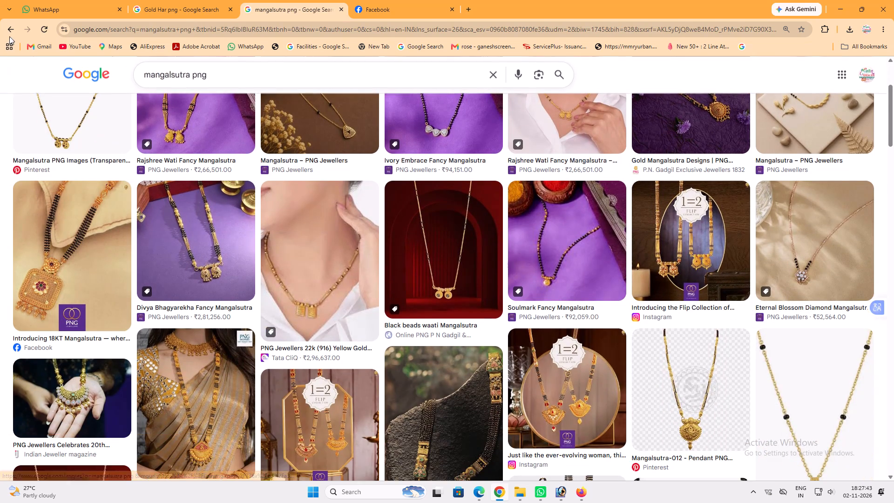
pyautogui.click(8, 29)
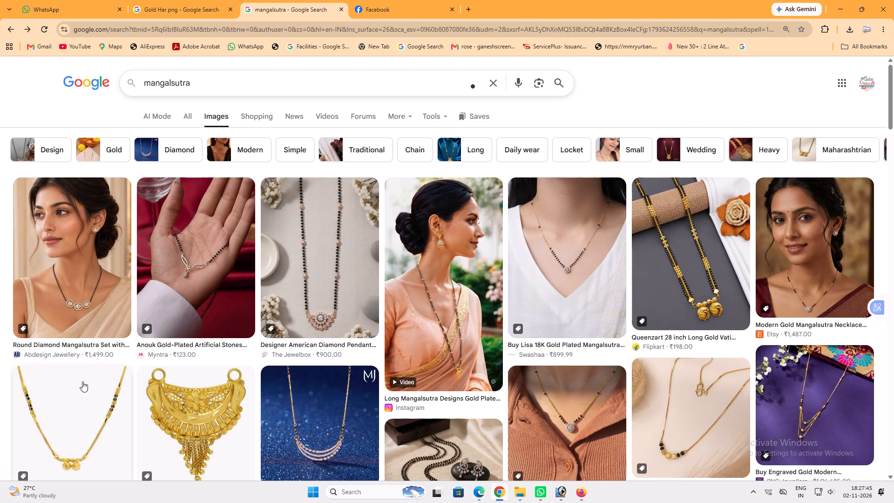
# Copy the Hira Panna 22k gold mangalsutra locket image and paste it into the Photoshop banner.
pyautogui.click(82, 381)
pyautogui.click(82, 381)
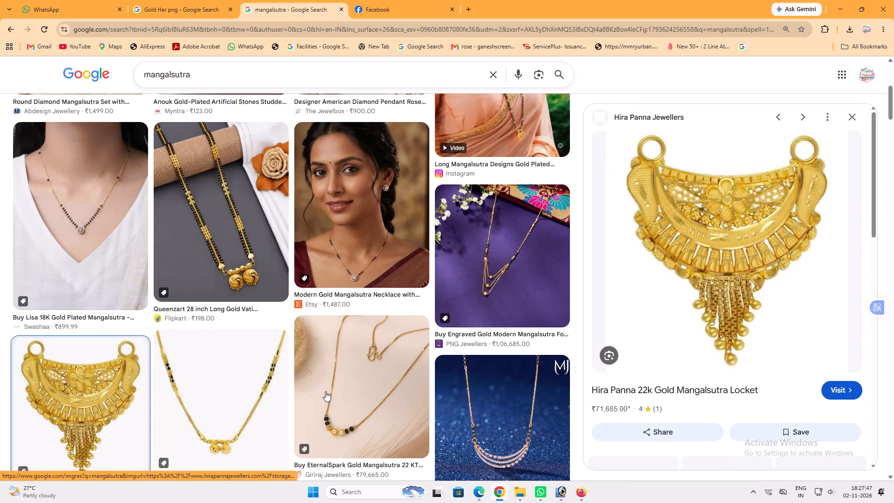
pyautogui.rightClick(734, 209)
pyautogui.click(807, 352)
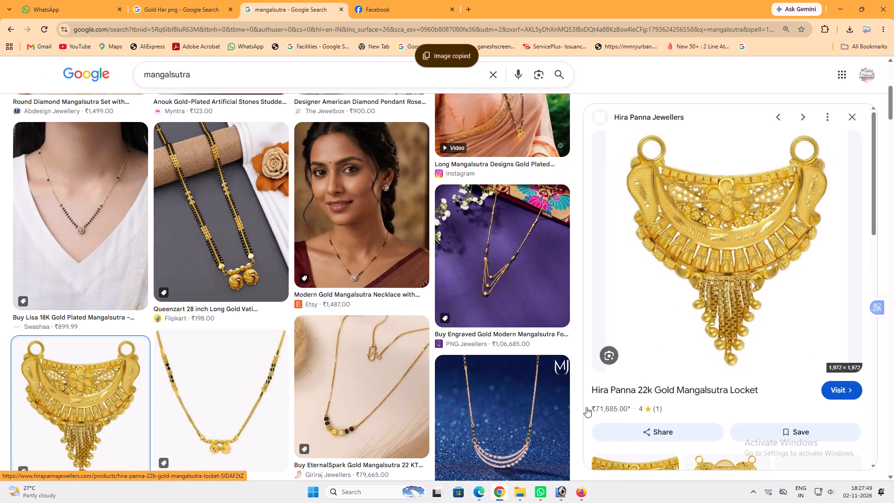
pyautogui.click(565, 490)
pyautogui.hotkey('ctrl', 'v')
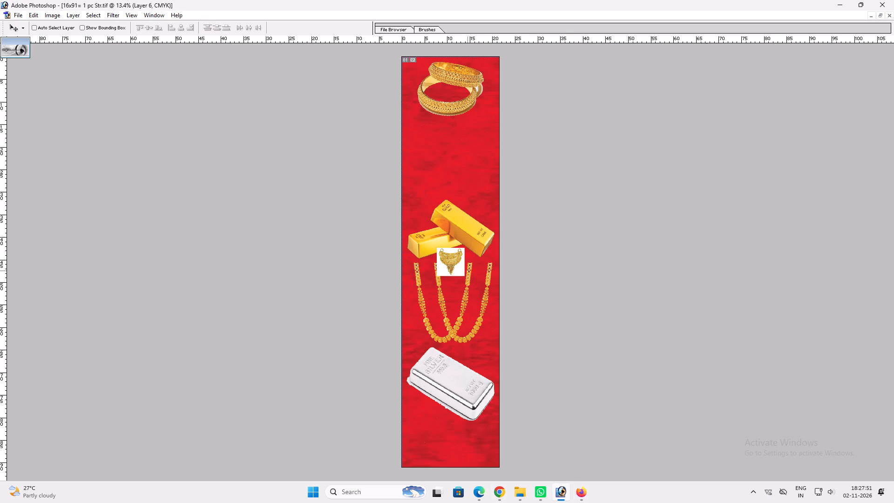
# Delete the white background around the locket with the Magic Wand and clear the selection.
pyautogui.press('w')
pyautogui.click(461, 265)
pyautogui.press('Delete')
pyautogui.hotkey('ctrl', 'd')
# Move the locket between the bangles and the gold bars and enlarge it proportionally to roughly the bangles' width.
pyautogui.press('v')
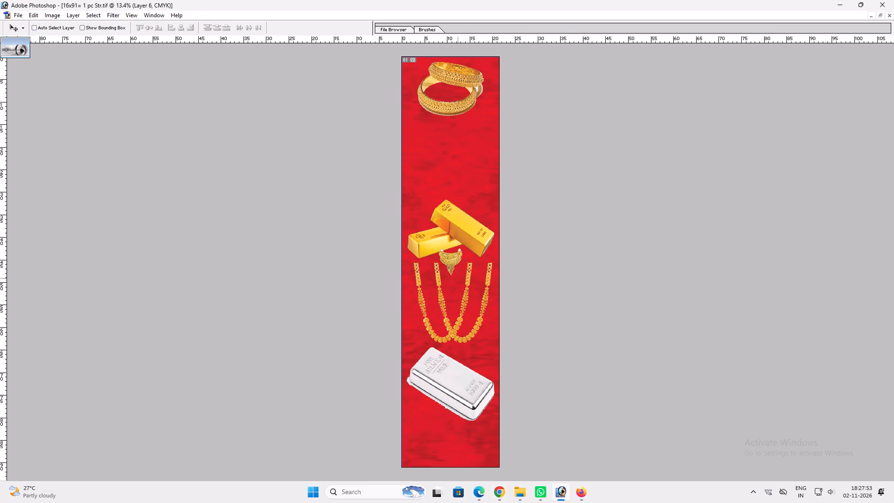
pyautogui.moveTo(451, 253); pyautogui.dragTo(445, 130)
pyautogui.hotkey('ctrl', 't')
pyautogui.keyDown('alt'); pyautogui.keyDown('shift'); pyautogui.moveTo(455, 153); pyautogui.dragTo(476, 176); pyautogui.keyUp('shift'); pyautogui.keyUp('alt')
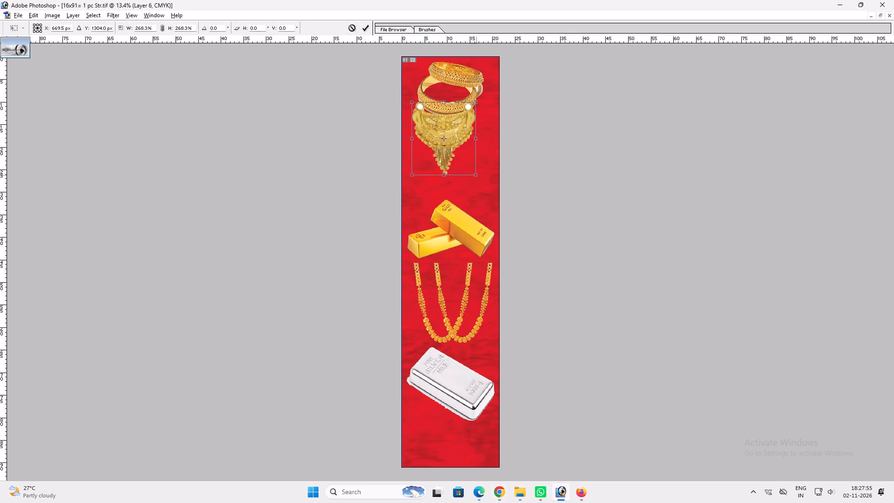
pyautogui.keyDown('alt'); pyautogui.keyDown('shift'); pyautogui.moveTo(476, 176); pyautogui.dragTo(478, 180); pyautogui.keyUp('shift'); pyautogui.keyUp('alt')
pyautogui.hotkey('shift', 'Return')
pyautogui.press('v')
pyautogui.moveTo(471, 166); pyautogui.dragTo(473, 184)
# Delete the white fill inside the locket's two hanging rings with the Magic Wand, and clear the selection.
pyautogui.press('z')
pyautogui.moveTo(371, 88); pyautogui.dragTo(614, 296)
pyautogui.press('v')
pyautogui.press('w')
pyautogui.click(491, 116)
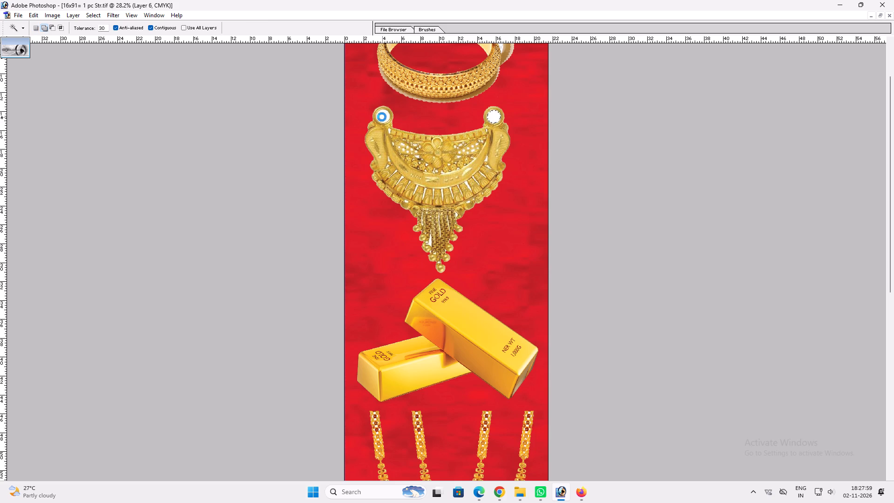
pyautogui.keyDown('shift'); pyautogui.click(382, 117); pyautogui.keyUp('shift')
pyautogui.press('Delete')
pyautogui.hotkey('ctrl', 'd')
# Scale the locket down slightly and proportionally about its centre.
pyautogui.hotkey('ctrl', 't')
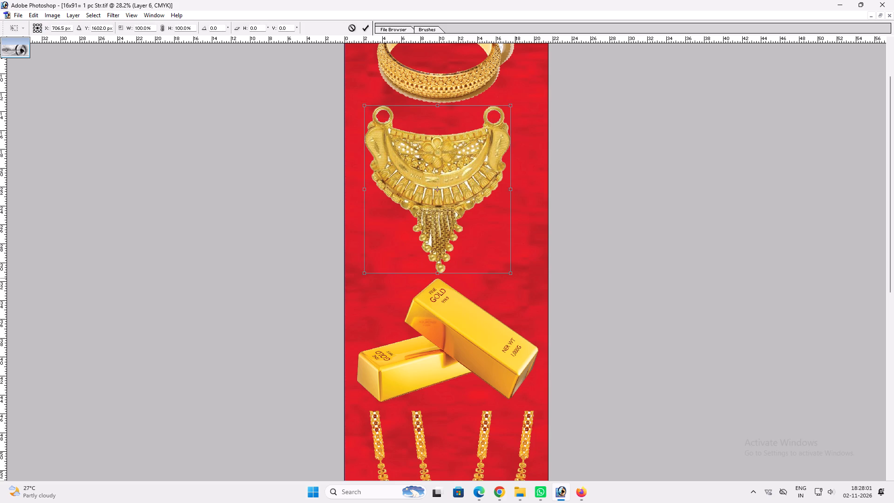
pyautogui.keyDown('alt'); pyautogui.keyDown('shift'); pyautogui.moveTo(514, 273); pyautogui.dragTo(501, 259); pyautogui.keyUp('shift'); pyautogui.keyUp('alt')
pyautogui.hotkey('shift', 'Return')
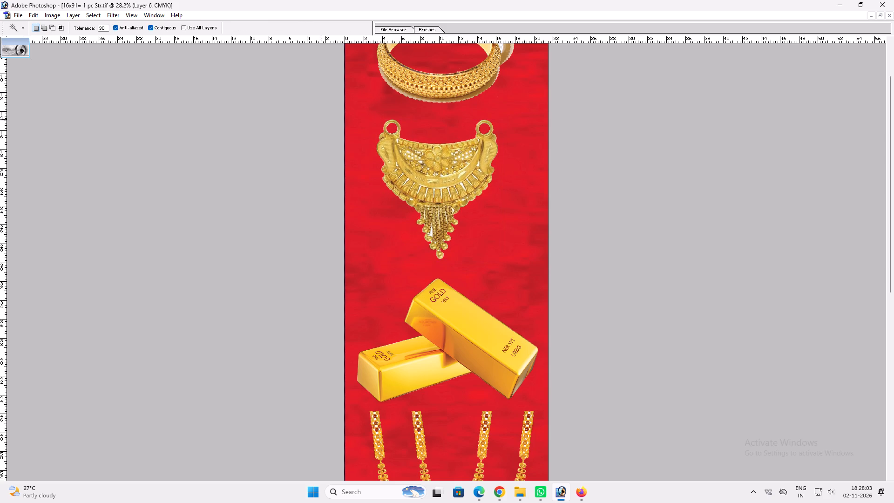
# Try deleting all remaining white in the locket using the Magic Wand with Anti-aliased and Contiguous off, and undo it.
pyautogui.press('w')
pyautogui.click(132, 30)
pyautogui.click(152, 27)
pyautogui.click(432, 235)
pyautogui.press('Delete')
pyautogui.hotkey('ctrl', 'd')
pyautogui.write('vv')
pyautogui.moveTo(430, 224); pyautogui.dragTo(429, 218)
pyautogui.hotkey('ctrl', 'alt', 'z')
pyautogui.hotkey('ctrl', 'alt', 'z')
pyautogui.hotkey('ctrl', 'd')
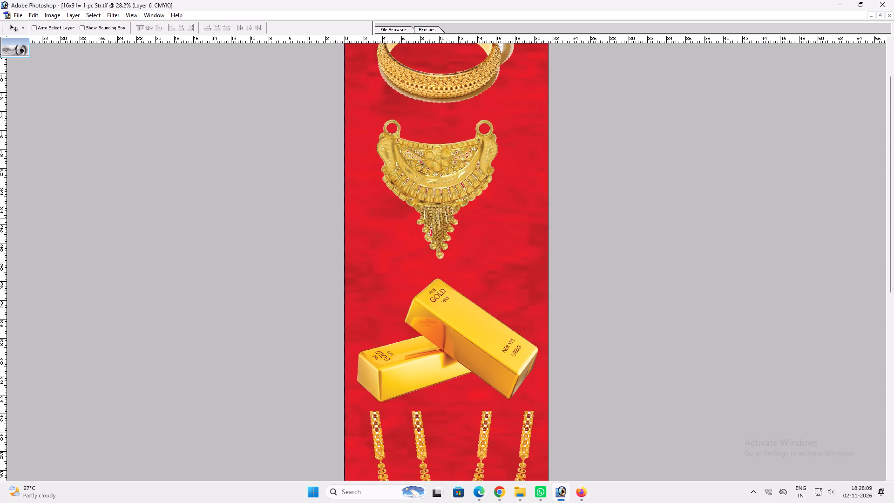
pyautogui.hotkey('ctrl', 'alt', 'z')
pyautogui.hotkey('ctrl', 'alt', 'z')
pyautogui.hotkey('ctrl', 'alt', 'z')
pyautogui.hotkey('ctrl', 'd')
# Centre the locket between the bangles and the gold bars and scale it proportionally to about 117%.
pyautogui.press('v')
pyautogui.keyDown('shift'); pyautogui.moveTo(424, 201); pyautogui.dragTo(429, 195); pyautogui.keyUp('shift')
pyautogui.press('space')
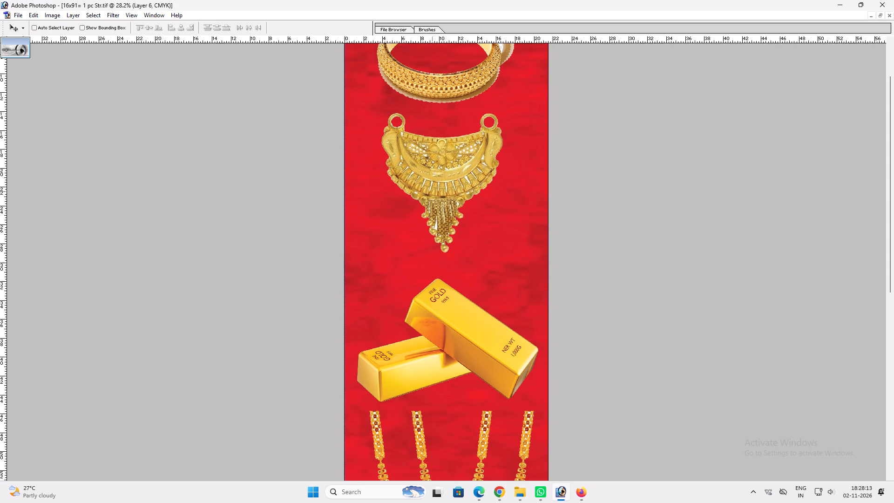
pyautogui.rightClick(432, 191)
pyautogui.moveTo(441, 197); pyautogui.dragTo(447, 200)
pyautogui.hotkey('ctrl', 't')
pyautogui.keyDown('alt'); pyautogui.keyDown('shift'); pyautogui.moveTo(476, 186); pyautogui.dragTo(482, 190); pyautogui.keyUp('shift'); pyautogui.keyUp('alt')
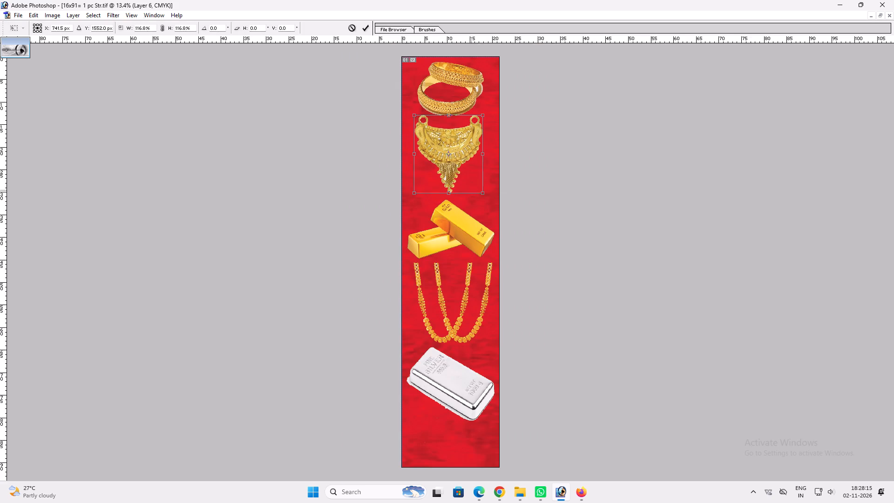
pyautogui.hotkey('shift', 'Return')
pyautogui.press('v')
pyautogui.click(460, 177)
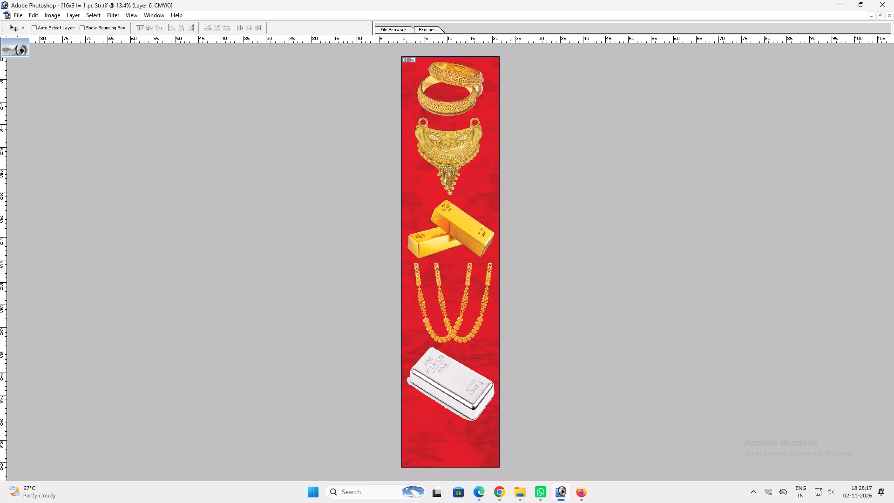
# Add an Outer Glow to the locket with Normal blend mode, 100% opacity, white colour, a larger size and a slight spread.
pyautogui.hotkey('alt', 'l')
pyautogui.hotkey('alt', 'y')
pyautogui.press('o')
pyautogui.write('100')
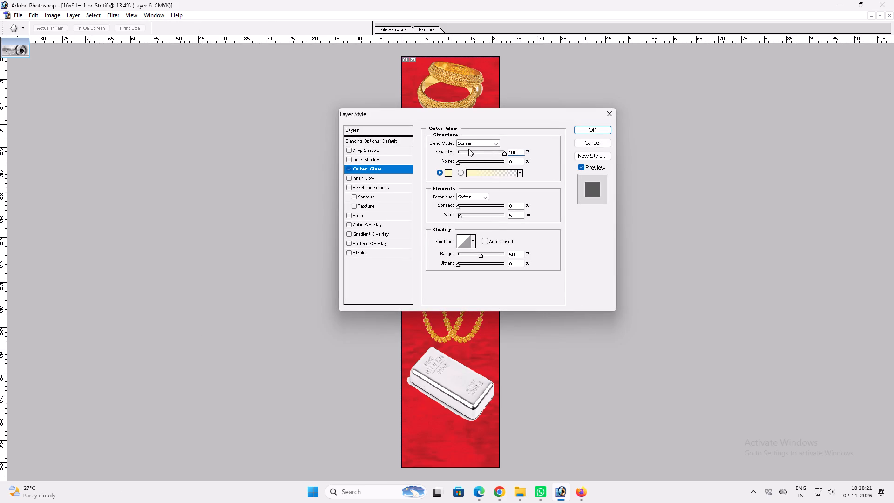
pyautogui.click(467, 145)
pyautogui.click(464, 151)
pyautogui.click(449, 173)
pyautogui.moveTo(257, 251); pyautogui.dragTo(67, 156)
pyautogui.press('Return')
pyautogui.moveTo(461, 218); pyautogui.dragTo(468, 217)
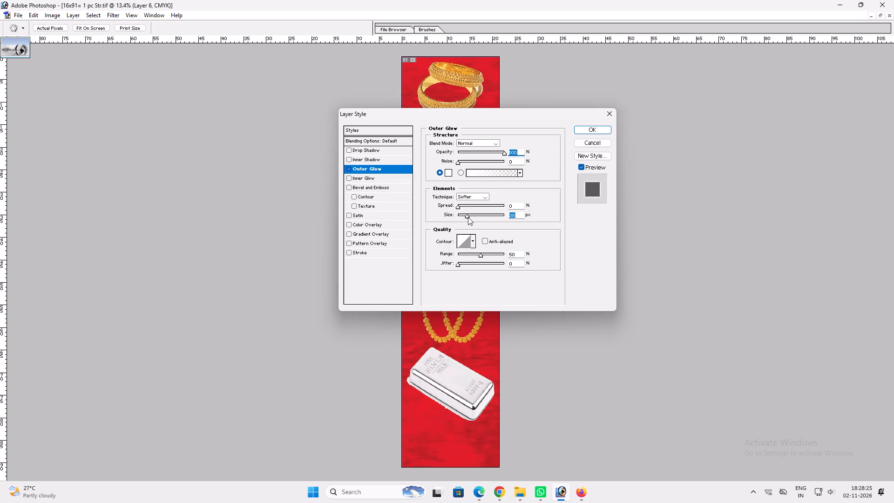
pyautogui.moveTo(468, 217); pyautogui.dragTo(468, 217)
pyautogui.click(461, 207)
pyautogui.press('Return')
# Scale the locket up slightly between the bangles and the gold bars.
pyautogui.press('v')
pyautogui.hotkey('ctrl', 't')
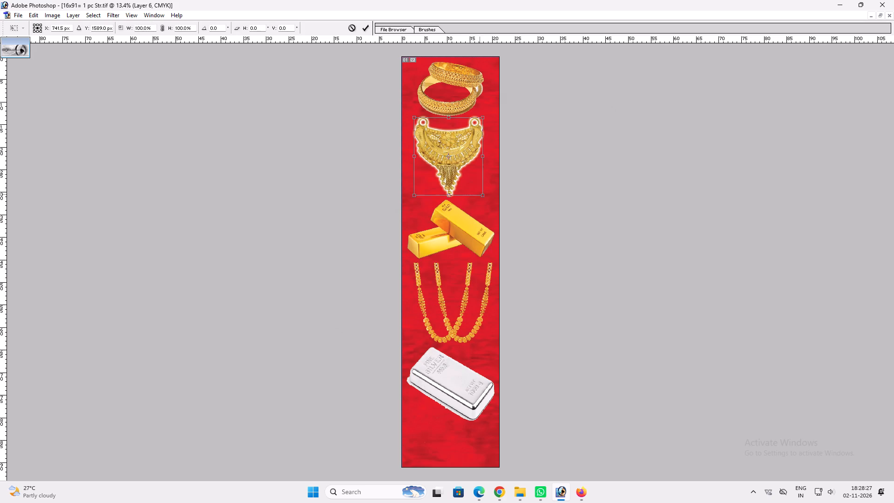
pyautogui.keyDown('shift'); pyautogui.click(484, 196); pyautogui.keyUp('shift')
pyautogui.hotkey('shift', 'Return')
pyautogui.press('v')
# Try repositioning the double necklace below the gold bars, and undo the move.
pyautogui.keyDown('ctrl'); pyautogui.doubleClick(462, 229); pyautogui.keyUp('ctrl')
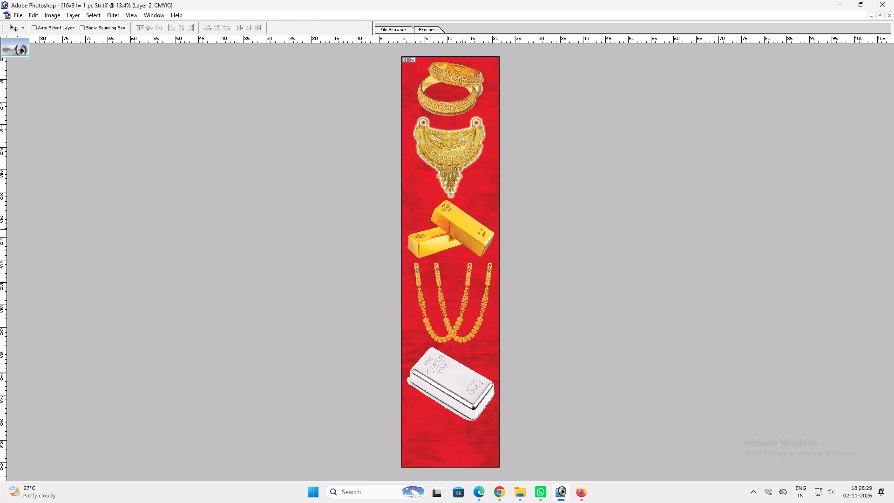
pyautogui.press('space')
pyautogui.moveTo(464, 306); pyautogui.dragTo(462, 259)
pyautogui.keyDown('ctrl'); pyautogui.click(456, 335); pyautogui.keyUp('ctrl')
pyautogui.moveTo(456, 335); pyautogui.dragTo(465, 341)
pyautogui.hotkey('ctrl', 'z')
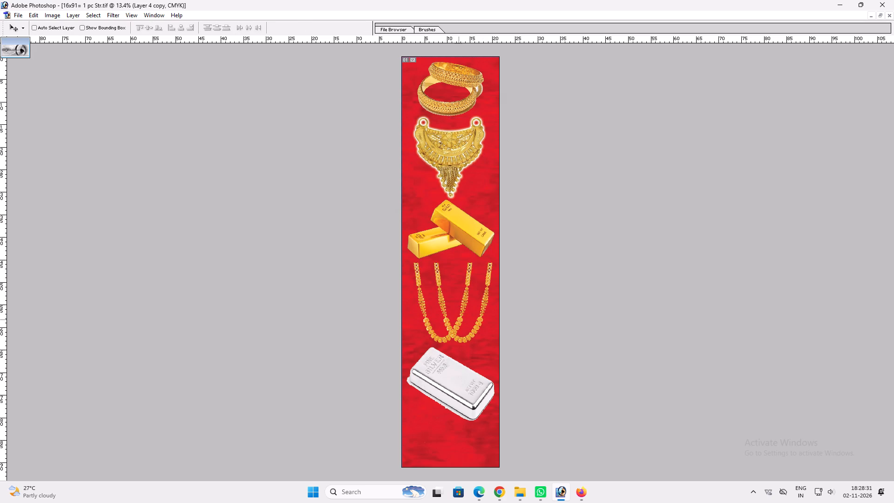
# Scale the double necklace down proportionally about its centre and move it up slightly towards the gold bars.
pyautogui.keyDown('ctrl'); pyautogui.keyDown('shift'); pyautogui.click(459, 319); pyautogui.keyUp('shift'); pyautogui.keyUp('ctrl')
pyautogui.hotkey('ctrl', 't')
pyautogui.keyDown('shift'); pyautogui.moveTo(491, 341); pyautogui.dragTo(485, 332); pyautogui.keyUp('shift')
pyautogui.press('Return')
pyautogui.press('v')
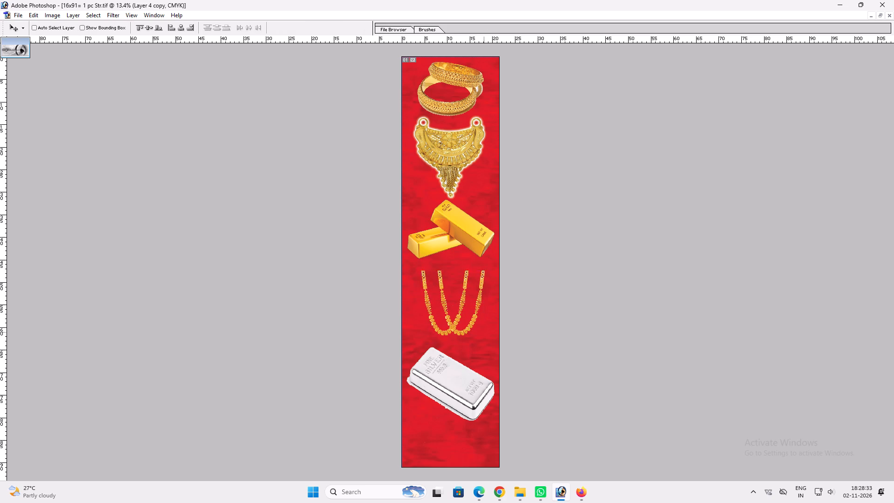
pyautogui.moveTo(469, 328); pyautogui.dragTo(469, 322)
# Move the silver bar up so it sits just below the double necklace.
pyautogui.keyDown('ctrl'); pyautogui.click(452, 394); pyautogui.keyUp('ctrl')
pyautogui.keyDown('shift'); pyautogui.moveTo(451, 387); pyautogui.dragTo(451, 374); pyautogui.keyUp('shift')
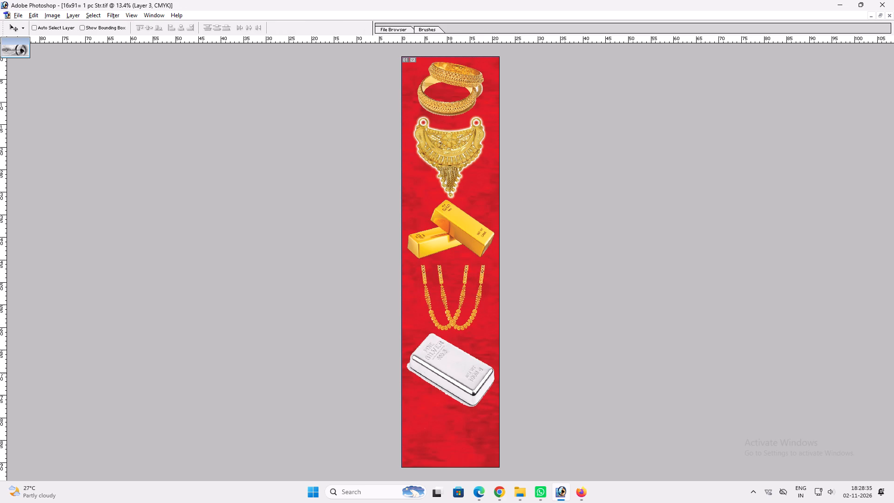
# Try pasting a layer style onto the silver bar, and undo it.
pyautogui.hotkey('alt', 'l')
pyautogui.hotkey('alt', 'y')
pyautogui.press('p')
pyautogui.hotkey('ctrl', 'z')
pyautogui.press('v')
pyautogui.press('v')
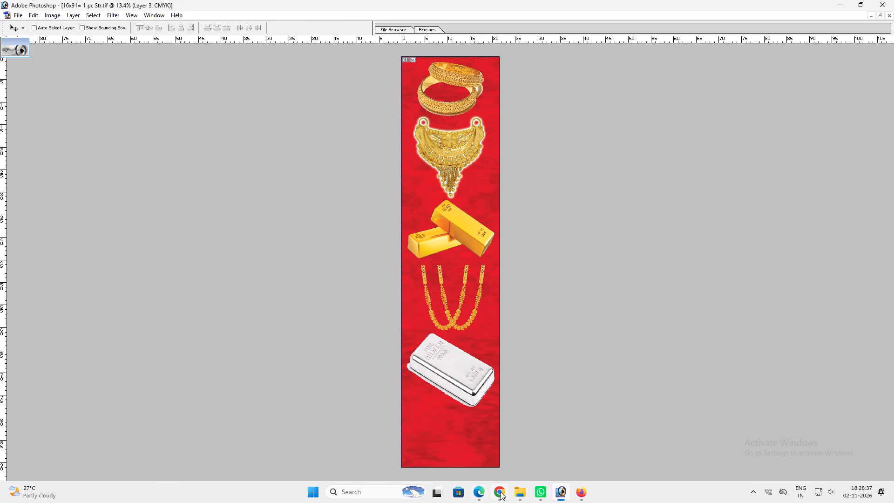
# Switch to Chrome, browse the mangalsutra image results, and copy the Denisha Bindiya Brass Mangalsutra picture.
pyautogui.click(501, 492)
pyautogui.scroll(-15, 297, 243)
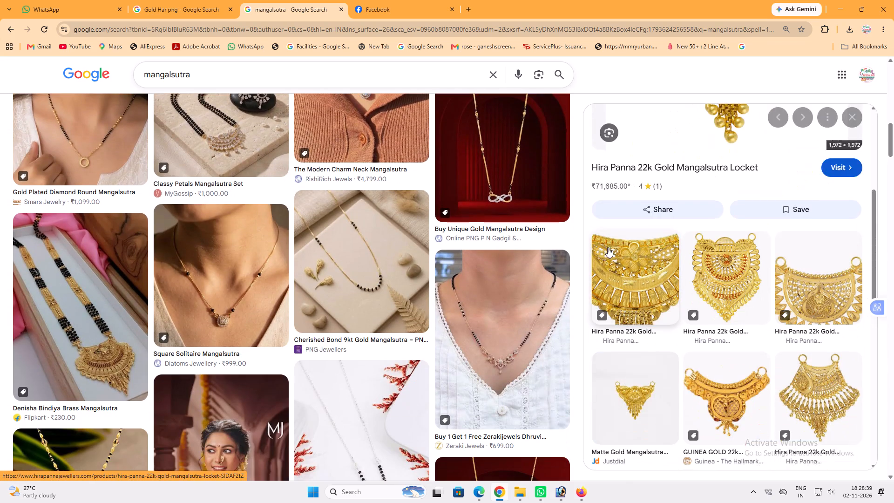
pyautogui.scroll(-2, 608, 247)
pyautogui.scroll(-2, 664, 290)
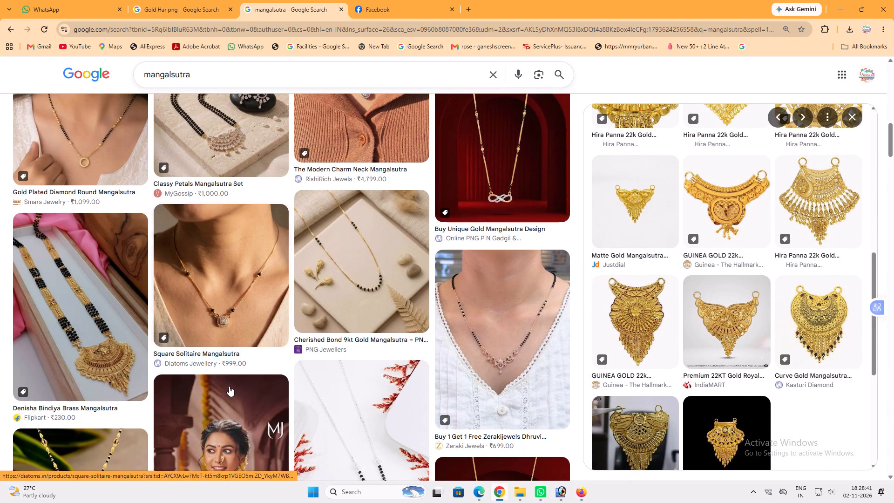
pyautogui.click(99, 329)
pyautogui.rightClick(702, 272)
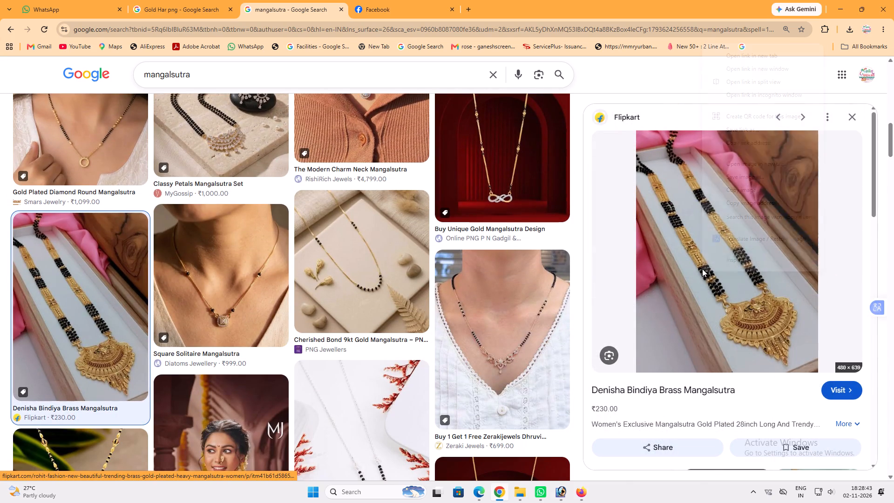
pyautogui.click(744, 192)
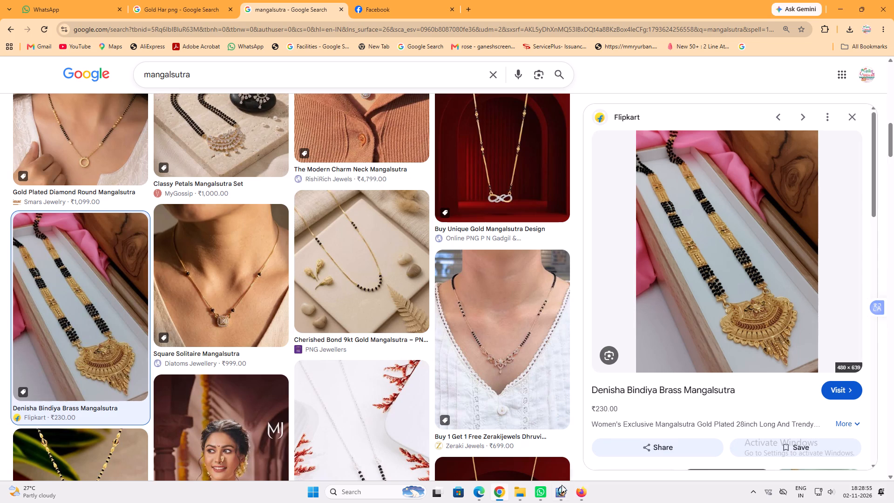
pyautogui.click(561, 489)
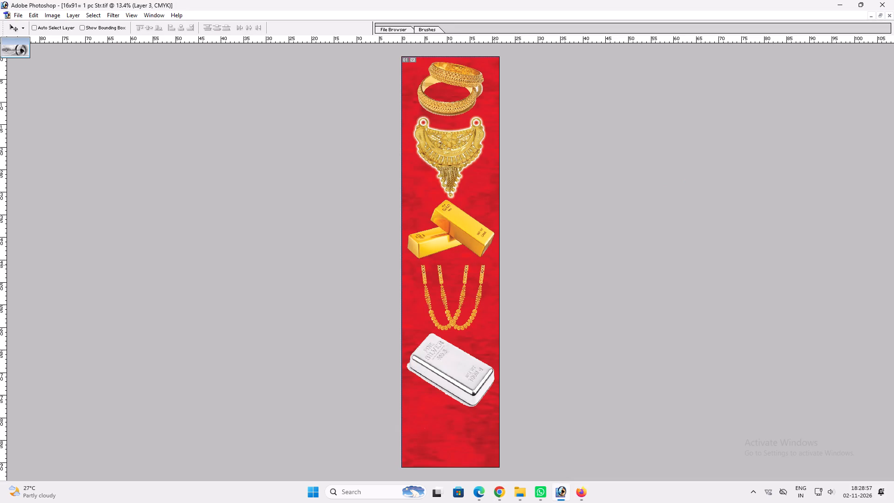
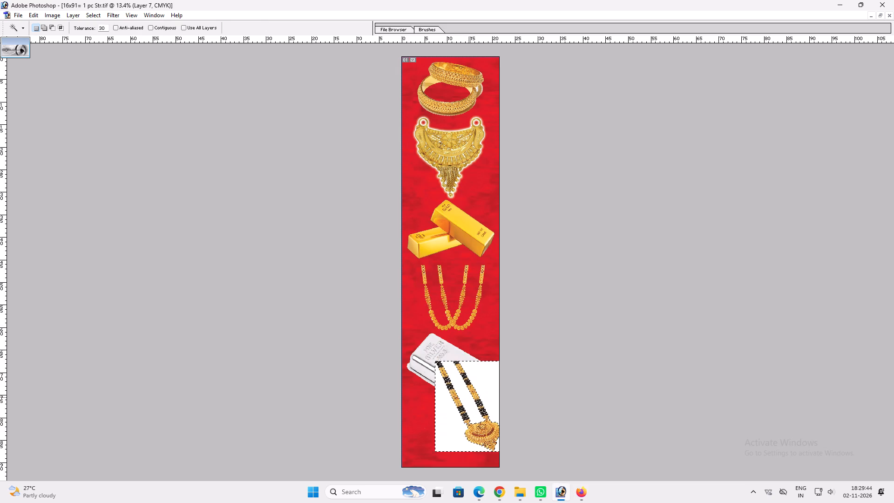
# Delete the selected white background around the mangalsutra and clear the selection.
pyautogui.press('Delete')
pyautogui.hotkey('ctrl', 'd')
# Scale the mangalsutra down with Free Transform so it fits in the space beneath the silver bar.
pyautogui.hotkey('ctrl', 't')
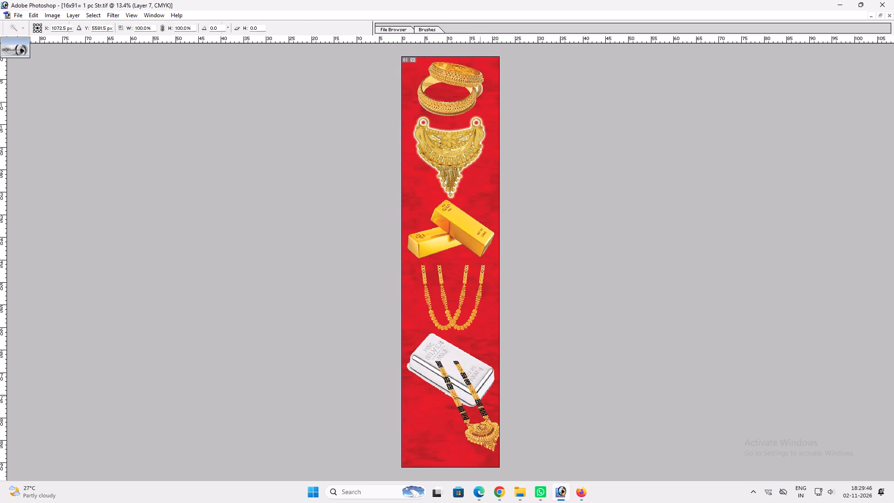
pyautogui.keyDown('shift'); pyautogui.moveTo(503, 362); pyautogui.dragTo(485, 399); pyautogui.keyUp('shift')
pyautogui.press('Return')
# Select the leftover white strip beside the mangalsutra with the Magic Wand, delete it and clear the selection.
pyautogui.press('w')
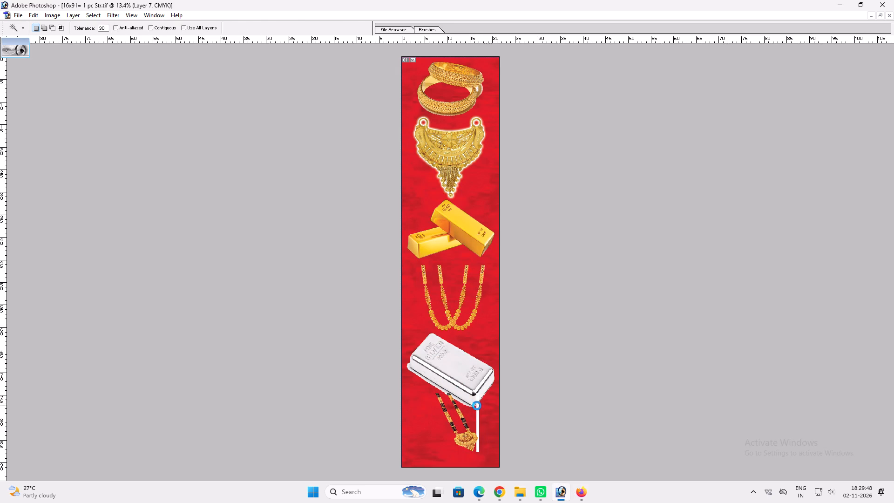
pyautogui.click(477, 406)
pyautogui.press('Delete')
pyautogui.hotkey('ctrl', 'd')
# Move the mangalsutra to the centre of the red space just below the silver bar.
pyautogui.press('v')
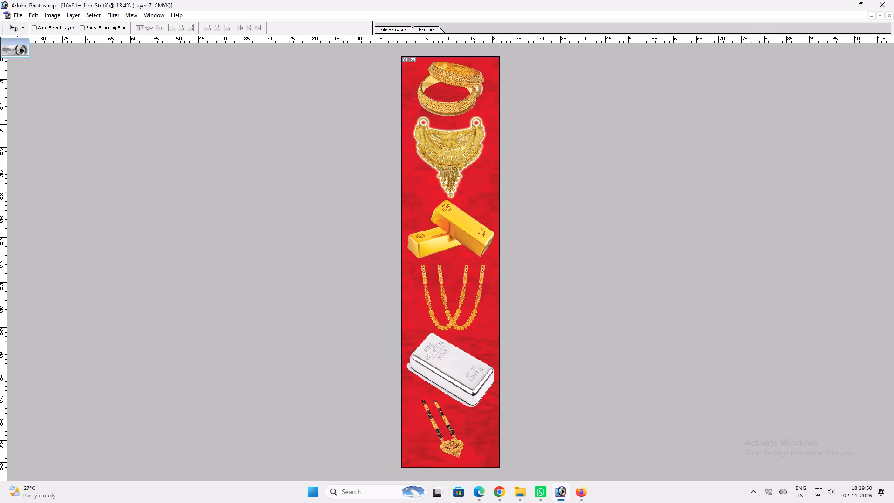
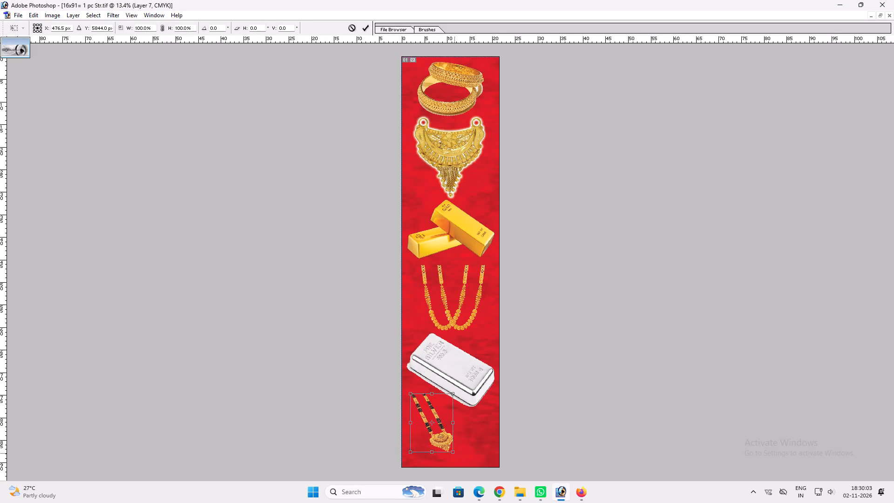
# Enlarge the mangalsutra proportionally to about 119% and nudge it into the space below the silver bar.
pyautogui.keyDown('shift'); pyautogui.moveTo(454, 453); pyautogui.dragTo(472, 461); pyautogui.keyUp('shift')
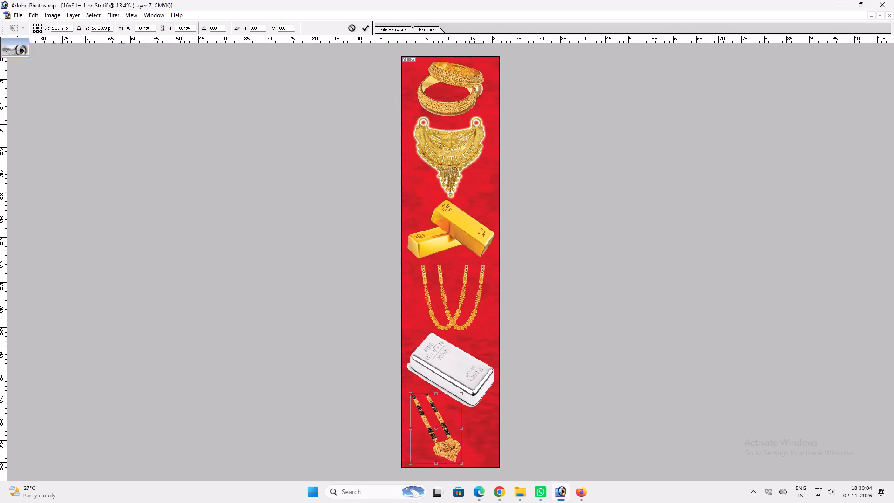
pyautogui.keyDown('shift'); pyautogui.moveTo(472, 461); pyautogui.dragTo(473, 461); pyautogui.keyUp('shift')
pyautogui.hotkey('shift', 'Return')
pyautogui.press('v')
pyautogui.keyDown('shift'); pyautogui.moveTo(457, 461); pyautogui.dragTo(456, 454); pyautogui.keyUp('shift')
# Rotate the mangalsutra about 10° counter-clockwise and centre it in the space beneath the silver bar.
pyautogui.click(450, 449)
pyautogui.hotkey('ctrl', 't')
pyautogui.moveTo(473, 455); pyautogui.dragTo(490, 455)
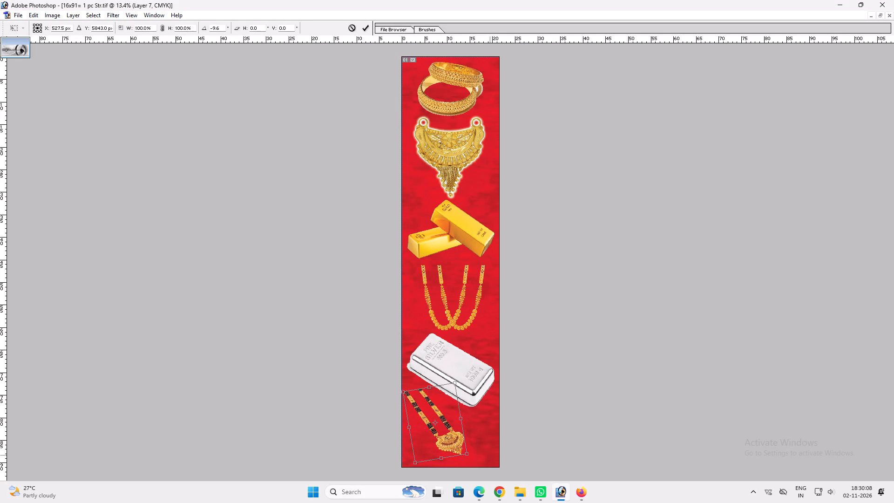
pyautogui.moveTo(490, 455); pyautogui.dragTo(492, 455)
pyautogui.moveTo(472, 455); pyautogui.dragTo(486, 460)
pyautogui.press('Return')
pyautogui.moveTo(475, 455); pyautogui.dragTo(481, 456)
pyautogui.click(475, 457)
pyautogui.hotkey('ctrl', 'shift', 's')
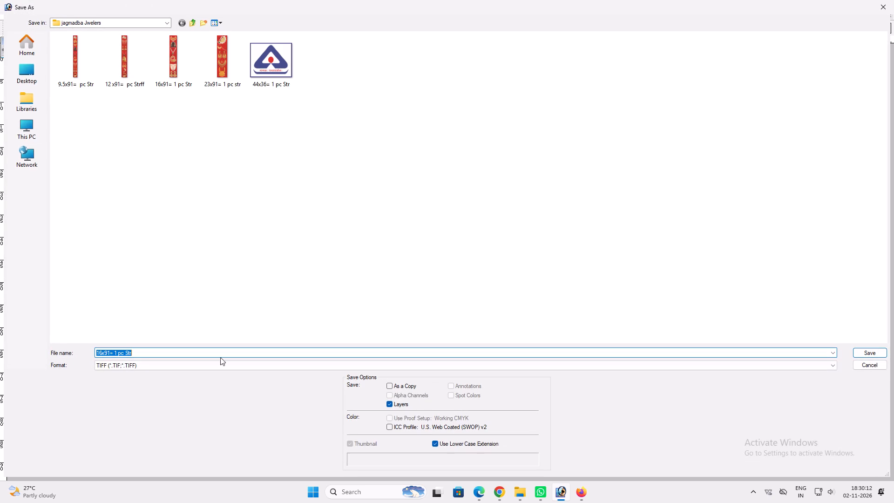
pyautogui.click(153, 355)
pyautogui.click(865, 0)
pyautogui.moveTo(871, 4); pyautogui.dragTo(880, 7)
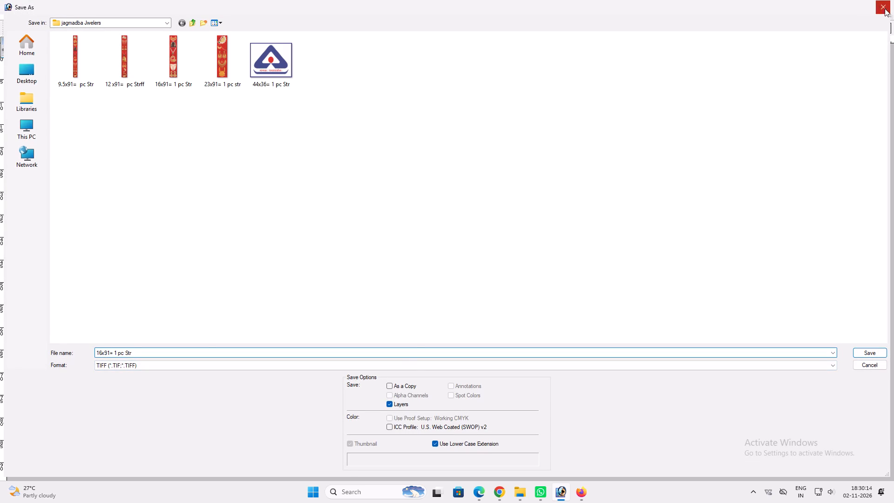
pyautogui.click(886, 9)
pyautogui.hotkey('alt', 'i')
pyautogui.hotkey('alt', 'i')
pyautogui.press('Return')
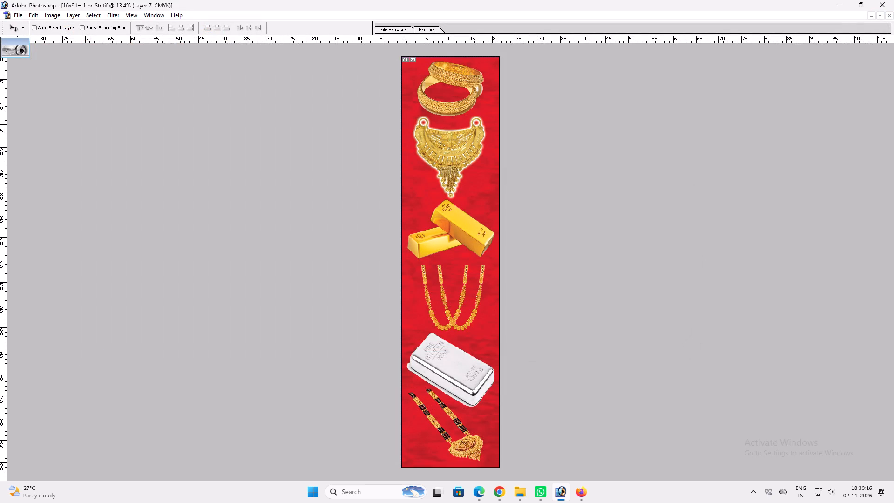
# Save a layered TIFF copy of the banner as "21.5x91= 1 pc Str" in the jagmadba Jwelers folder, accepting the TIFF options.
pyautogui.hotkey('ctrl', 'shift', 's')
pyautogui.moveTo(169, 351); pyautogui.dragTo(0, 377)
pyautogui.write('21.5x')
pyautogui.press('9')
pyautogui.write('1= 1 pc Str')
pyautogui.press('space')
pyautogui.press('Return')
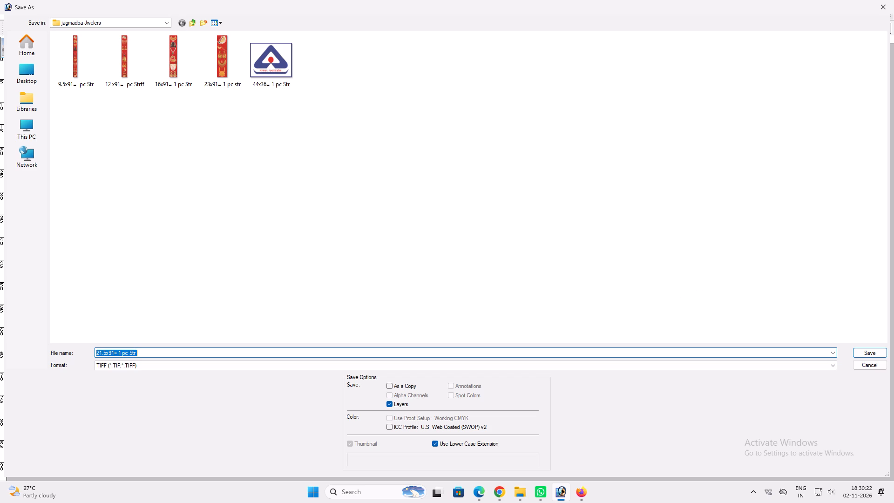
pyautogui.press('Return')
pyautogui.press('space')
pyautogui.press('Return')
pyautogui.press('space')
pyautogui.press('Return')
pyautogui.press('space')
pyautogui.press('Return')
pyautogui.press('space')
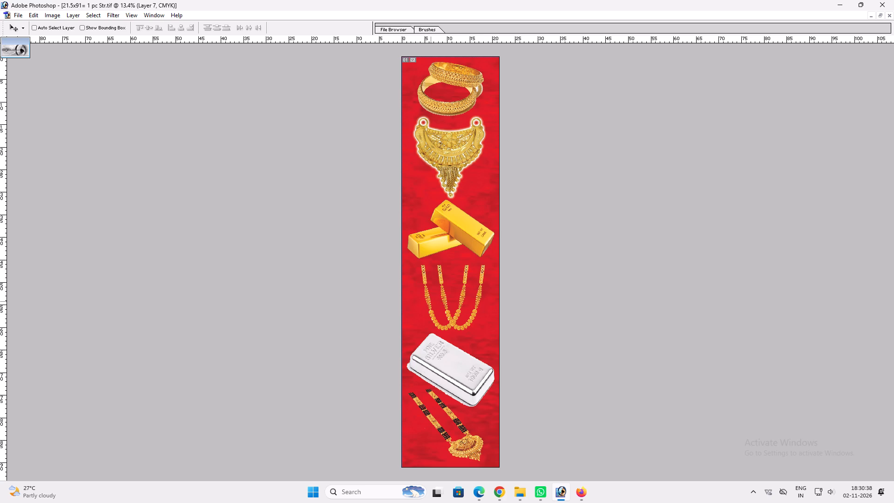
# Resize the banner image to a width of 16.5, keeping its height.
pyautogui.hotkey('alt', 'i')
pyautogui.hotkey('alt', 'i')
pyautogui.press('Tab')
pyautogui.press('Tab')
pyautogui.press('Tab')
pyautogui.press('Tab')
pyautogui.write('16.5')
pyautogui.press('Tab')
pyautogui.press('Tab')
pyautogui.press('Return')
# In File Explorer, search drive H's 2026 october folder for "jag" and open "jagdmba Jwelers 10x3 = 60 pcff" in Photoshop.
pyautogui.click(528, 497)
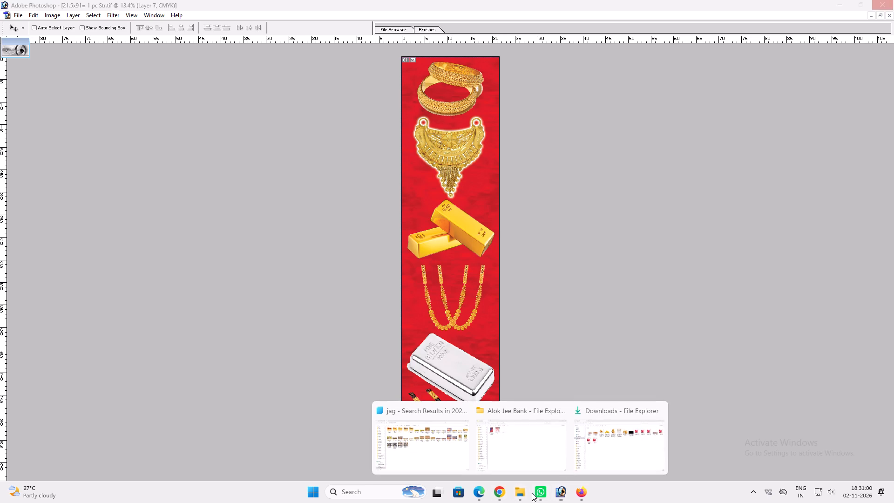
pyautogui.click(589, 454)
pyautogui.scroll(-6, 80, 250)
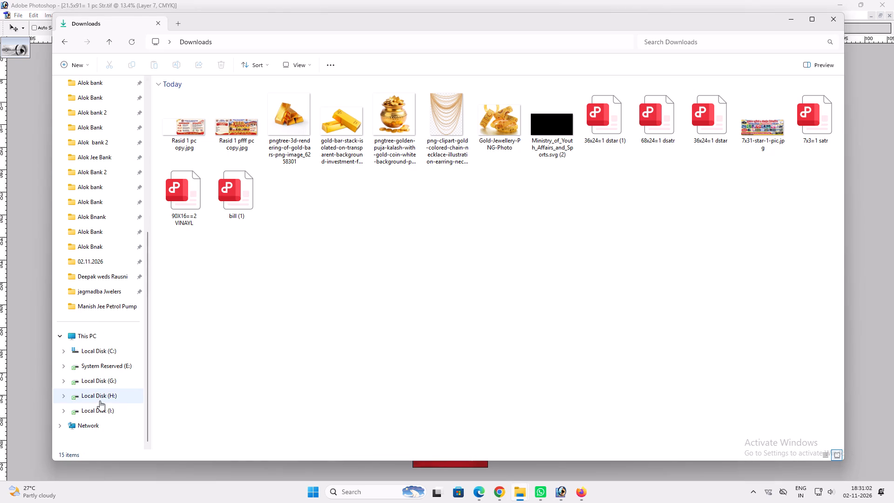
pyautogui.click(99, 399)
pyautogui.doubleClick(161, 95)
pyautogui.click(493, 103)
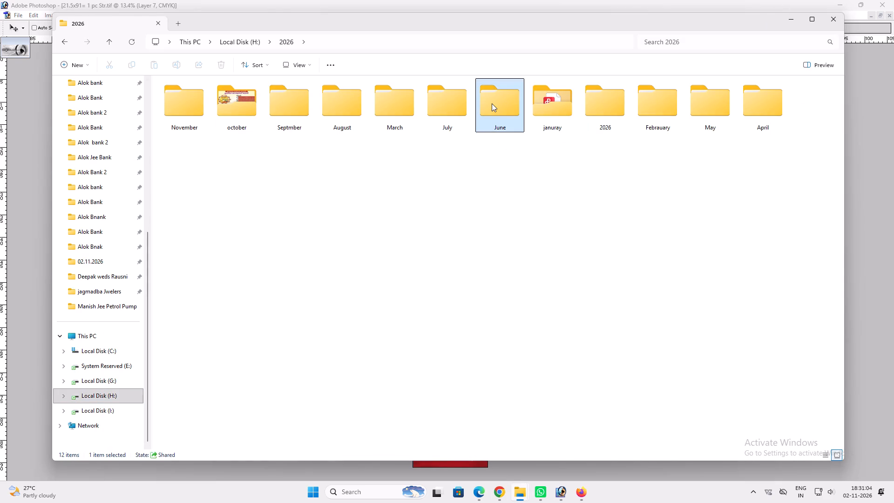
pyautogui.press('o')
pyautogui.press('Return')
pyautogui.click(692, 45)
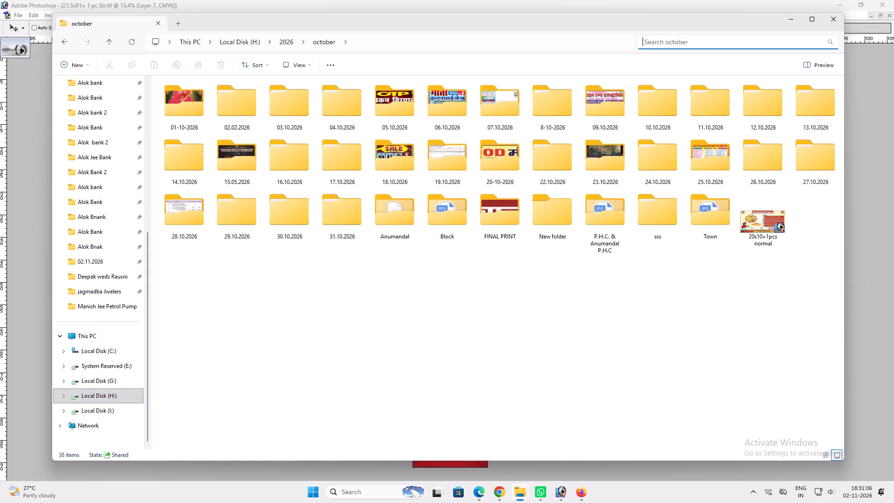
pyautogui.write('jag')
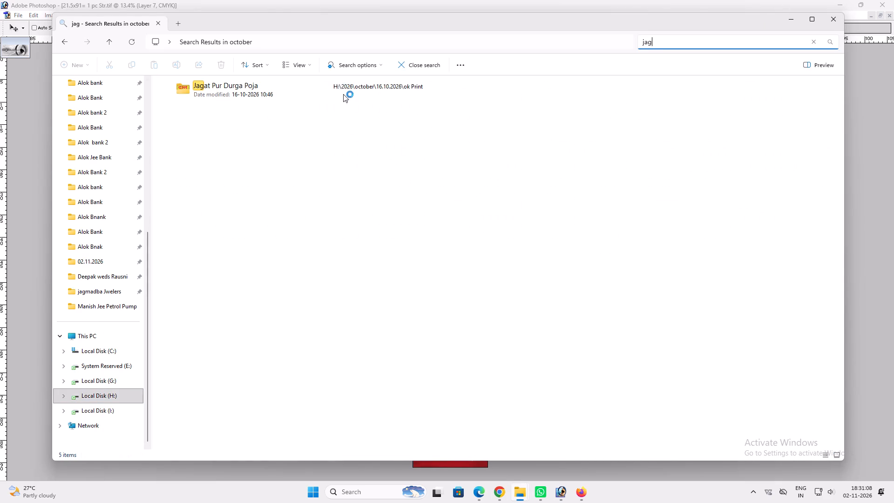
pyautogui.click(309, 63)
pyautogui.click(313, 102)
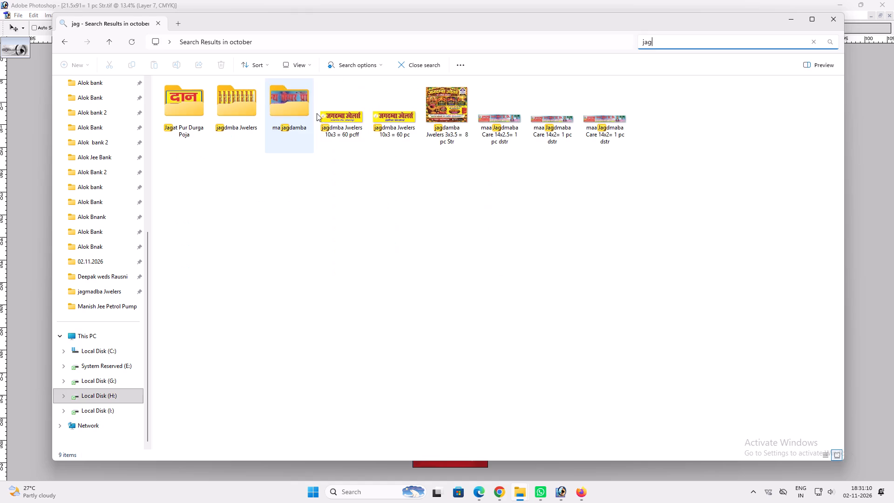
pyautogui.moveTo(342, 121); pyautogui.dragTo(508, 352)
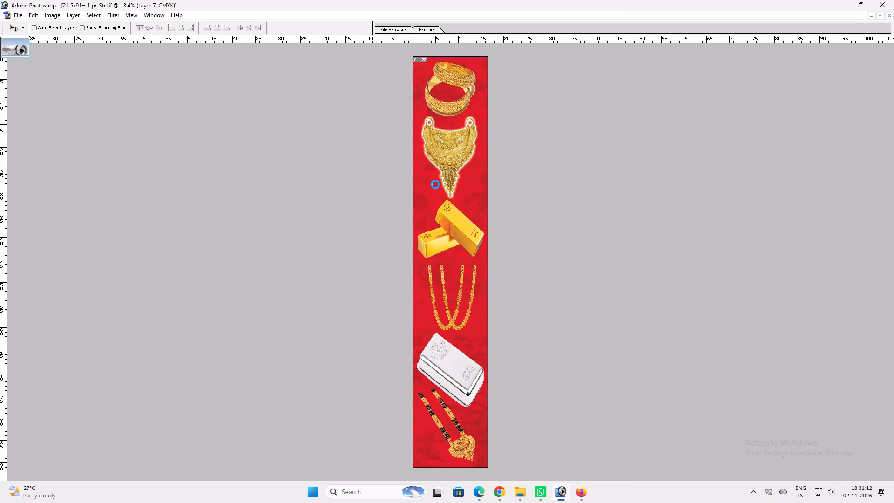
# Copy the red Hindi shop-name text layer from the yellow sign into the top of the red banner and show the banner full size.
pyautogui.moveTo(318, 68); pyautogui.dragTo(565, 119)
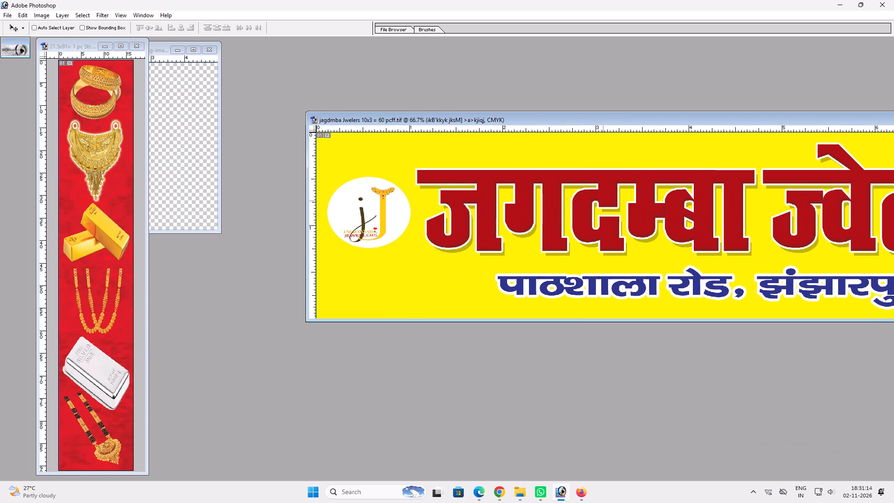
pyautogui.keyDown('ctrl'); pyautogui.click(550, 181); pyautogui.keyUp('ctrl')
pyautogui.moveTo(550, 181); pyautogui.dragTo(532, 177)
pyautogui.hotkey('ctrl', 'z')
pyautogui.moveTo(549, 187); pyautogui.dragTo(171, 129)
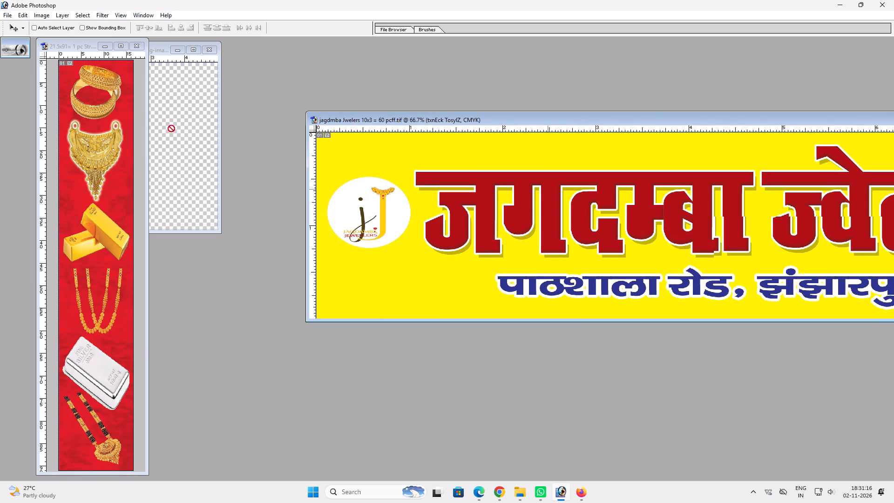
pyautogui.moveTo(171, 129); pyautogui.dragTo(122, 105)
pyautogui.click(125, 42)
pyautogui.hotkey('ctrl', '0')
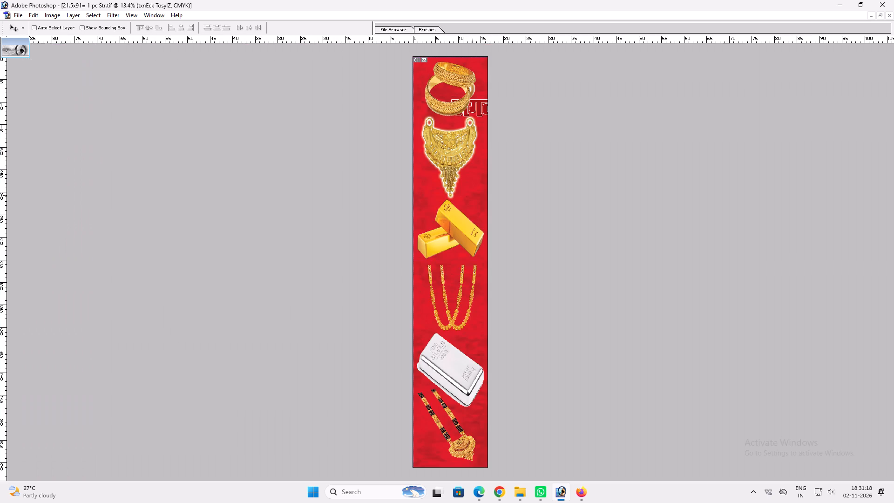
# Link the bangles and the large necklace layers so they move together, undoing each trial move.
pyautogui.press('v')
pyautogui.keyDown('ctrl'); pyautogui.click(447, 106); pyautogui.keyUp('ctrl')
pyautogui.moveTo(447, 106); pyautogui.dragTo(457, 108)
pyautogui.hotkey('ctrl', 'z')
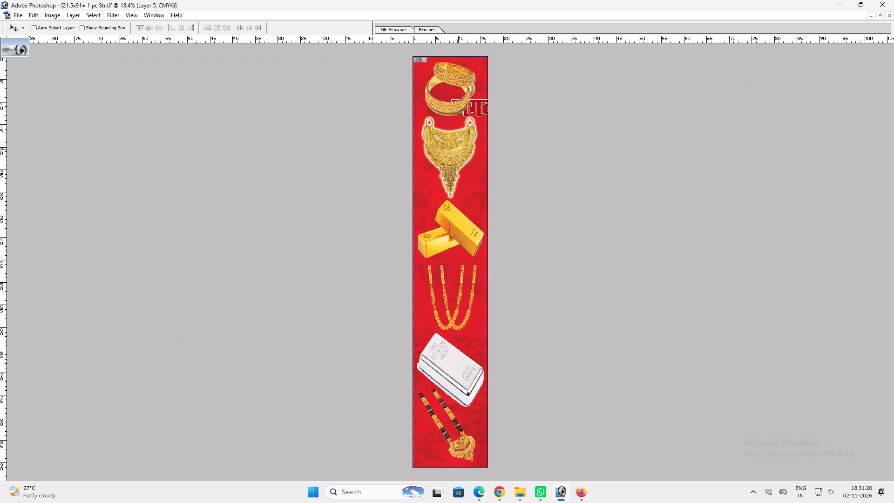
pyautogui.keyDown('ctrl'); pyautogui.keyDown('shift'); pyautogui.click(458, 150); pyautogui.keyUp('shift'); pyautogui.keyUp('ctrl')
pyautogui.keyDown('ctrl'); pyautogui.keyDown('shift'); pyautogui.moveTo(458, 150); pyautogui.dragTo(470, 152); pyautogui.keyUp('shift'); pyautogui.keyUp('ctrl')
pyautogui.keyDown('ctrl'); pyautogui.keyDown('shift'); pyautogui.rightClick(472, 132); pyautogui.keyUp('shift'); pyautogui.keyUp('ctrl')
pyautogui.click(477, 139)
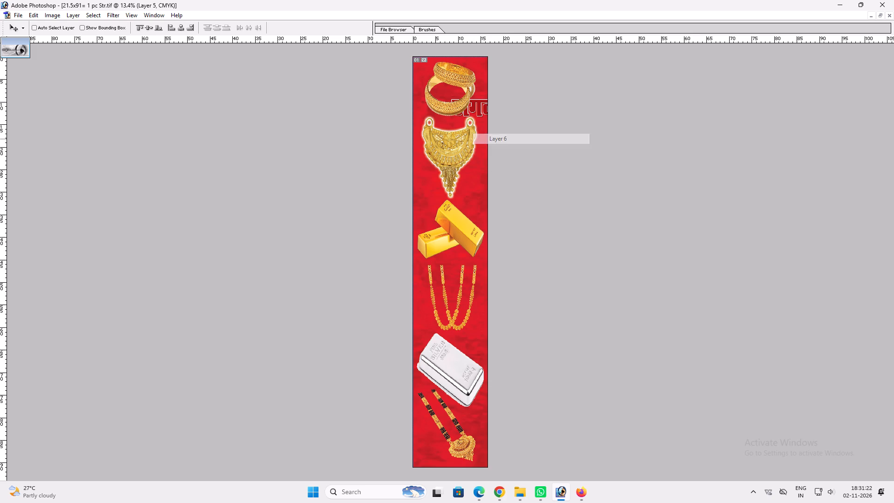
pyautogui.keyDown('ctrl'); pyautogui.keyDown('shift'); pyautogui.rightClick(471, 136); pyautogui.keyUp('shift'); pyautogui.keyUp('ctrl')
pyautogui.keyDown('ctrl'); pyautogui.keyDown('shift'); pyautogui.click(479, 141); pyautogui.keyUp('shift'); pyautogui.keyUp('ctrl')
pyautogui.moveTo(471, 141); pyautogui.dragTo(487, 145)
pyautogui.hotkey('ctrl', 'z')
pyautogui.keyDown('ctrl'); pyautogui.keyDown('shift'); pyautogui.click(466, 142); pyautogui.keyUp('shift'); pyautogui.keyUp('ctrl')
pyautogui.moveTo(466, 142); pyautogui.dragTo(481, 145)
pyautogui.hotkey('ctrl', 'z')
# Link the gold bars, chain necklace, silver bar and mangalsutra layers to the same group, undoing each trial move.
pyautogui.keyDown('ctrl'); pyautogui.keyDown('shift'); pyautogui.click(457, 227); pyautogui.keyUp('shift'); pyautogui.keyUp('ctrl')
pyautogui.moveTo(461, 229); pyautogui.dragTo(476, 244)
pyautogui.hotkey('ctrl', 'z')
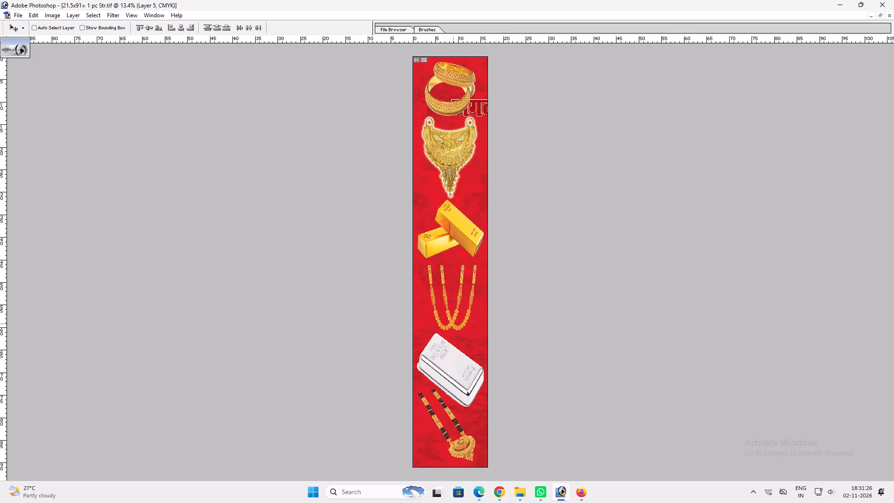
pyautogui.keyDown('ctrl'); pyautogui.keyDown('shift'); pyautogui.click(453, 323); pyautogui.keyUp('shift'); pyautogui.keyUp('ctrl')
pyautogui.moveTo(452, 321); pyautogui.dragTo(464, 331)
pyautogui.hotkey('ctrl', 'z')
pyautogui.keyDown('ctrl'); pyautogui.keyDown('shift'); pyautogui.click(448, 325); pyautogui.keyUp('shift'); pyautogui.keyUp('ctrl')
pyautogui.moveTo(448, 327); pyautogui.dragTo(457, 330)
pyautogui.hotkey('ctrl', 'z')
pyautogui.keyDown('ctrl'); pyautogui.keyDown('shift'); pyautogui.click(449, 351); pyautogui.keyUp('shift'); pyautogui.keyUp('ctrl')
pyautogui.moveTo(447, 351); pyautogui.dragTo(461, 366)
pyautogui.hotkey('ctrl', 'z')
pyautogui.keyDown('ctrl'); pyautogui.keyDown('shift'); pyautogui.click(463, 440); pyautogui.keyUp('shift'); pyautogui.keyUp('ctrl')
# Compress the linked jewellery images vertically from the top, leaving empty space for the shop name at the banner's top.
pyautogui.hotkey('ctrl', 't')
pyautogui.keyDown('shift'); pyautogui.moveTo(464, 67); pyautogui.dragTo(466, 147); pyautogui.keyUp('shift')
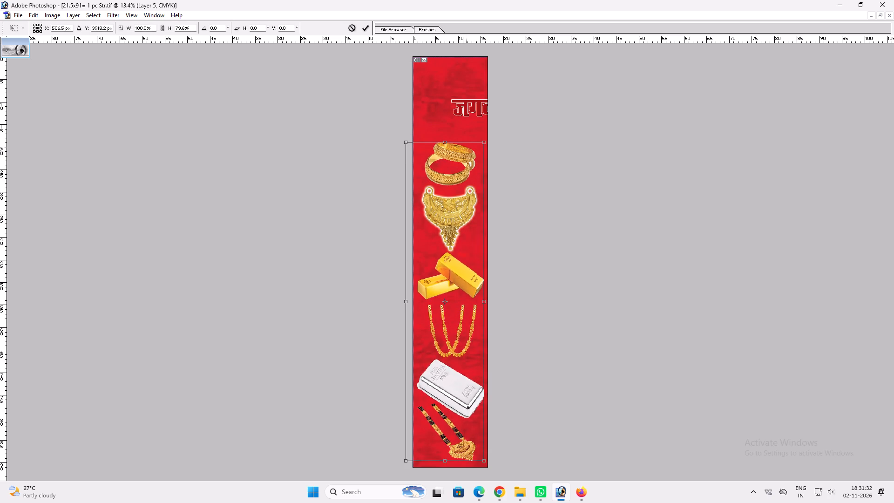
pyautogui.keyDown('shift'); pyautogui.moveTo(466, 147); pyautogui.dragTo(462, 122); pyautogui.keyUp('shift')
pyautogui.hotkey('shift', 'Return')
pyautogui.press('v')
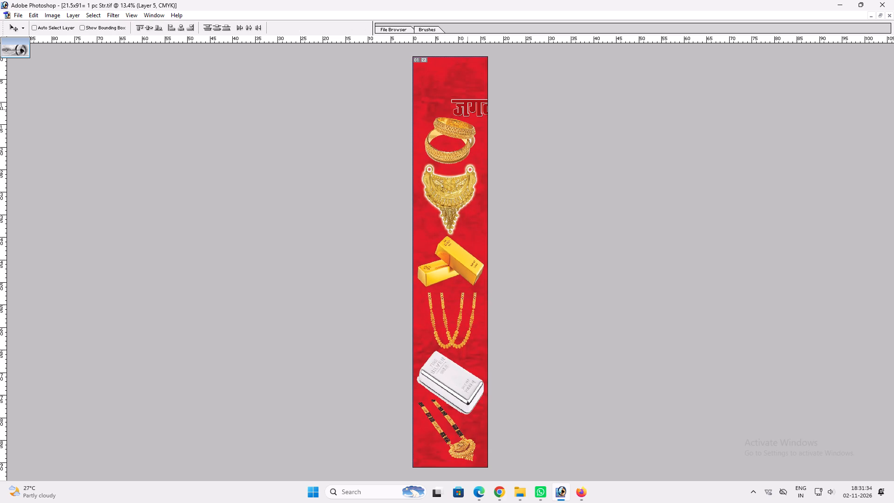
# Scale the shop-name text down to about 68%.
pyautogui.keyDown('ctrl'); pyautogui.click(466, 103); pyautogui.keyUp('ctrl')
pyautogui.hotkey('ctrl', 't')
pyautogui.keyDown('shift'); pyautogui.moveTo(577, 116); pyautogui.dragTo(537, 110); pyautogui.keyUp('shift')
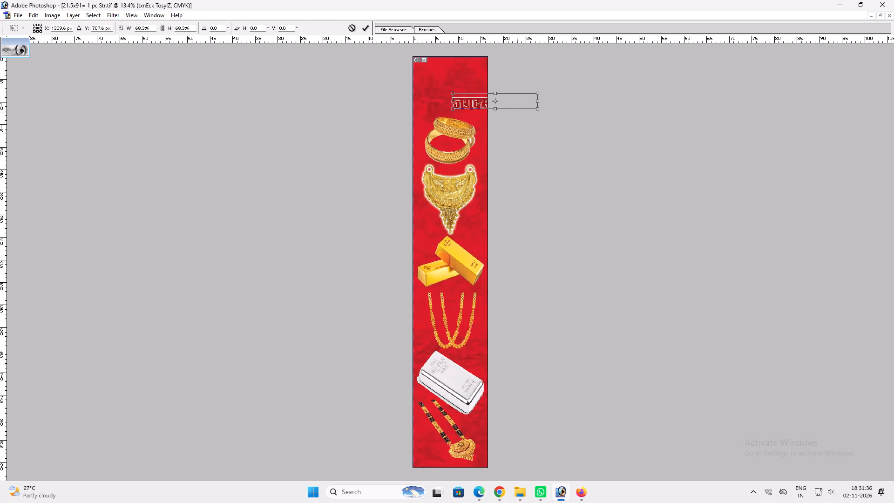
pyautogui.press('Return')
pyautogui.press('v')
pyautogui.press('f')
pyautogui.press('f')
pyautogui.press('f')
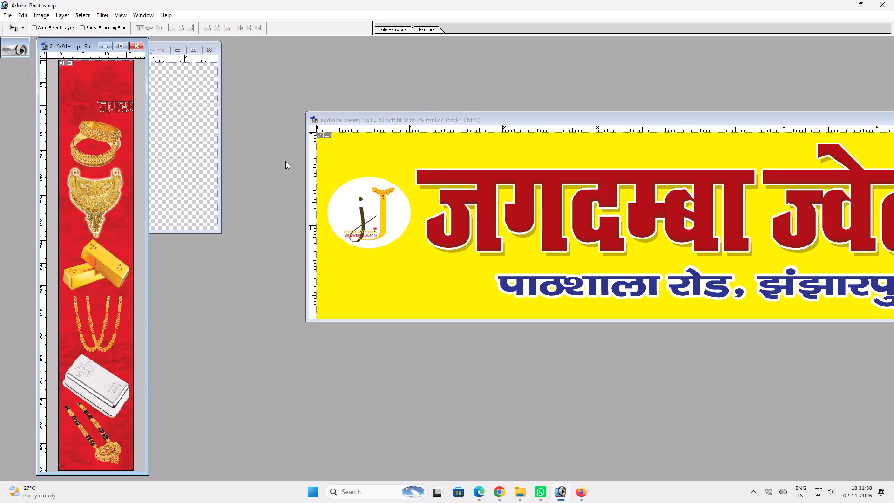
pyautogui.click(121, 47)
# Select the banner's top area above the bangles, copy it from the Background onto a new layer and bring that layer forward.
pyautogui.press('m')
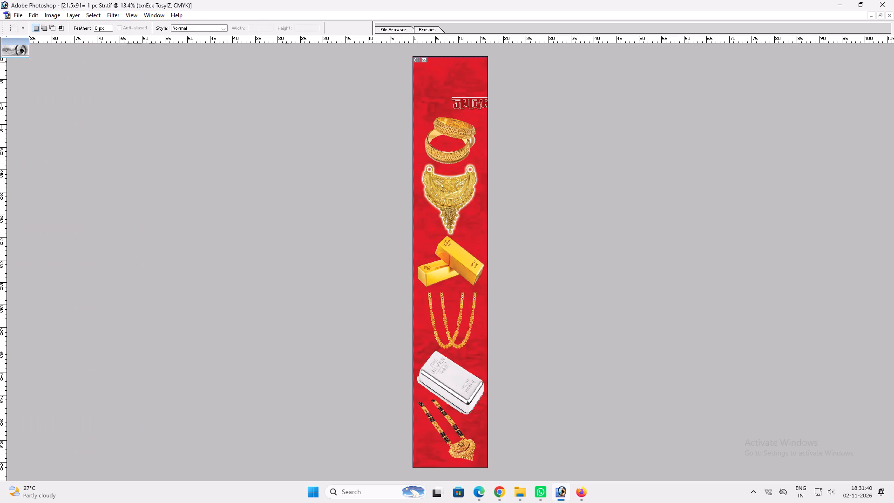
pyautogui.moveTo(395, 50); pyautogui.dragTo(511, 106)
pyautogui.press('v')
pyautogui.rightClick(473, 115)
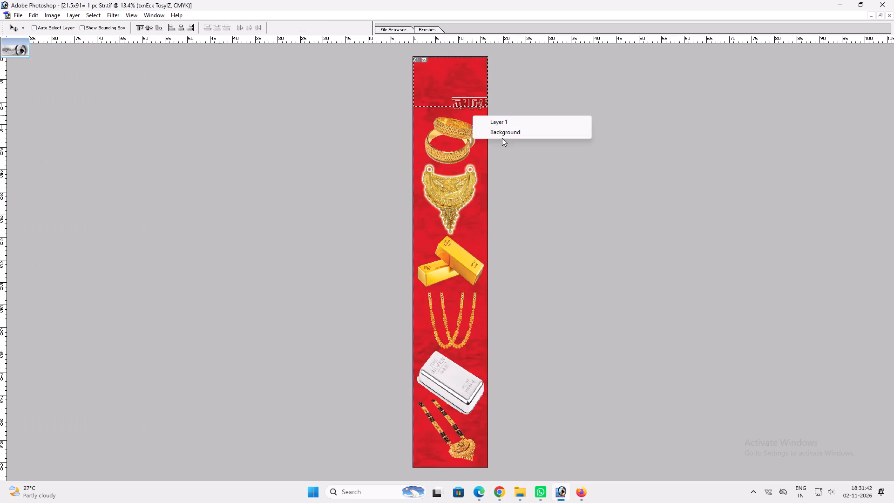
pyautogui.click(499, 129)
pyautogui.hotkey('ctrl', 'c')
pyautogui.hotkey('ctrl', 'v')
pyautogui.hotkey('ctrl', ']')
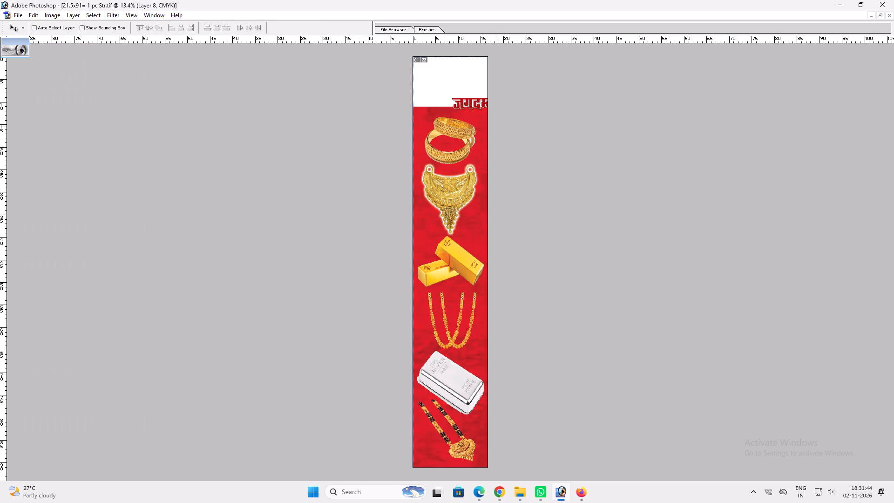
# Apply a yellow Color Overlay layer style to the new panel at the banner's top.
pyautogui.hotkey('alt', 'l')
pyautogui.hotkey('alt', 'y')
pyautogui.press('n')
pyautogui.click(389, 225)
pyautogui.click(509, 141)
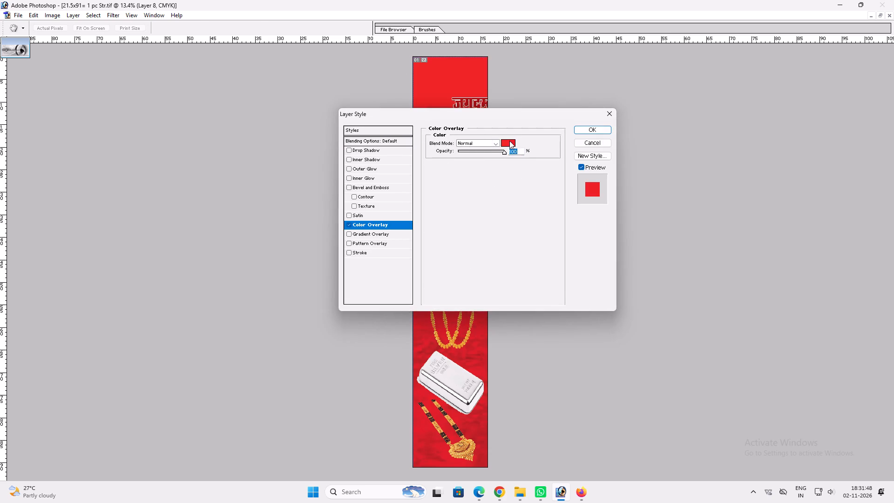
pyautogui.press('Tab')
pyautogui.press('0')
pyautogui.press('Return')
pyautogui.press('Return')
# Stretch the yellow panel's lower edge down to just above the bangles.
pyautogui.hotkey('ctrl', 't')
pyautogui.keyDown('shift'); pyautogui.moveTo(454, 102); pyautogui.dragTo(452, 115); pyautogui.keyUp('shift')
pyautogui.hotkey('shift', 'Return')
pyautogui.press('v')
# Compress the linked jewellery images vertically to about 97%, leaving a gap below the yellow panel.
pyautogui.keyDown('ctrl'); pyautogui.click(444, 123); pyautogui.keyUp('ctrl')
pyautogui.hotkey('ctrl', 't')
pyautogui.keyDown('shift'); pyautogui.moveTo(454, 116); pyautogui.dragTo(454, 127); pyautogui.keyUp('shift')
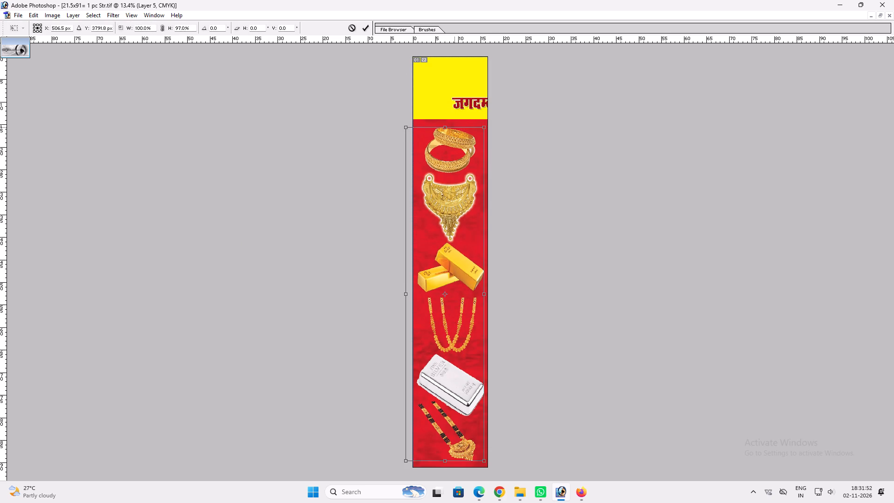
pyautogui.keyDown('shift'); pyautogui.moveTo(454, 127); pyautogui.dragTo(454, 128); pyautogui.keyUp('shift')
pyautogui.press('Return')
pyautogui.press('v')
# Move the shop name onto the yellow panel and break it into two lines after जगदम्बा.
pyautogui.keyDown('ctrl'); pyautogui.click(462, 105); pyautogui.keyUp('ctrl')
pyautogui.keyDown('ctrl'); pyautogui.moveTo(462, 105); pyautogui.dragTo(405, 96); pyautogui.keyUp('ctrl')
pyautogui.press('t')
pyautogui.click(444, 95)
pyautogui.press('t')
pyautogui.click(444, 95)
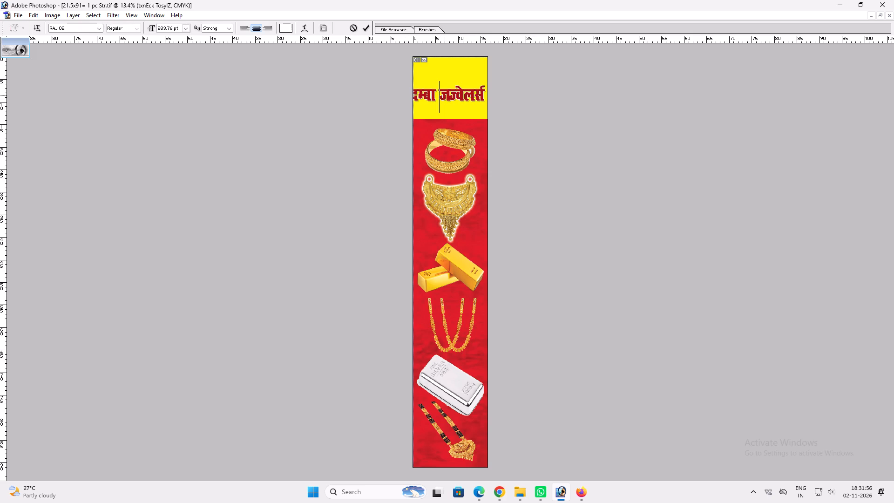
pyautogui.press('BackSpace')
pyautogui.press('Return')
pyautogui.moveTo(491, 122); pyautogui.dragTo(495, 101)
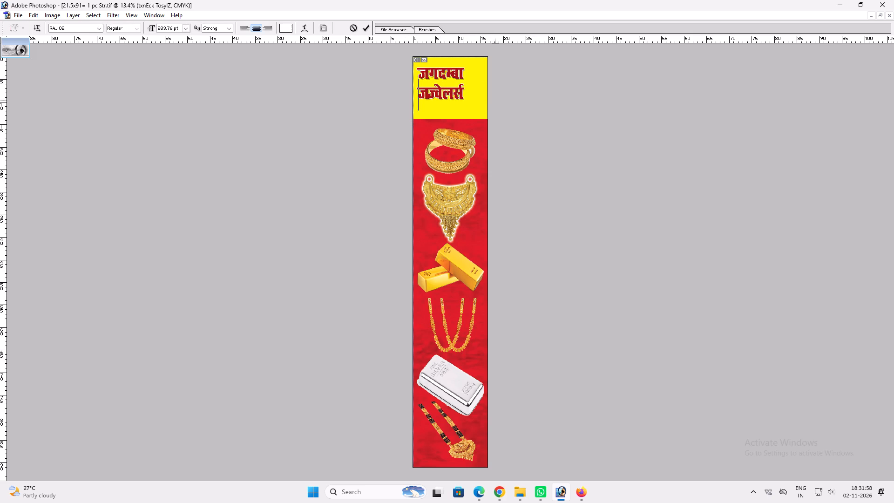
pyautogui.moveTo(495, 101); pyautogui.dragTo(497, 98)
pyautogui.press('Return')
# Enlarge the two-line shop name to about 131.5% and stretch it downward to fill the yellow panel.
pyautogui.hotkey('ctrl', 't')
pyautogui.keyDown('shift'); pyautogui.moveTo(469, 96); pyautogui.dragTo(486, 104); pyautogui.keyUp('shift')
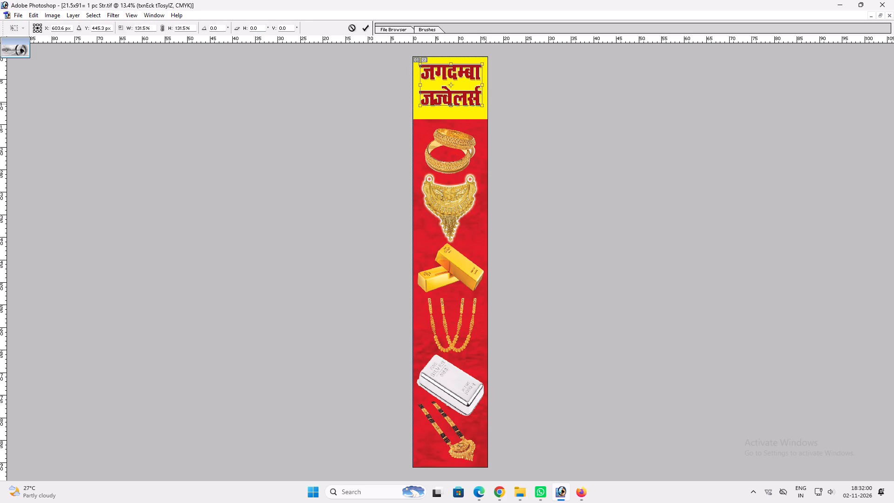
pyautogui.keyDown('shift'); pyautogui.moveTo(486, 104); pyautogui.dragTo(486, 104); pyautogui.keyUp('shift')
pyautogui.keyDown('shift'); pyautogui.moveTo(472, 107); pyautogui.dragTo(465, 112); pyautogui.keyUp('shift')
pyautogui.press('Return')
# Centre the shop name horizontally on the full canvas and clear the selection.
pyautogui.hotkey('ctrl', 'a')
pyautogui.hotkey('alt', 'l')
pyautogui.hotkey('alt', 'i')
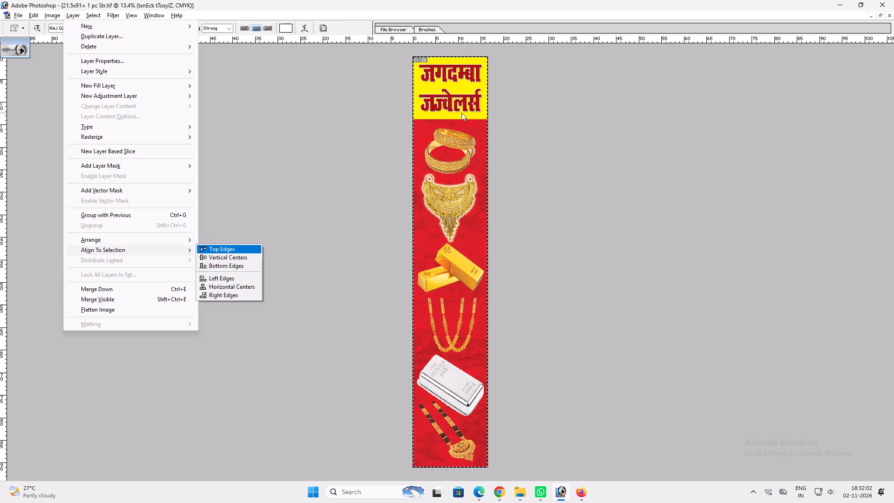
pyautogui.hotkey('alt', 'h')
pyautogui.hotkey('ctrl', 'd')
# Adjust the Stroke layer style on the shop name.
pyautogui.press('v')
pyautogui.hotkey('alt', 'l')
pyautogui.hotkey('alt', 'y')
pyautogui.press('k')
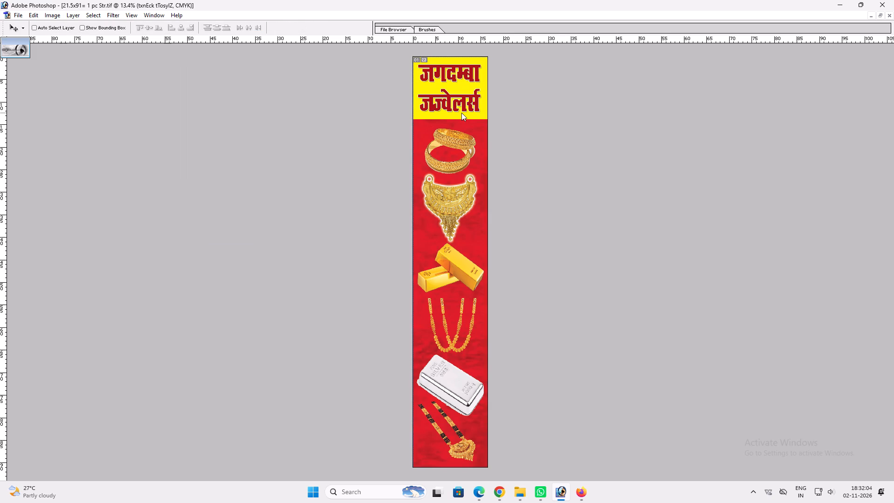
pyautogui.scroll(1, 524, 252)
pyautogui.press('Return')
# Delete the extra half-letter ज् from the second line of the shop name so it reads जवेलर्स.
pyautogui.press('t')
pyautogui.click(447, 104)
pyautogui.click(444, 107)
pyautogui.press('BackSpace')
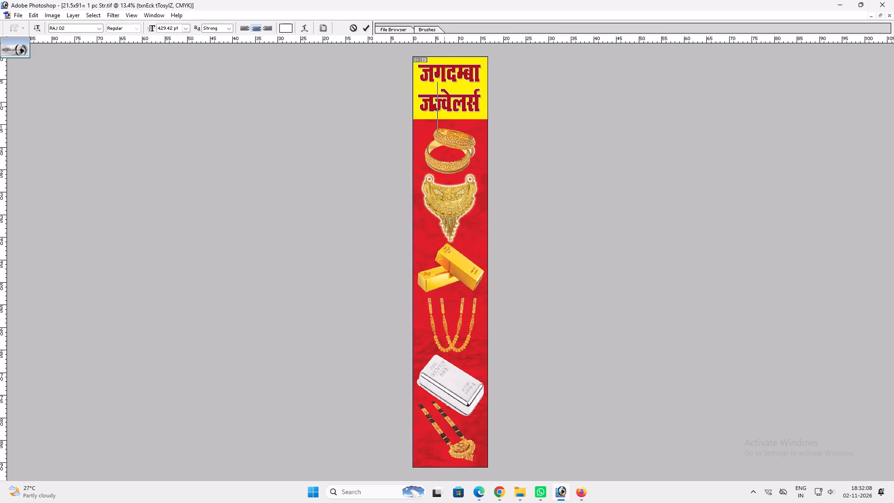
pyautogui.press('Return')
pyautogui.hotkey('ctrl', 't')
pyautogui.press('Return')
# Select both lines of the shop name and tighten the leading between them slightly.
pyautogui.press('t')
pyautogui.click(454, 103)
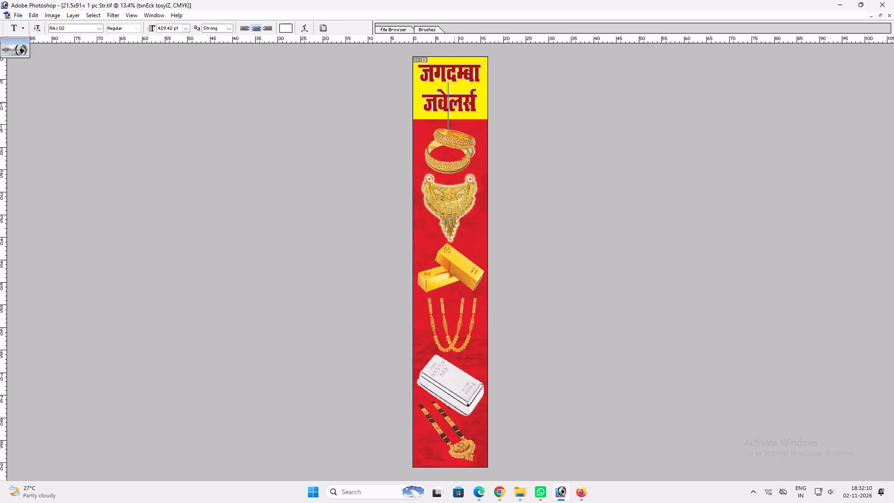
pyautogui.hotkey('ctrl', 'a')
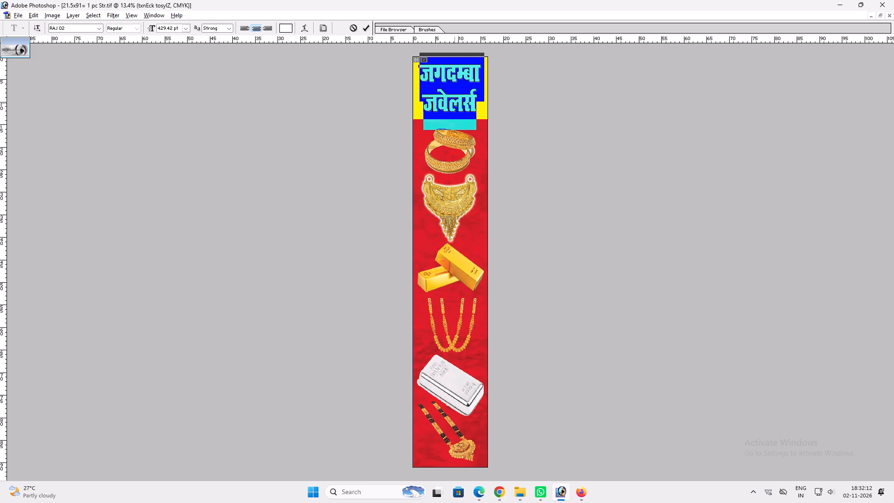
pyautogui.hotkey('alt', 'Up')
pyautogui.hotkey('alt', 'Up')
pyautogui.hotkey('alt', 'Up')
pyautogui.hotkey('alt', 'Up')
pyautogui.hotkey('alt', 'Up')
pyautogui.hotkey('alt', 'Up')
pyautogui.hotkey('alt', 'Up')
pyautogui.hotkey('alt', 'Up')
pyautogui.hotkey('alt', 'Up')
pyautogui.hotkey('alt', 'Up')
pyautogui.hotkey('alt', 'Up')
pyautogui.hotkey('alt', 'Up')
pyautogui.hotkey('alt', 'Up')
pyautogui.hotkey('alt', 'Up')
pyautogui.hotkey('alt', 'Up')
pyautogui.hotkey('alt', 'Up')
pyautogui.hotkey('alt', 'Up')
pyautogui.hotkey('alt', 'Up')
pyautogui.hotkey('alt', 'Up')
pyautogui.hotkey('alt', 'Up')
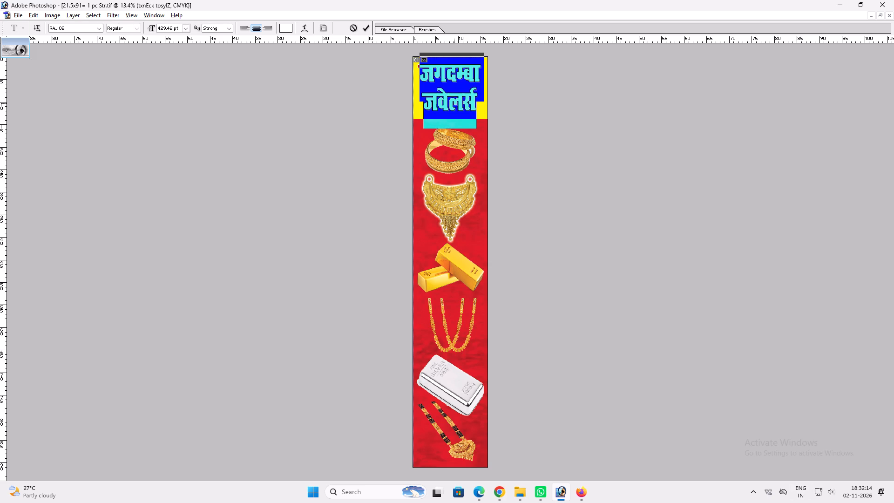
# Replace the first letter ज of the second line with the half form ज् so it reads ज्वेलर्स.
pyautogui.moveTo(437, 108); pyautogui.dragTo(426, 107)
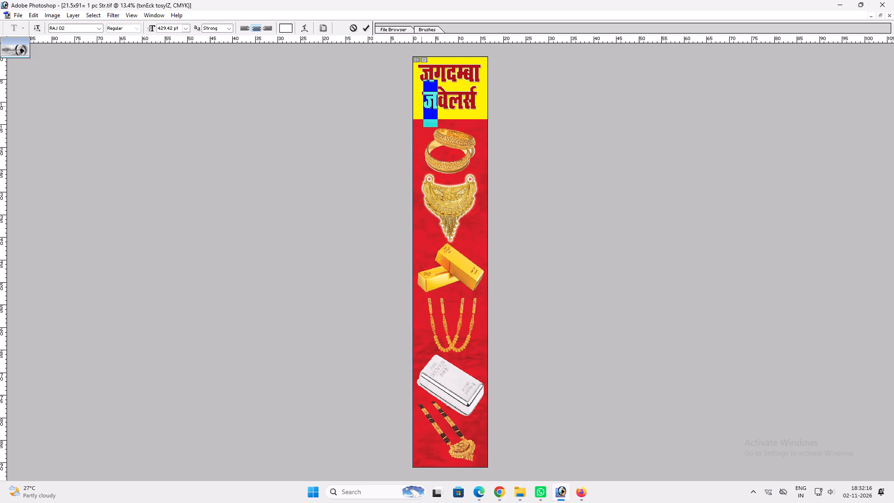
pyautogui.hotkey('shift', 't')
pyautogui.press('Return')
# Stretch the corrected shop name vertically to about 112% by extending its lower edge.
pyautogui.press('v')
pyautogui.hotkey('ctrl', 't')
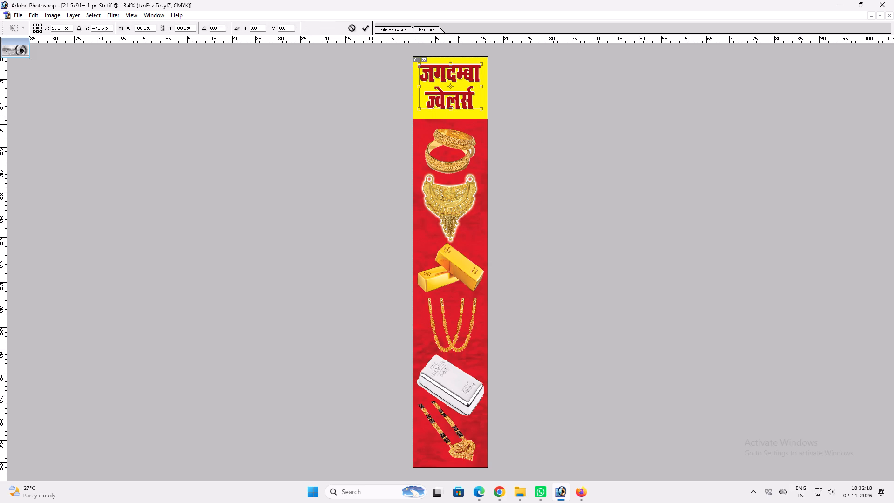
pyautogui.keyDown('shift'); pyautogui.click(447, 111); pyautogui.keyUp('shift')
pyautogui.hotkey('shift', 'Return')
pyautogui.press('v')
pyautogui.hotkey('ctrl', 't')
pyautogui.keyDown('ctrl'); pyautogui.moveTo(459, 102); pyautogui.dragTo(456, 103); pyautogui.keyUp('ctrl')
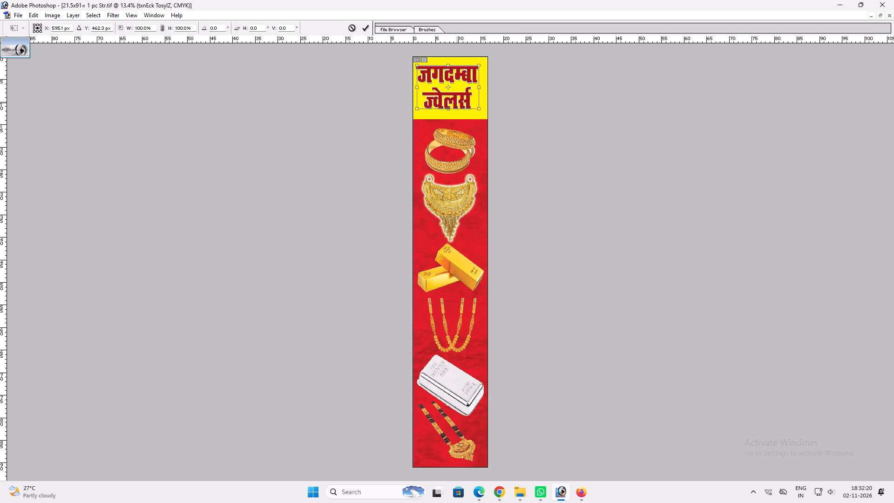
pyautogui.keyDown('ctrl'); pyautogui.moveTo(456, 103); pyautogui.dragTo(452, 106); pyautogui.keyUp('ctrl')
pyautogui.hotkey('ctrl', 'z')
pyautogui.keyDown('shift'); pyautogui.moveTo(460, 107); pyautogui.dragTo(456, 112); pyautogui.keyUp('shift')
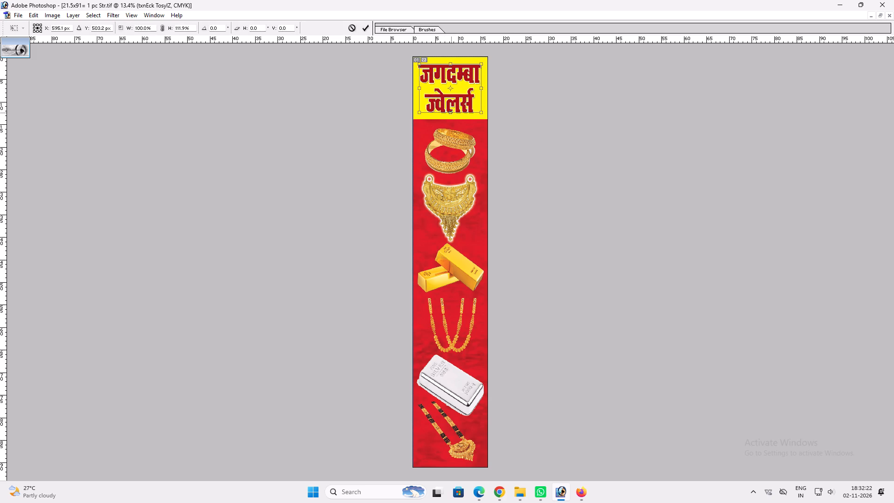
pyautogui.hotkey('shift', 'Return')
# Centre the stretched shop name horizontally on the canvas and clear the selection.
pyautogui.press('v')
pyautogui.hotkey('ctrl', 'a')
pyautogui.hotkey('alt', 'l')
pyautogui.hotkey('alt', 'i')
pyautogui.hotkey('alt', 'h')
pyautogui.hotkey('ctrl', 'd')
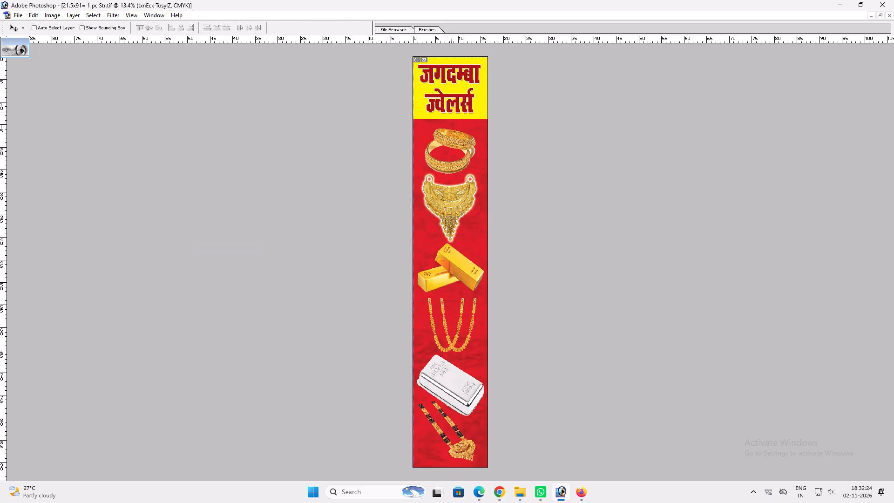
pyautogui.press('v')
# Save the narrow banner as a new TIFF named 16.5x91= 1 pc in the jagmadba Jwelers folder.
pyautogui.hotkey('ctrl', 'shift', 's')
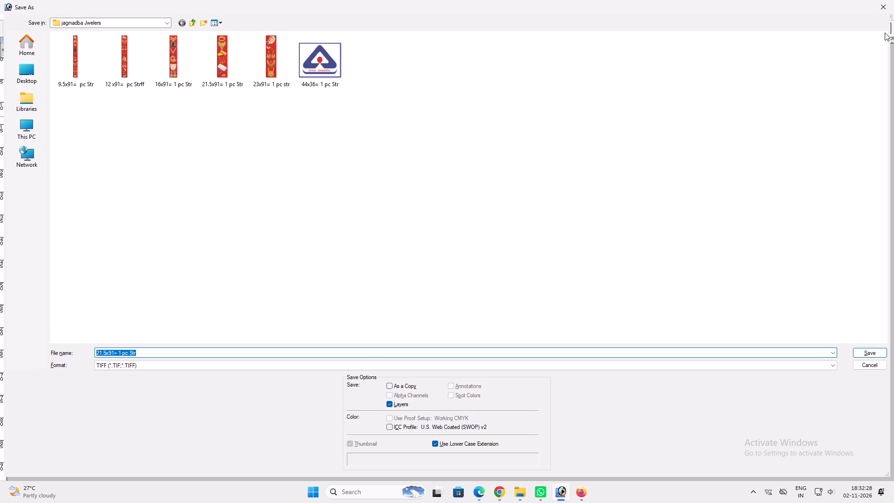
pyautogui.moveTo(160, 355); pyautogui.dragTo(2, 357)
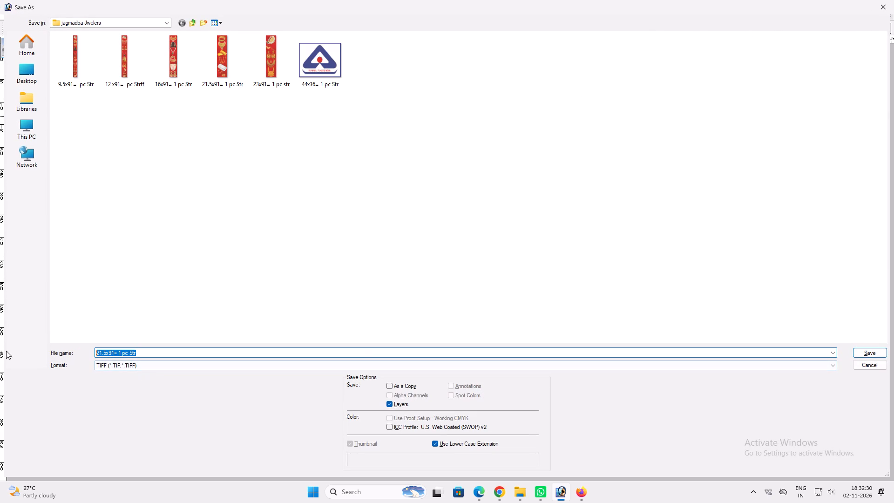
pyautogui.write('16.5x91= 1 pc')
pyautogui.press('space')
pyautogui.press('Return')
pyautogui.press('Return')
pyautogui.press('Return')
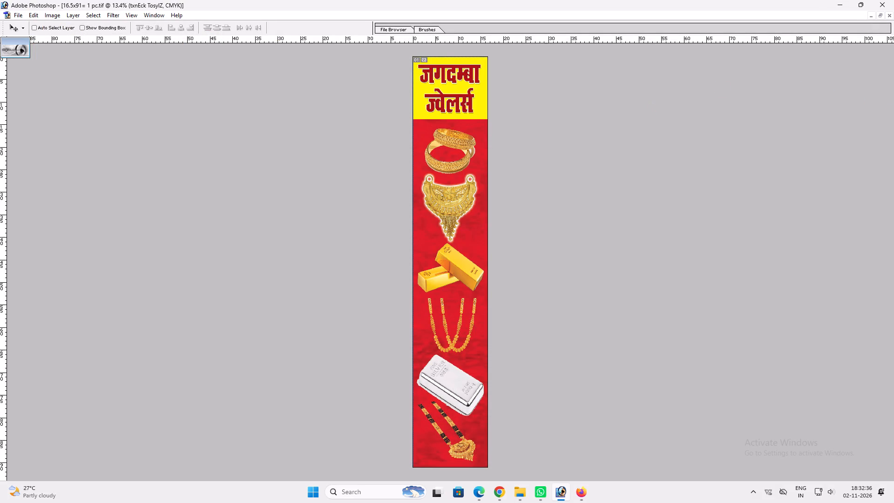
# Open the jagdmba Jwelers 10x3 = 60 pc signboard from the File Explorer search results in Photoshop.
pyautogui.press('f')
pyautogui.press('f')
pyautogui.press('f')
pyautogui.click(528, 166)
pyautogui.press('v')
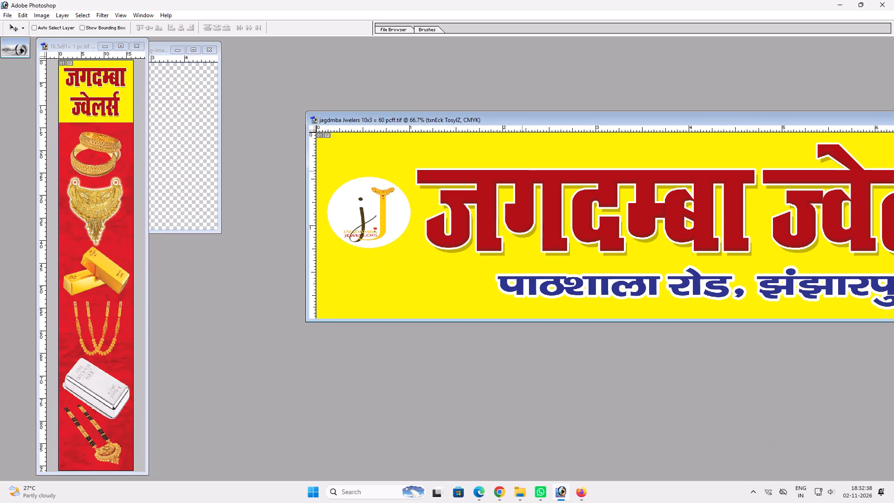
pyautogui.click(524, 486)
pyautogui.click(612, 433)
pyautogui.click(394, 122)
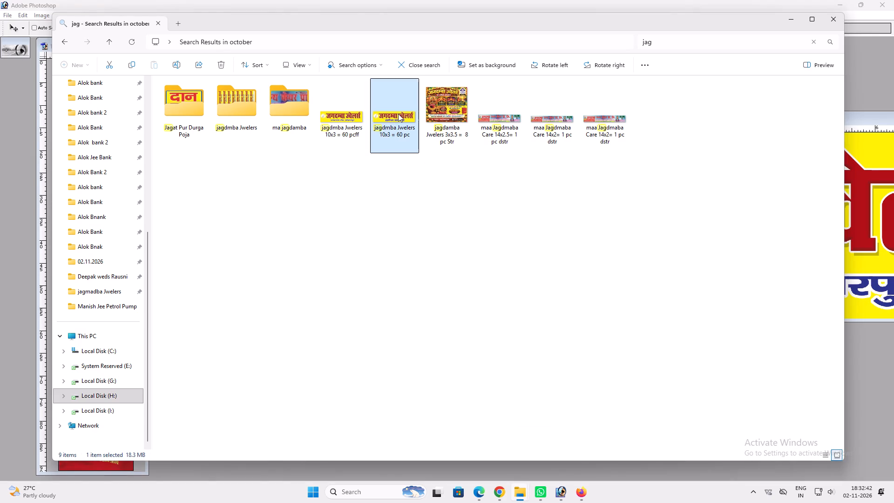
pyautogui.moveTo(398, 114); pyautogui.dragTo(556, 418)
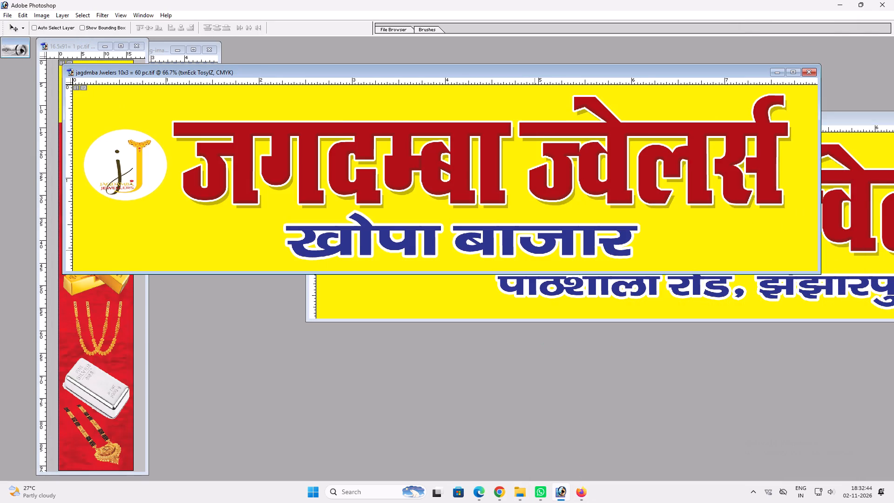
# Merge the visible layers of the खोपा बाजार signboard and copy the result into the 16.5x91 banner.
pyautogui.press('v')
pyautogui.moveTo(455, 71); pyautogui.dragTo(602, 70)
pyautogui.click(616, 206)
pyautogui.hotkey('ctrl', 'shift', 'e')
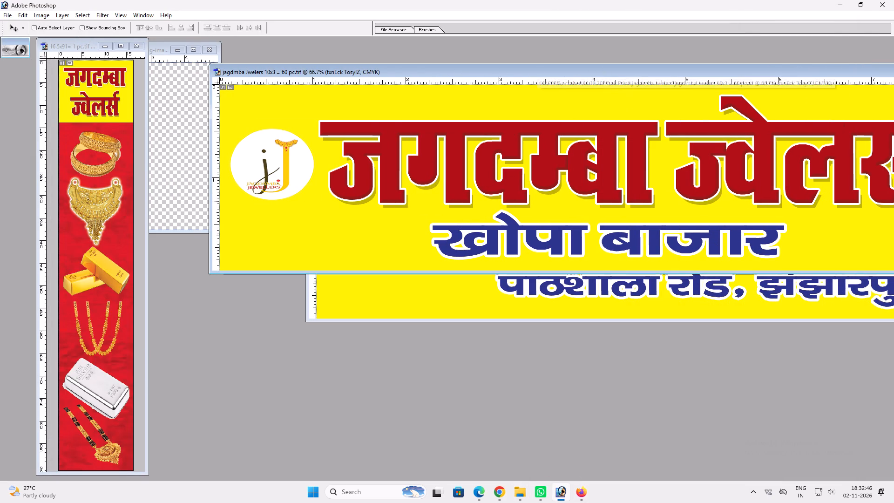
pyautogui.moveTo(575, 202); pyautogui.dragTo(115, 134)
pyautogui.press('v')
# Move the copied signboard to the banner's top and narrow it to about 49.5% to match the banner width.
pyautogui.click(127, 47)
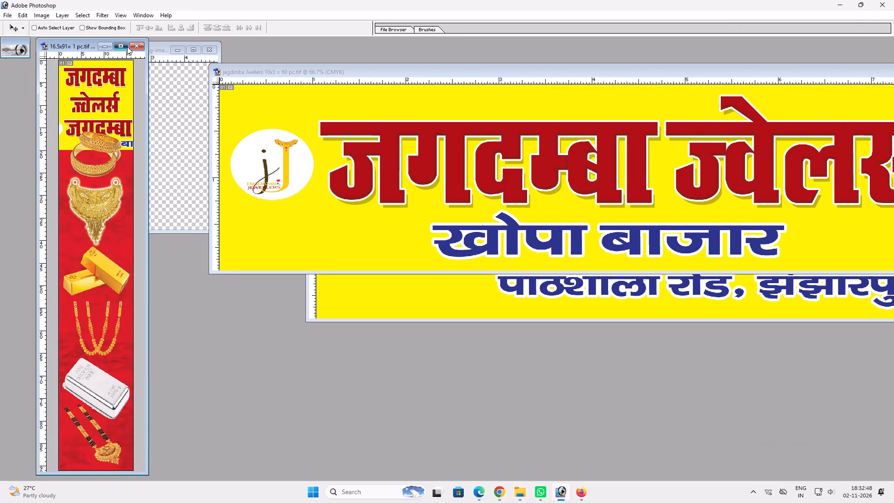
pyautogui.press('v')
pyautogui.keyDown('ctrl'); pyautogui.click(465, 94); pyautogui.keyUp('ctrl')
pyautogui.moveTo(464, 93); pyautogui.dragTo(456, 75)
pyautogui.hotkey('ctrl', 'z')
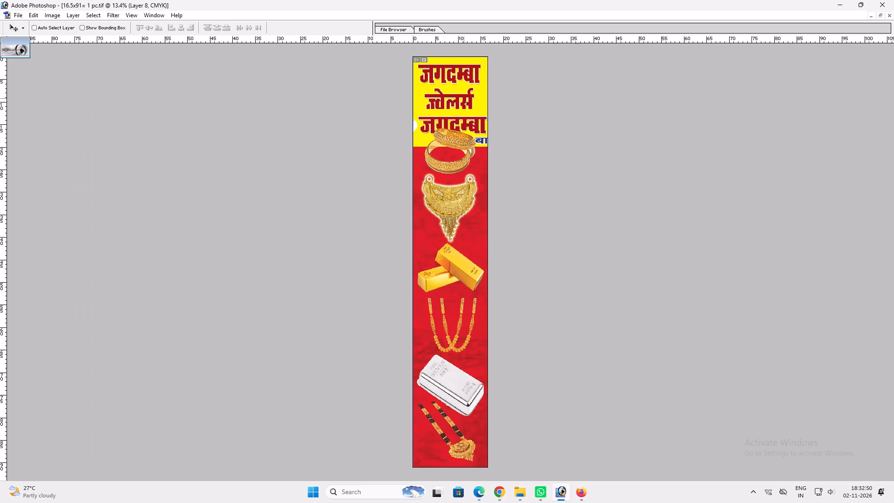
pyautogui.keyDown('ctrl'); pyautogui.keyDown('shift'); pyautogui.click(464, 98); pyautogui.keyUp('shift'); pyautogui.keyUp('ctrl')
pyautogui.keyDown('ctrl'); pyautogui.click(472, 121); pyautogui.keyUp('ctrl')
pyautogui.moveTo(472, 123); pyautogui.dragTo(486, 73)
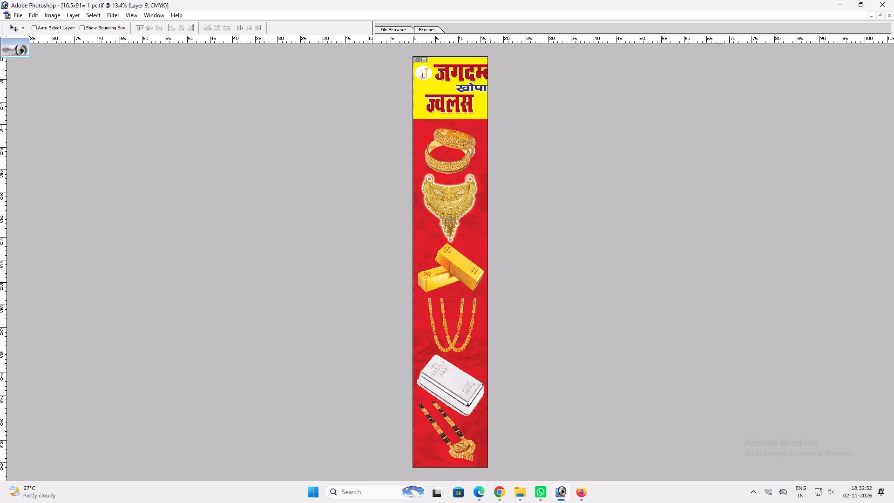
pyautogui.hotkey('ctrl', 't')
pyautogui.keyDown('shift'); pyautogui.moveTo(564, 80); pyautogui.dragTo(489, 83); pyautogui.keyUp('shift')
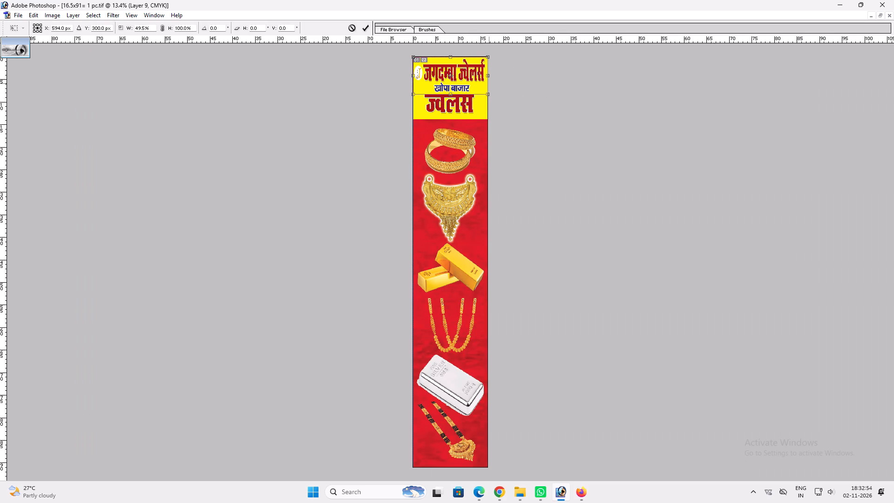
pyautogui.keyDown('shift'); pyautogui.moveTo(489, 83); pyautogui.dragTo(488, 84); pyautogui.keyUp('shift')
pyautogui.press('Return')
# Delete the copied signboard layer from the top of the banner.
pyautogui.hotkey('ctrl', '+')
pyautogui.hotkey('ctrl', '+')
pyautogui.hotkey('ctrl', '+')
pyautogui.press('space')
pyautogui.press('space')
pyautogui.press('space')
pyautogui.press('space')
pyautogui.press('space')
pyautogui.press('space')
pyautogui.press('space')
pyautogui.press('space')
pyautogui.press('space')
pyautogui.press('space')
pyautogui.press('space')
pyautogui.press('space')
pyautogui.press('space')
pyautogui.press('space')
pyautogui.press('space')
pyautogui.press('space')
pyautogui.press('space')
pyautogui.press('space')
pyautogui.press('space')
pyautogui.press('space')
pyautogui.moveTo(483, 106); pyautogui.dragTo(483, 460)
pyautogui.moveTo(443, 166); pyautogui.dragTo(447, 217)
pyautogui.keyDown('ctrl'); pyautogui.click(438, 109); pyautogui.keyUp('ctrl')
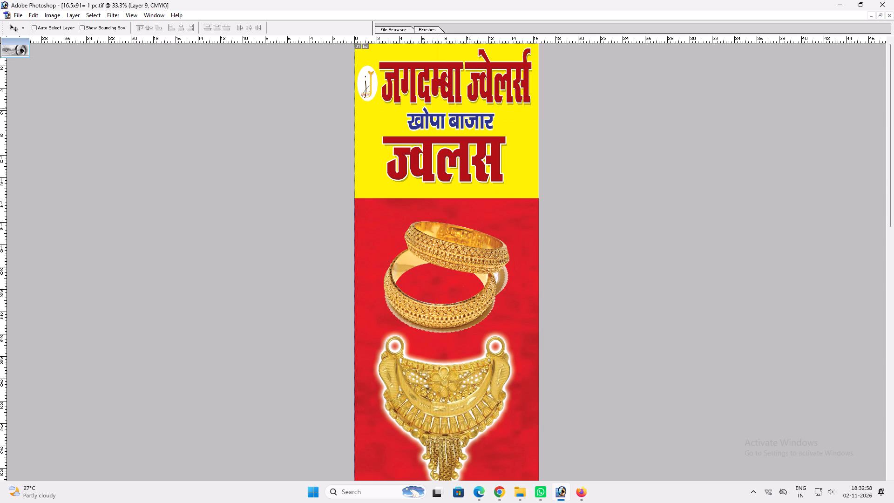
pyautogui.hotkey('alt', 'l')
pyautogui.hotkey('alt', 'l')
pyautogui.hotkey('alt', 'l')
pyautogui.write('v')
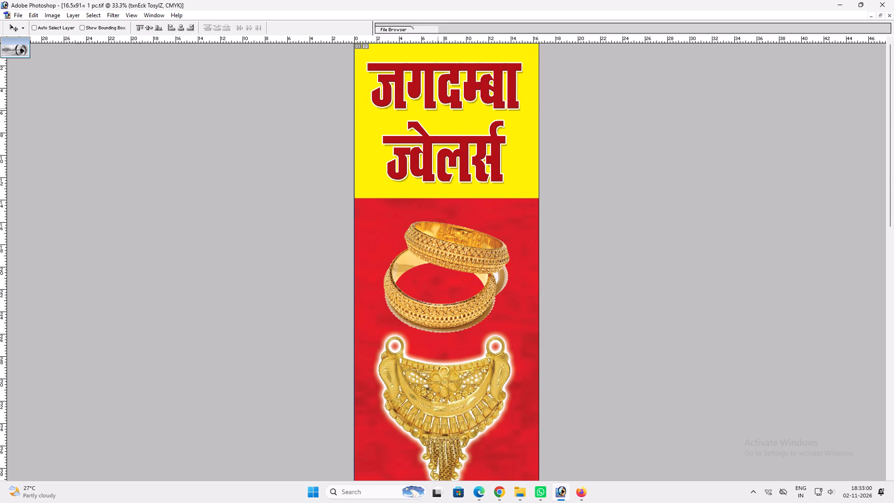
# Compress the two-line shop name vertically and move it up, leaving space in the lower part of the yellow panel.
pyautogui.press('space')
pyautogui.moveTo(433, 108); pyautogui.dragTo(440, 154)
pyautogui.keyDown('ctrl'); pyautogui.click(459, 100); pyautogui.keyUp('ctrl')
pyautogui.hotkey('ctrl', 't')
pyautogui.hotkey('shift', 'Return')
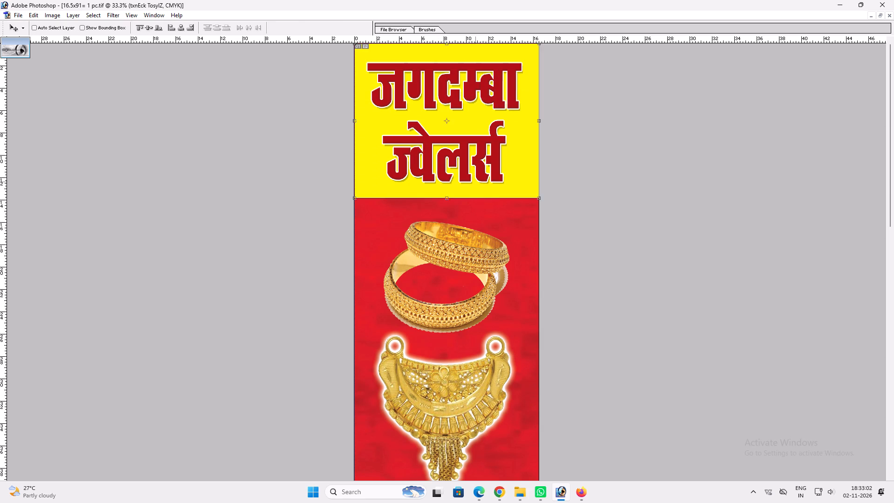
pyautogui.keyDown('ctrl'); pyautogui.keyDown('shift'); pyautogui.rightClick(466, 160); pyautogui.keyUp('shift'); pyautogui.keyUp('ctrl')
pyautogui.keyDown('ctrl'); pyautogui.keyDown('shift'); pyautogui.click(477, 170); pyautogui.keyUp('shift'); pyautogui.keyUp('ctrl')
pyautogui.moveTo(467, 164); pyautogui.dragTo(479, 171)
pyautogui.hotkey('ctrl', 'z')
pyautogui.hotkey('ctrl', 't')
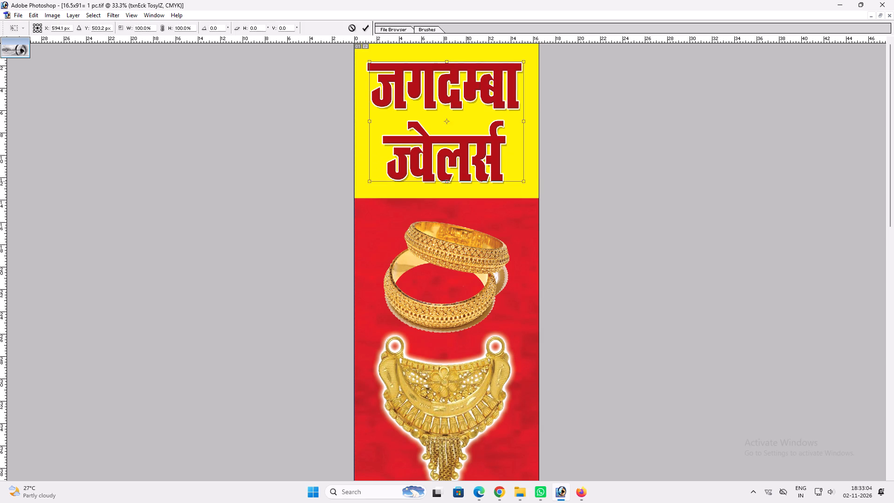
pyautogui.keyDown('shift'); pyautogui.moveTo(468, 179); pyautogui.dragTo(467, 146); pyautogui.keyUp('shift')
pyautogui.press('Return')
pyautogui.press('v')
pyautogui.keyDown('shift'); pyautogui.moveTo(467, 146); pyautogui.dragTo(466, 136); pyautogui.keyUp('shift')
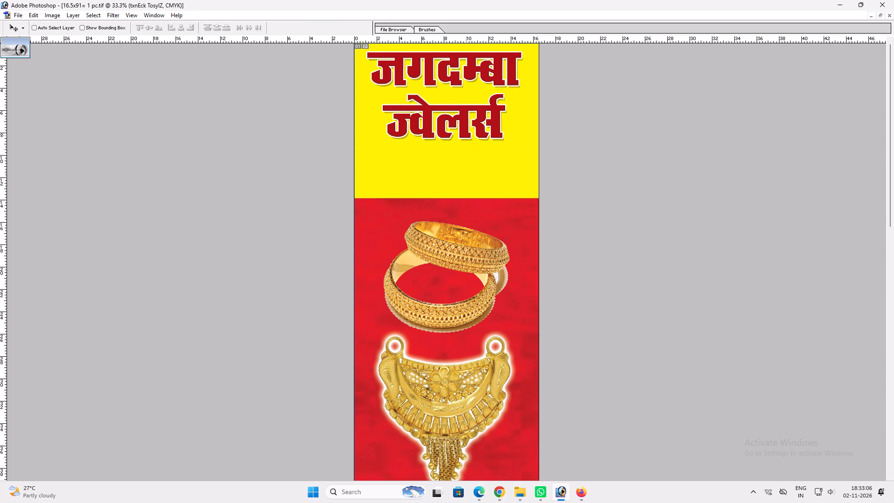
# Nudge the two-line shop name down and stretch it slightly taller within the yellow panel.
pyautogui.keyDown('shift'); pyautogui.moveTo(466, 136); pyautogui.dragTo(465, 139); pyautogui.keyUp('shift')
pyautogui.hotkey('ctrl', 't')
pyautogui.keyDown('shift'); pyautogui.moveTo(483, 142); pyautogui.dragTo(481, 152); pyautogui.keyUp('shift')
pyautogui.press('Return')
# Undo the layer merge in the खोपा बाजार signboard so its text is separate again.
pyautogui.write('fff')
pyautogui.click(581, 154)
pyautogui.hotkey('ctrl', 'z')
pyautogui.hotkey('ctrl', 'alt', 'z')
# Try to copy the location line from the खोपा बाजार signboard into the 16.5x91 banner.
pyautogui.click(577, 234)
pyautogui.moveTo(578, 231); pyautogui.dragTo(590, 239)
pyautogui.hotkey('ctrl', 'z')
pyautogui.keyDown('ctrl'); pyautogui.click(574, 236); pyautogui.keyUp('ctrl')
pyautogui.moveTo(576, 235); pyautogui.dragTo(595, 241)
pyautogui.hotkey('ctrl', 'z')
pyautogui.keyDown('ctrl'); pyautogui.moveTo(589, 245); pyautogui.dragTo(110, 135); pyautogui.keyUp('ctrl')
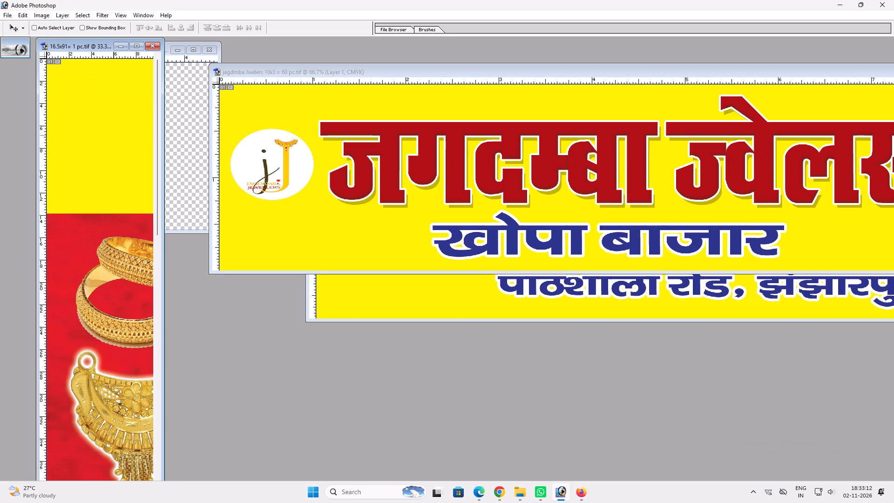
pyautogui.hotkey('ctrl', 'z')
# Copy the खोपा बाजार text layer from the signboard into the 16.5x91 banner.
pyautogui.keyDown('ctrl'); pyautogui.click(510, 253); pyautogui.keyUp('ctrl')
pyautogui.keyDown('ctrl'); pyautogui.click(491, 241); pyautogui.keyUp('ctrl')
pyautogui.moveTo(491, 241); pyautogui.dragTo(105, 175)
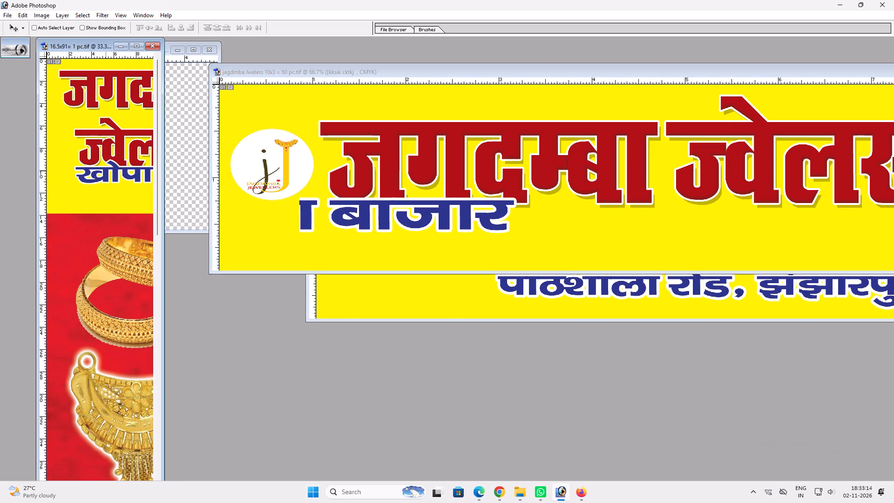
# Place खोपा बाजार centred below the shop name and narrow it to leave margins on both sides of the yellow panel.
pyautogui.press('v')
pyautogui.click(140, 48)
pyautogui.press('v')
pyautogui.press('v')
pyautogui.moveTo(506, 156); pyautogui.dragTo(483, 170)
pyautogui.hotkey('ctrl', 't')
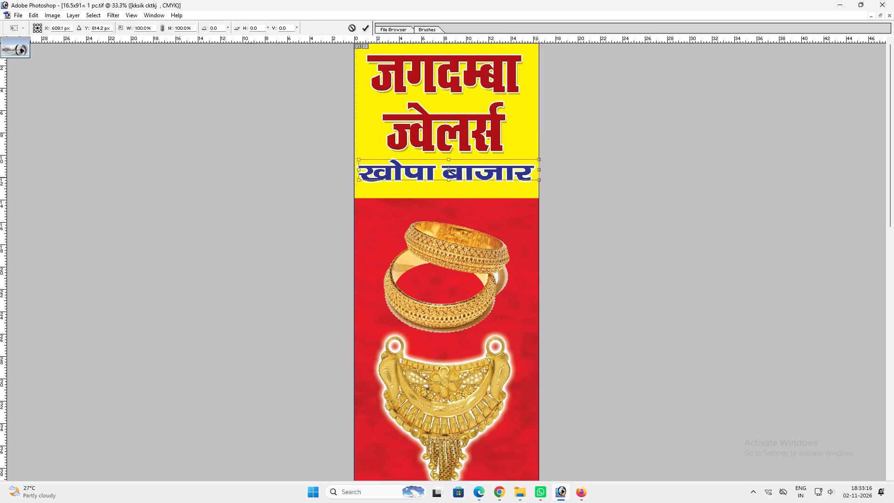
pyautogui.keyDown('alt'); pyautogui.keyDown('shift'); pyautogui.moveTo(536, 170); pyautogui.dragTo(515, 176); pyautogui.keyUp('shift'); pyautogui.keyUp('alt')
pyautogui.hotkey('shift', 'Return')
pyautogui.press('v')
pyautogui.moveTo(485, 160); pyautogui.dragTo(485, 164)
# Cut the second line, ज्वेलर्स, out of the shop name text layer, leaving only जगदम्बा.
pyautogui.keyDown('shift'); pyautogui.rightClick(467, 134); pyautogui.keyUp('shift')
pyautogui.keyDown('ctrl'); pyautogui.keyDown('shift'); pyautogui.click(474, 137); pyautogui.keyUp('shift'); pyautogui.keyUp('ctrl')
pyautogui.rightClick(461, 128)
pyautogui.click(462, 134)
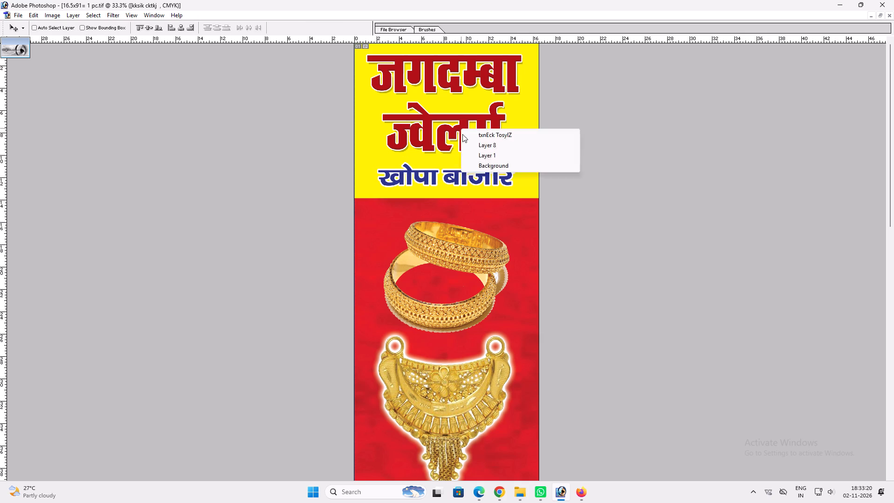
pyautogui.keyDown('ctrl'); pyautogui.keyDown('shift'); pyautogui.rightClick(461, 129); pyautogui.keyUp('shift'); pyautogui.keyUp('ctrl')
pyautogui.keyDown('ctrl'); pyautogui.keyDown('shift'); pyautogui.click(463, 136); pyautogui.keyUp('shift'); pyautogui.keyUp('ctrl')
pyautogui.hotkey('ctrl', 't')
pyautogui.press('Return')
pyautogui.press('v')
pyautogui.press('t')
pyautogui.tripleClick(469, 137)
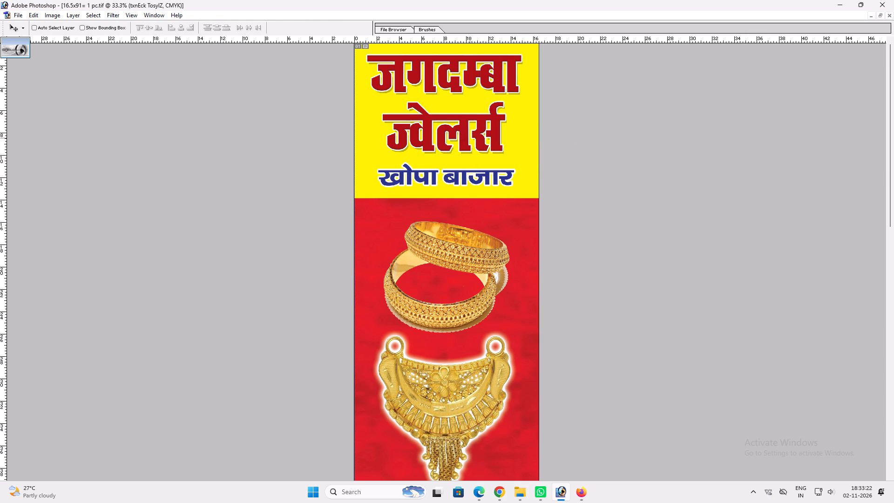
pyautogui.click(468, 137)
pyautogui.hotkey('ctrl', 'x')
pyautogui.hotkey('ctrl', 'Return')
# Duplicate the जगदम्बा text layer into the gap below it and replace the copy's text with ज्वेलर्स.
pyautogui.press('v')
pyautogui.press('v')
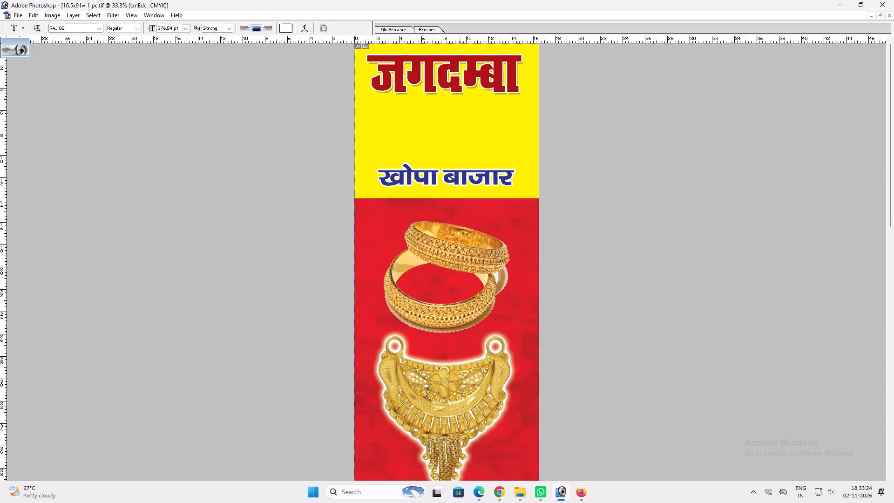
pyautogui.keyDown('ctrl'); pyautogui.click(457, 86); pyautogui.keyUp('ctrl')
pyautogui.keyDown('alt'); pyautogui.moveTo(455, 82); pyautogui.dragTo(454, 142); pyautogui.keyUp('alt')
pyautogui.press('t')
pyautogui.click(454, 147)
pyautogui.hotkey('ctrl', 'a')
pyautogui.hotkey('ctrl', 'v')
pyautogui.press('Return')
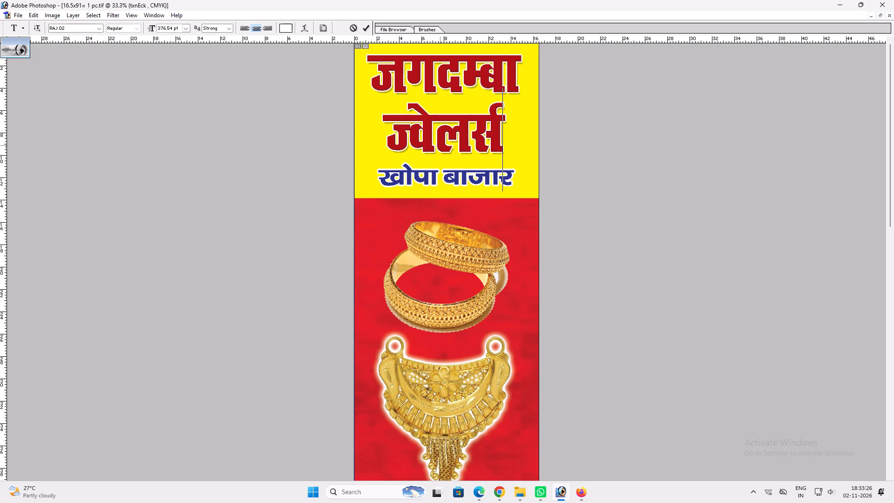
# Widen the ज्वेलर्स line on both sides to match the width of जगदम्बा.
pyautogui.hotkey('ctrl', 't')
pyautogui.keyDown('alt'); pyautogui.keyDown('shift'); pyautogui.moveTo(507, 128); pyautogui.dragTo(523, 126); pyautogui.keyUp('shift'); pyautogui.keyUp('alt')
pyautogui.press('Return')
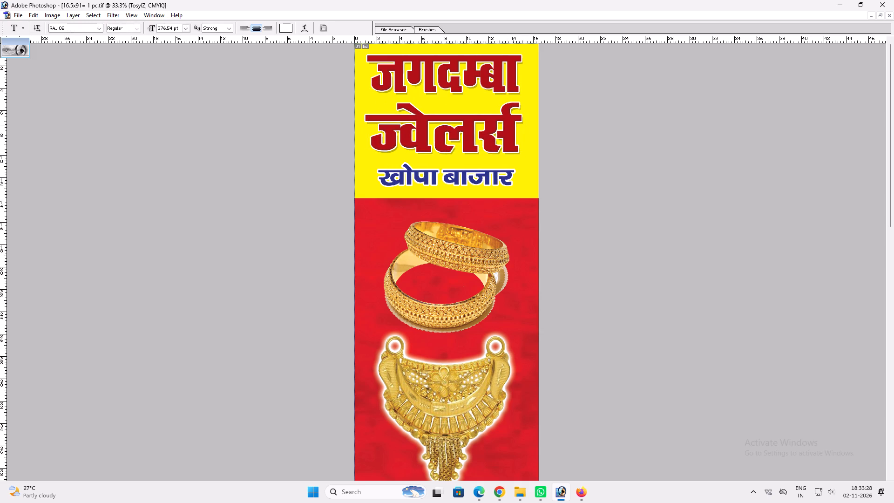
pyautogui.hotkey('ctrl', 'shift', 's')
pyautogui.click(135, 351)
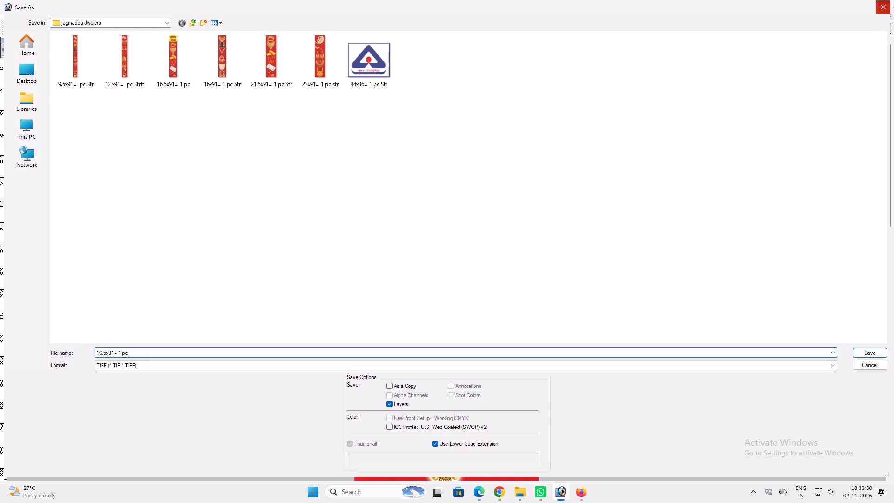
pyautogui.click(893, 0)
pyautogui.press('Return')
# Save the finished 16.5x91 banner under its existing name and close it.
pyautogui.hotkey('ctrl', 's')
pyautogui.hotkey('ctrl', 'w')
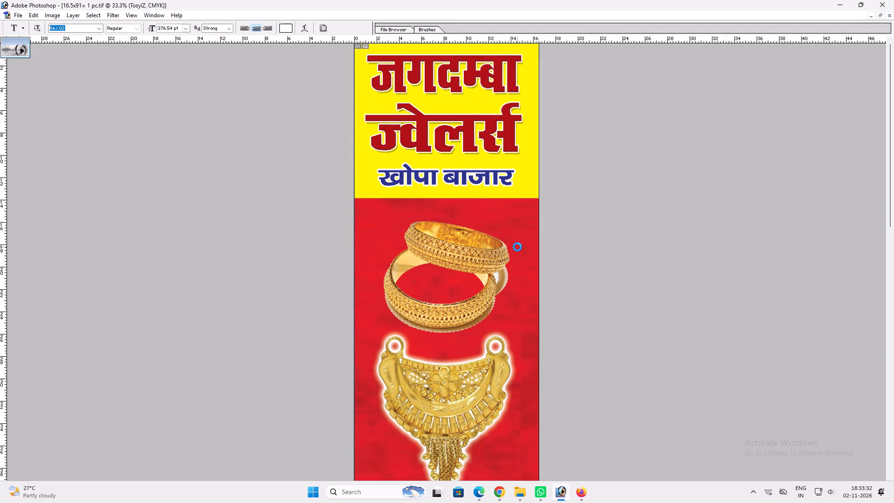
# Close both jagdmba Jwelers 10x3 signboards and the gold-bars image without saving changes.
pyautogui.hotkey('ctrl', 'w')
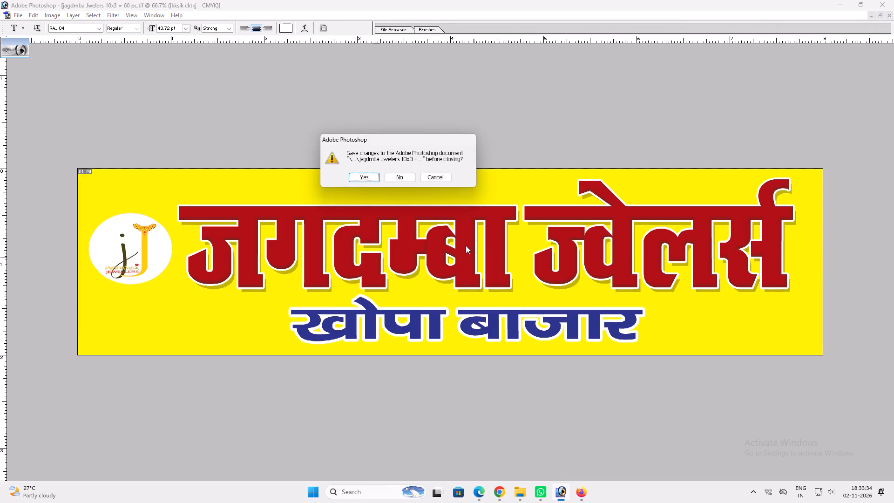
pyautogui.click(411, 178)
pyautogui.click(412, 179)
pyautogui.hotkey('ctrl', 'Return')
pyautogui.hotkey('ctrl', 'w')
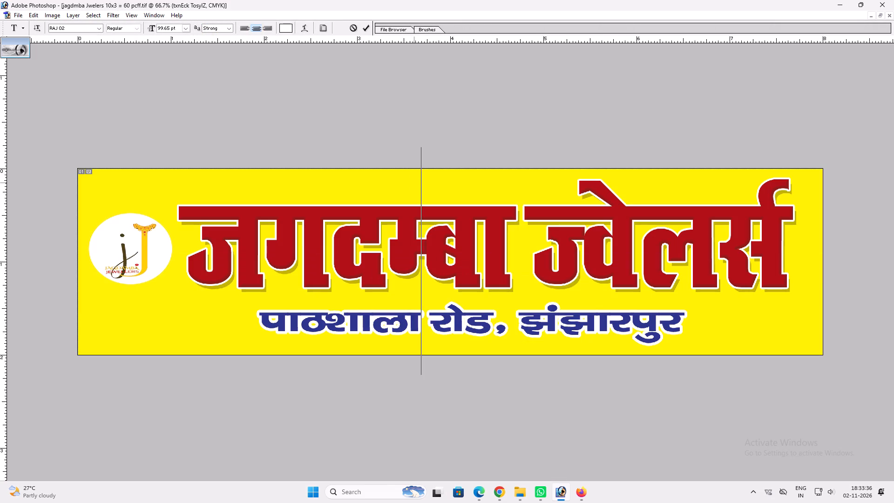
pyautogui.click(414, 184)
pyautogui.click(408, 175)
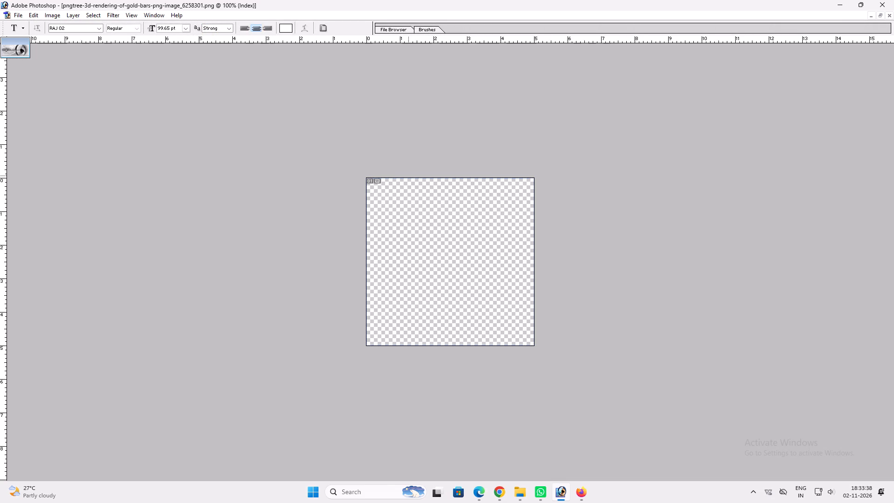
pyautogui.hotkey('ctrl', 'w')
pyautogui.click(408, 179)
# Reopen the 16.5x91= 1 pc banner to check its full layout, and close it again.
pyautogui.doubleClick(408, 180)
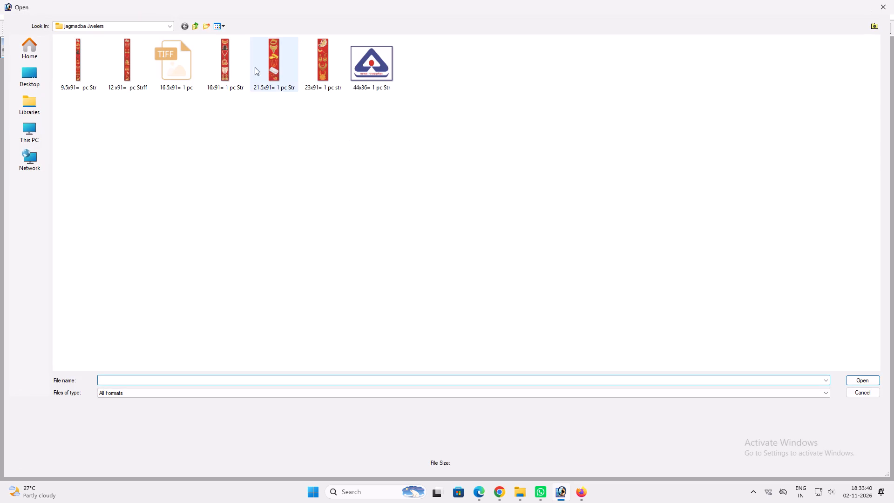
pyautogui.click(179, 59)
pyautogui.press('Return')
pyautogui.press('space')
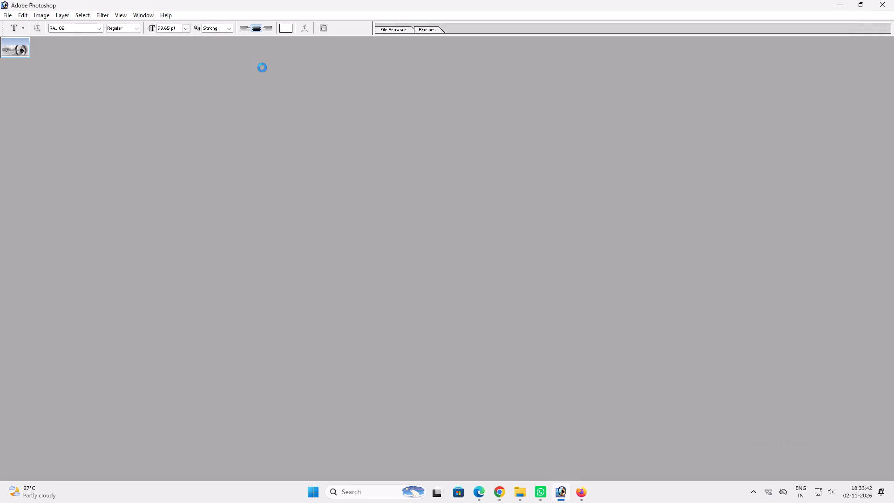
pyautogui.click(95, 44)
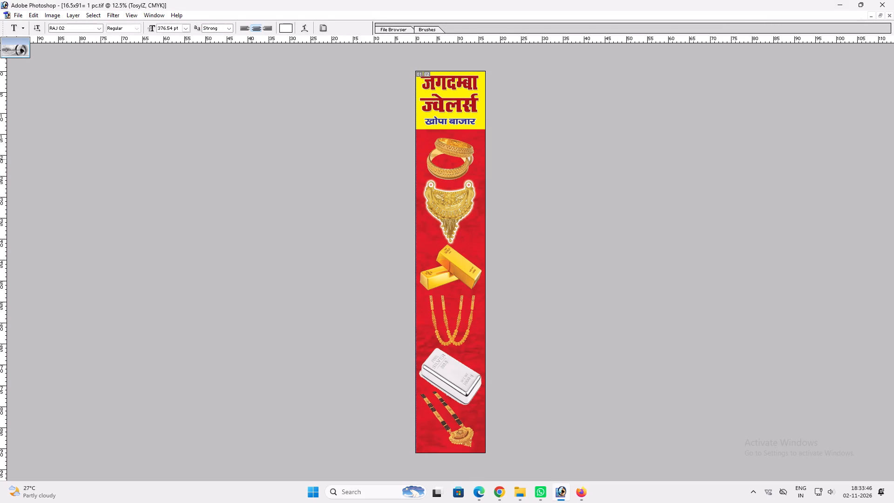
pyautogui.hotkey('ctrl', 'w')
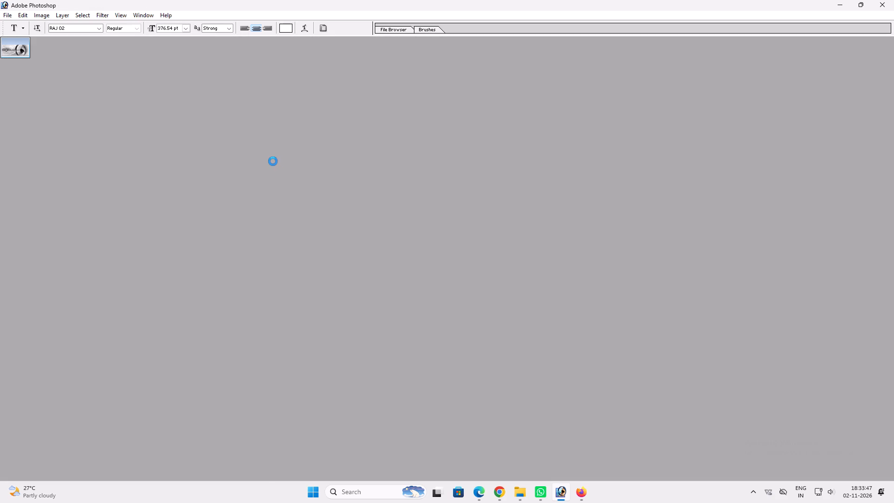
# Bring up the jagmadba Jwelers folder for opening another file.
pyautogui.keyDown('ctrl'); pyautogui.click(273, 161); pyautogui.keyUp('ctrl')
pyautogui.click(271, 158)
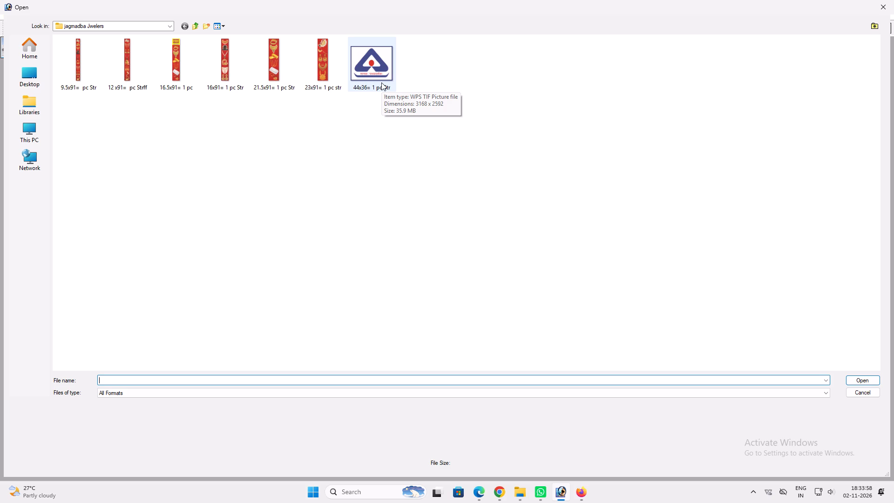
pyautogui.click(351, 106)
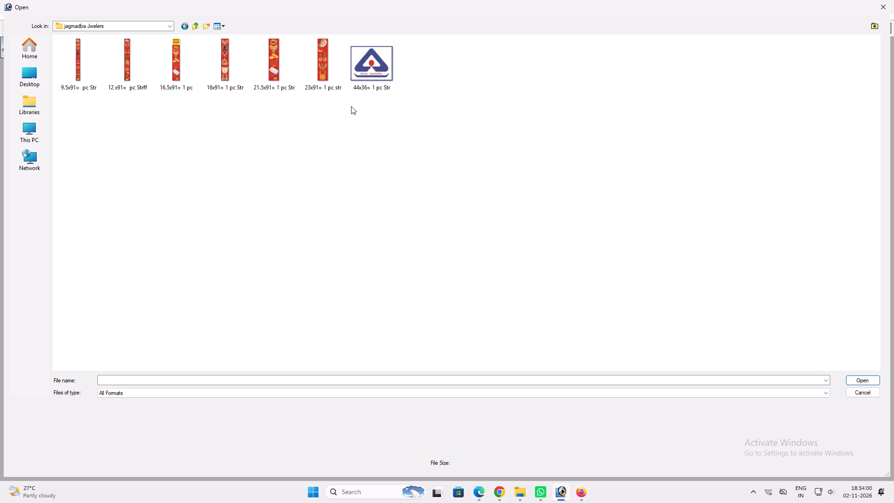
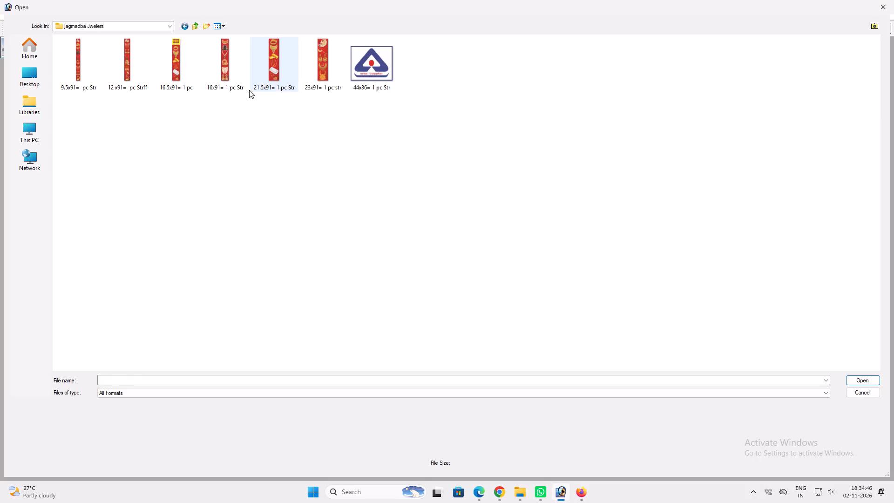
# Preview the tall banner files in the jagmadba Jwelers folder, open 23x91= 1 pc str to check its layout, and close it.
pyautogui.click(237, 88)
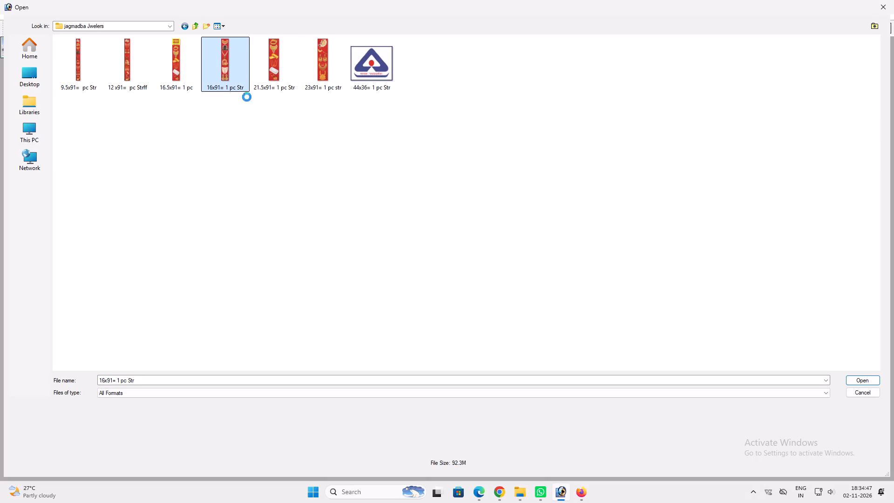
pyautogui.click(262, 82)
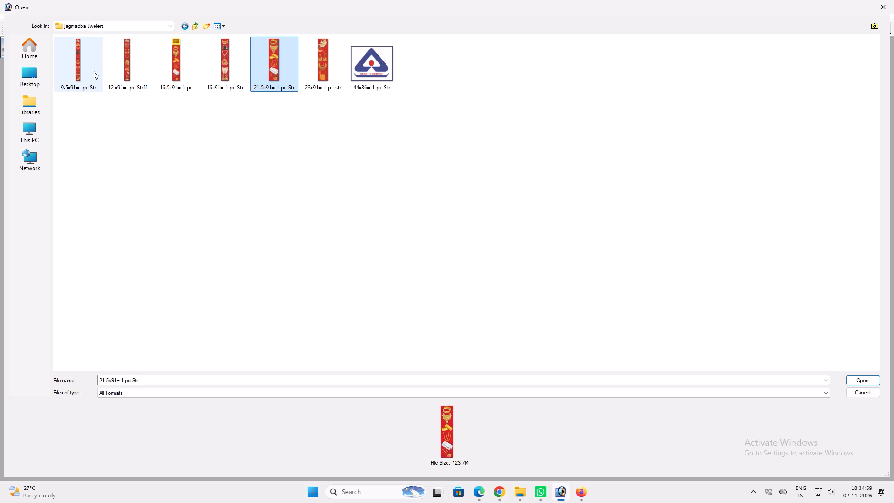
pyautogui.click(170, 88)
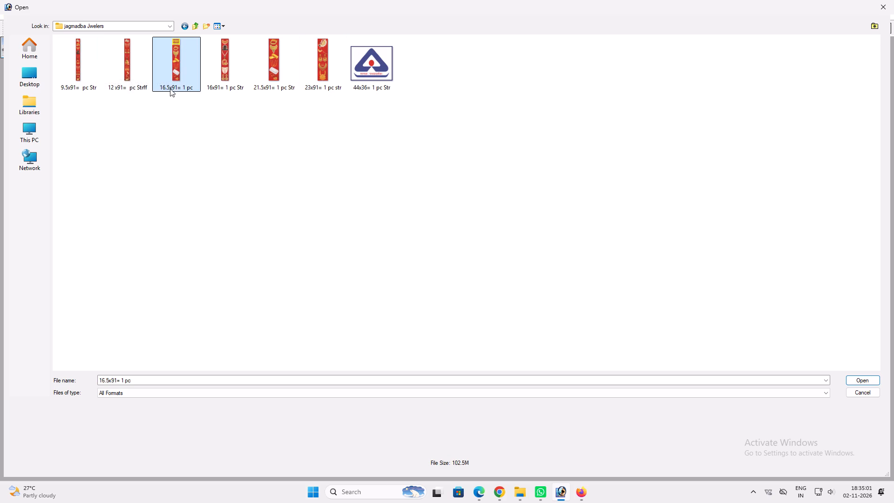
pyautogui.click(145, 76)
pyautogui.click(308, 82)
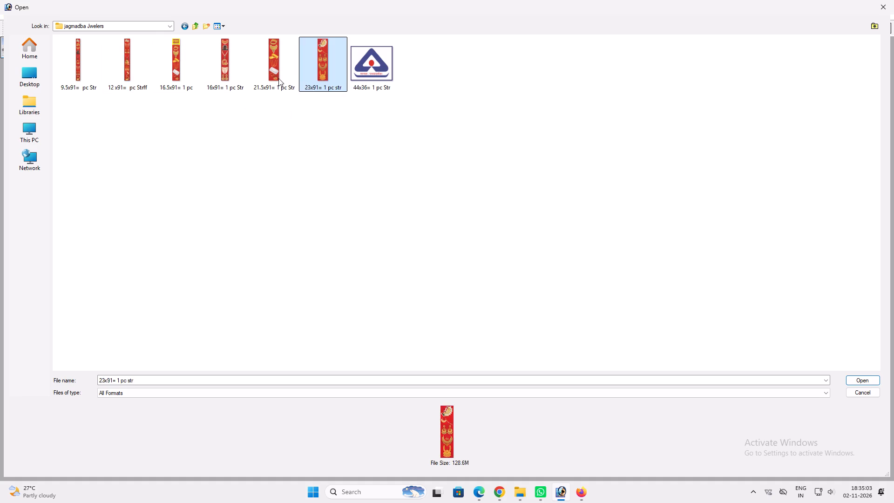
pyautogui.press('Return')
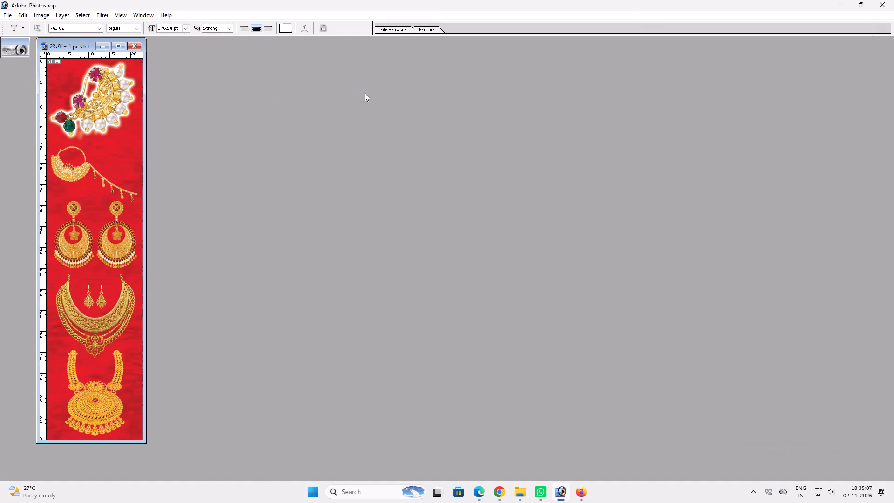
pyautogui.press('f')
pyautogui.hotkey('ctrl', 'w')
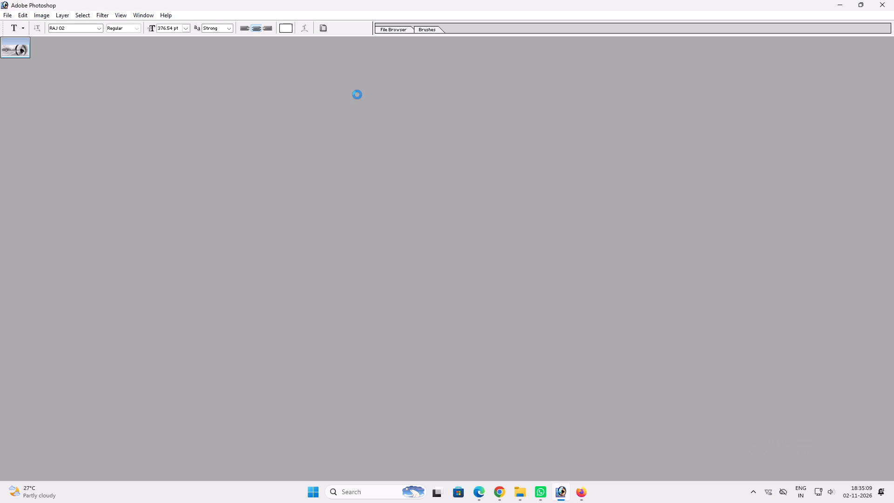
# Open the 9.5x91= pc Str banner from the jagmadba Jwelers folder and show it full screen.
pyautogui.keyDown('ctrl'); pyautogui.doubleClick(326, 183); pyautogui.keyUp('ctrl')
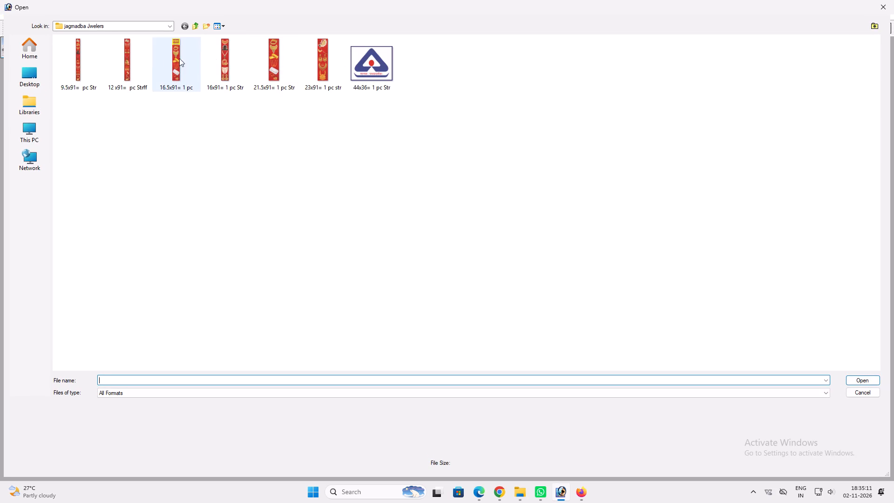
pyautogui.click(90, 65)
pyautogui.press('Return')
pyautogui.press('v')
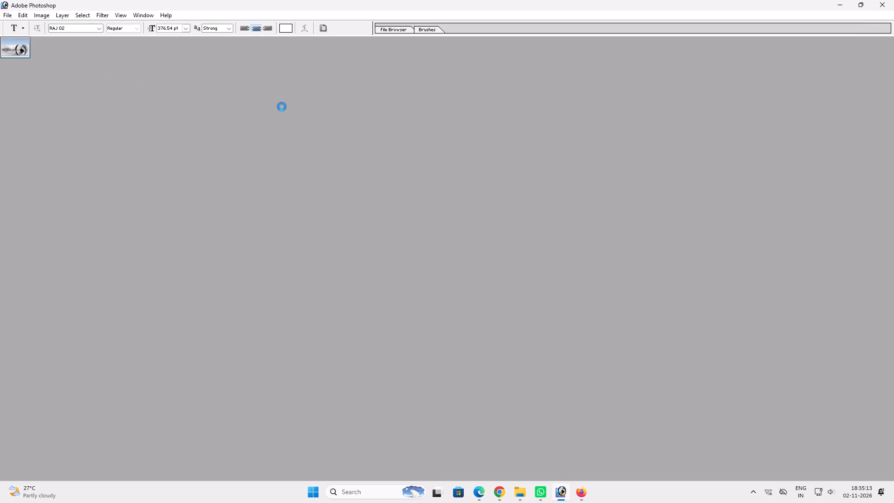
pyautogui.press('f')
pyautogui.hotkey('ctrl', '0')
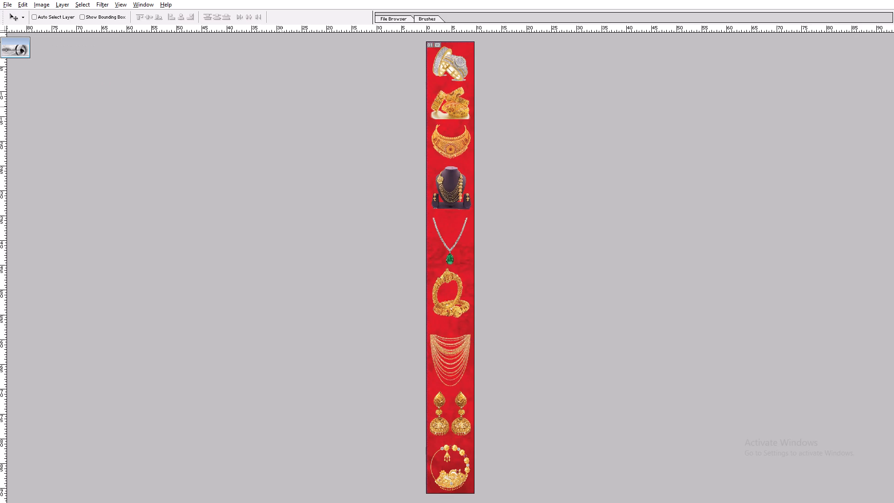
# Resize the 9.5x91 banner to a document width of 11.5 inches.
pyautogui.hotkey('alt', 'i')
pyautogui.hotkey('alt', 'i')
pyautogui.press('Tab')
pyautogui.press('Tab')
pyautogui.press('Tab')
pyautogui.press('Tab')
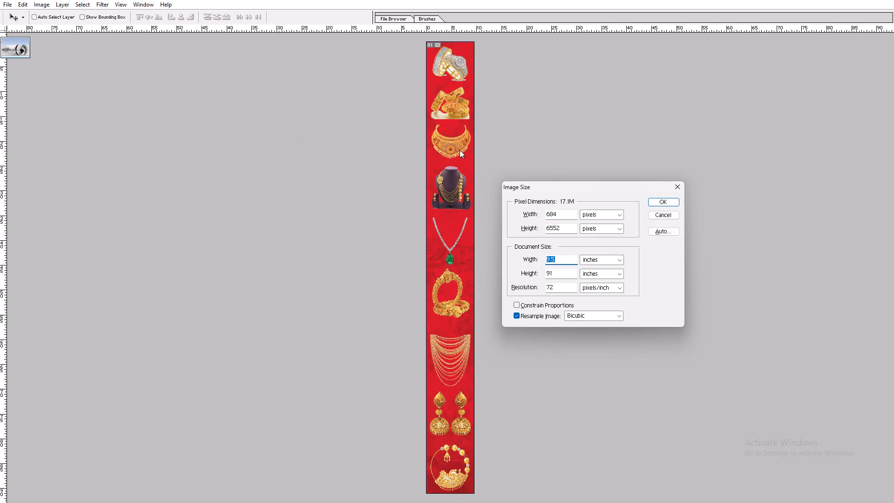
pyautogui.write('11.5')
pyautogui.press('Tab')
pyautogui.press('Return')
pyautogui.hotkey('ctrl', '0')
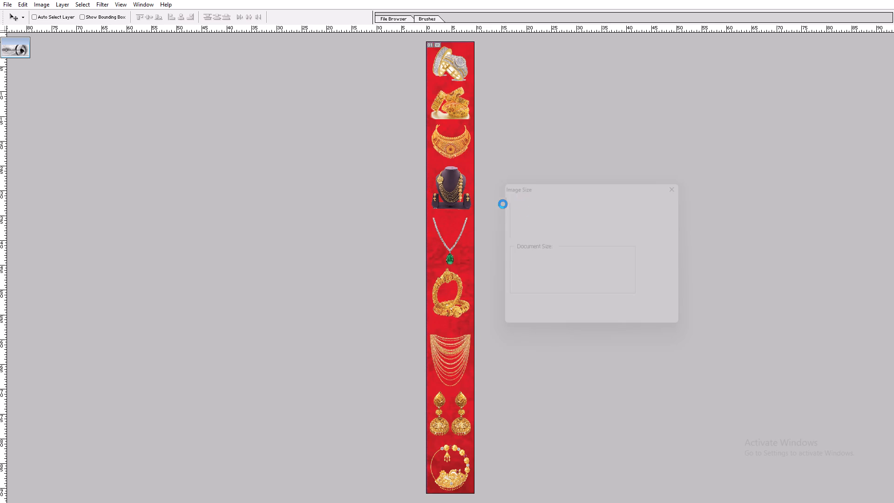
# Delete the emerald pendant necklace layer from the middle of the banner.
pyautogui.hotkey('ctrl', '+')
pyautogui.hotkey('ctrl', '+')
pyautogui.press('space')
pyautogui.press('space')
pyautogui.press('space')
pyautogui.press('space')
pyautogui.press('space')
pyautogui.press('space')
pyautogui.press('space')
pyautogui.press('space')
pyautogui.press('space')
pyautogui.press('space')
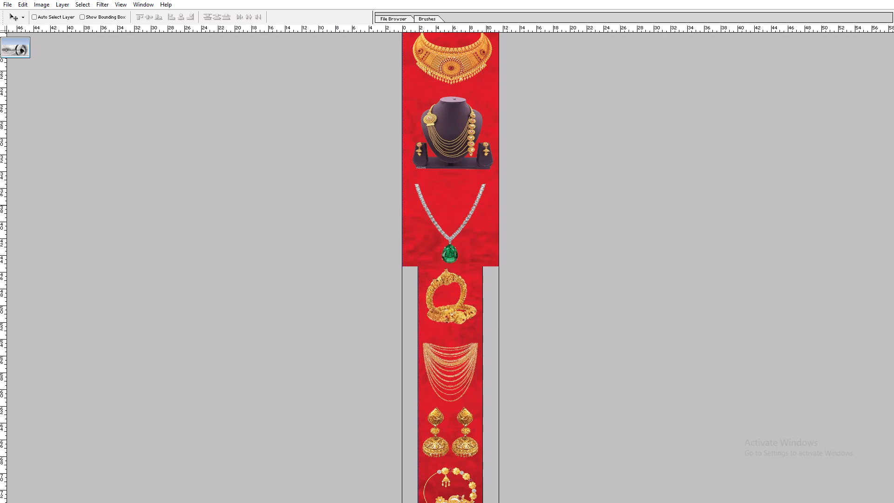
pyautogui.rightClick(470, 197)
pyautogui.moveTo(479, 198); pyautogui.dragTo(488, 200)
pyautogui.press('v')
pyautogui.keyDown('ctrl'); pyautogui.click(452, 258); pyautogui.keyUp('ctrl')
pyautogui.moveTo(452, 254); pyautogui.dragTo(449, 224)
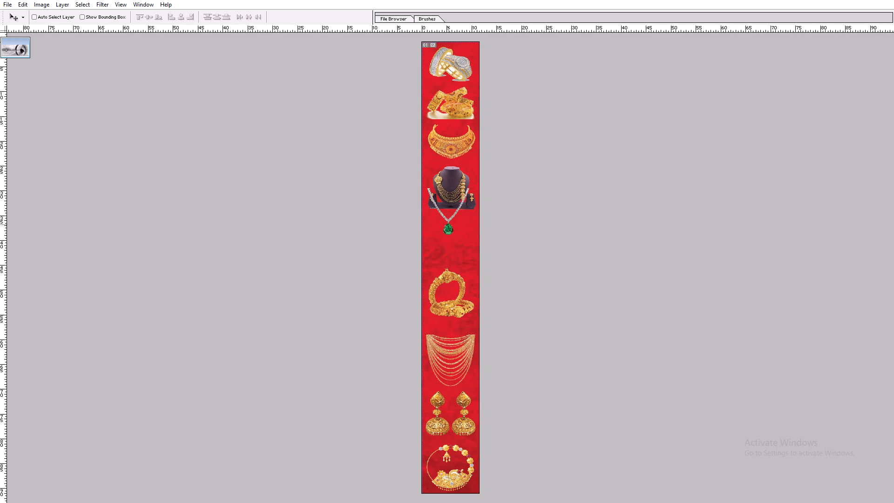
pyautogui.hotkey('ctrl', 'z')
pyautogui.moveTo(445, 240); pyautogui.dragTo(448, 209)
pyautogui.hotkey('ctrl', 'z')
pyautogui.hotkey('alt', 'l')
pyautogui.hotkey('alt', 'l')
pyautogui.hotkey('alt', 'l')
# Delete the layer with the necklace set displayed on the dark bust.
pyautogui.press('v')
pyautogui.keyDown('ctrl'); pyautogui.click(455, 193); pyautogui.keyUp('ctrl')
pyautogui.moveTo(453, 183); pyautogui.dragTo(453, 171)
pyautogui.hotkey('ctrl', 'z')
pyautogui.hotkey('alt', 'l')
pyautogui.hotkey('alt', 'l')
pyautogui.hotkey('alt', 'l')
pyautogui.write('vv')
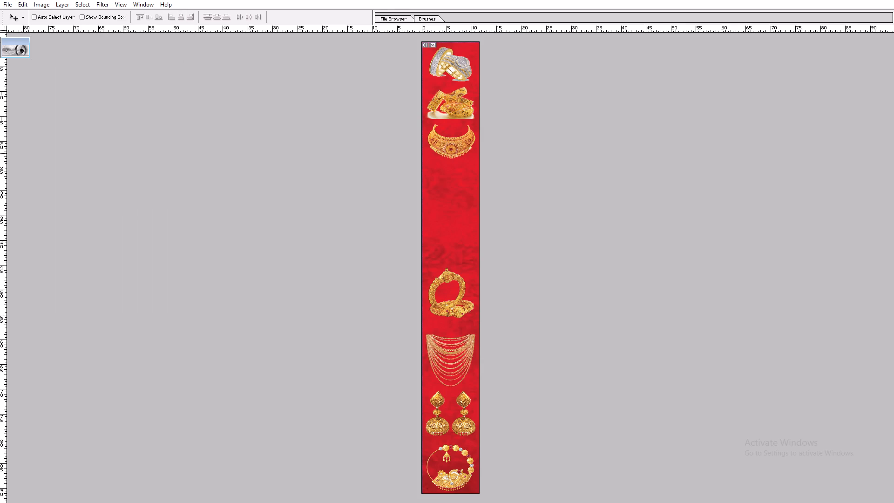
# Delete the gold bangles layer directly below the diamond rings.
pyautogui.keyDown('ctrl'); pyautogui.click(449, 150); pyautogui.keyUp('ctrl')
pyautogui.moveTo(448, 150); pyautogui.dragTo(443, 170)
pyautogui.hotkey('ctrl', 'z')
pyautogui.keyDown('ctrl'); pyautogui.click(457, 106); pyautogui.keyUp('ctrl')
pyautogui.hotkey('alt', 'l')
pyautogui.hotkey('alt', 'l')
pyautogui.hotkey('alt', 'l')
# Rearrange the jewellery to free the banner's top, with the rings moved down and the round bangle pair above the choker mid-banner.
pyautogui.press('v')
pyautogui.keyDown('ctrl'); pyautogui.click(456, 147); pyautogui.keyUp('ctrl')
pyautogui.moveTo(455, 145); pyautogui.dragTo(459, 224)
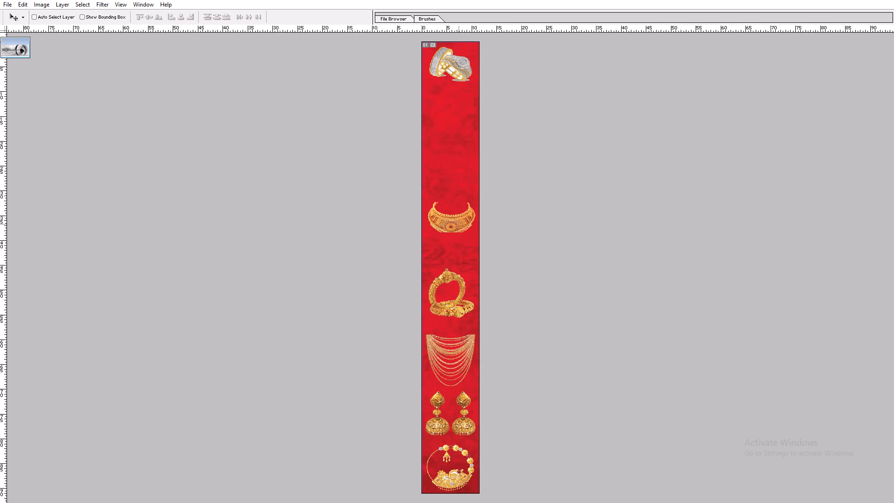
pyautogui.moveTo(459, 224); pyautogui.dragTo(459, 242)
pyautogui.keyDown('ctrl'); pyautogui.click(448, 274); pyautogui.keyUp('ctrl')
pyautogui.keyDown('shift'); pyautogui.moveTo(448, 274); pyautogui.dragTo(447, 98); pyautogui.keyUp('shift')
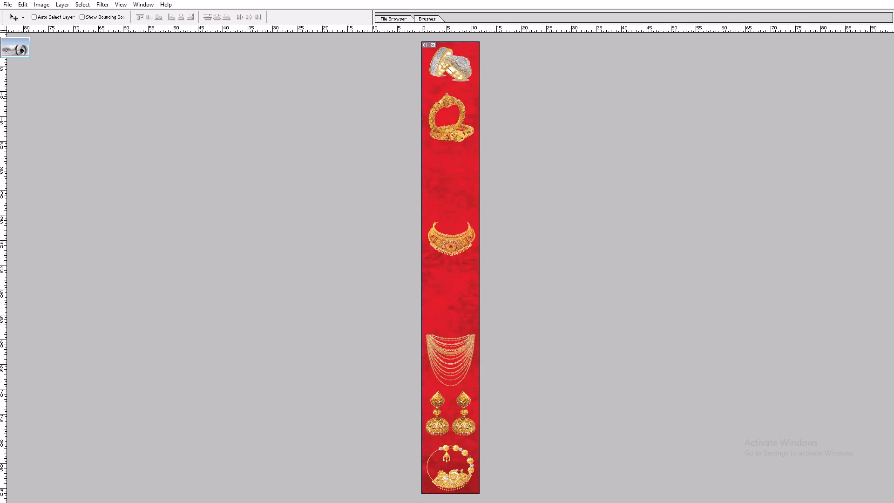
pyautogui.keyDown('shift'); pyautogui.moveTo(447, 98); pyautogui.dragTo(459, 173); pyautogui.keyUp('shift')
pyautogui.keyDown('ctrl'); pyautogui.keyDown('shift'); pyautogui.click(450, 251); pyautogui.keyUp('shift'); pyautogui.keyUp('ctrl')
pyautogui.keyDown('shift'); pyautogui.moveTo(447, 247); pyautogui.dragTo(444, 308); pyautogui.keyUp('shift')
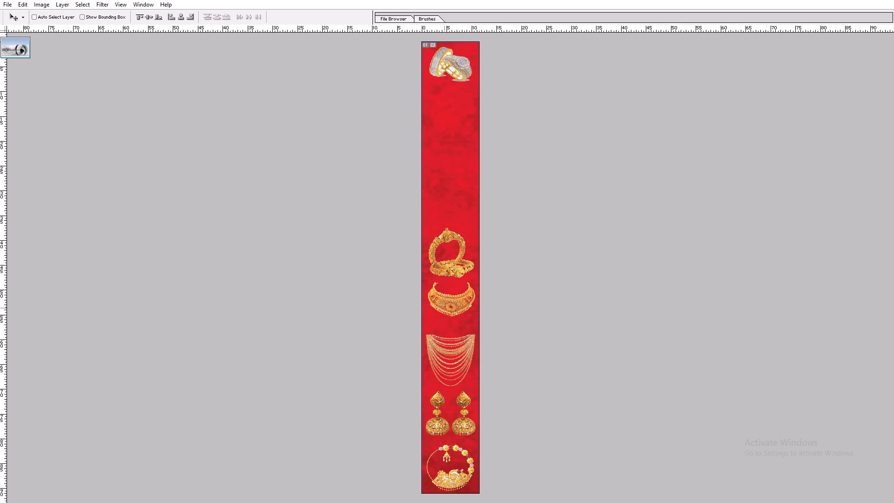
pyautogui.keyDown('shift'); pyautogui.moveTo(444, 308); pyautogui.dragTo(443, 311); pyautogui.keyUp('shift')
pyautogui.keyDown('ctrl'); pyautogui.click(454, 60); pyautogui.keyUp('ctrl')
pyautogui.keyDown('shift'); pyautogui.moveTo(454, 60); pyautogui.dragTo(459, 160); pyautogui.keyUp('shift')
# Open the 16.5x91= 1 pc banner and place its window beside the 9.5x91 banner.
pyautogui.press('f')
pyautogui.press('f')
pyautogui.press('f')
pyautogui.click(414, 103)
pyautogui.press('f')
pyautogui.press('f')
pyautogui.doubleClick(407, 114)
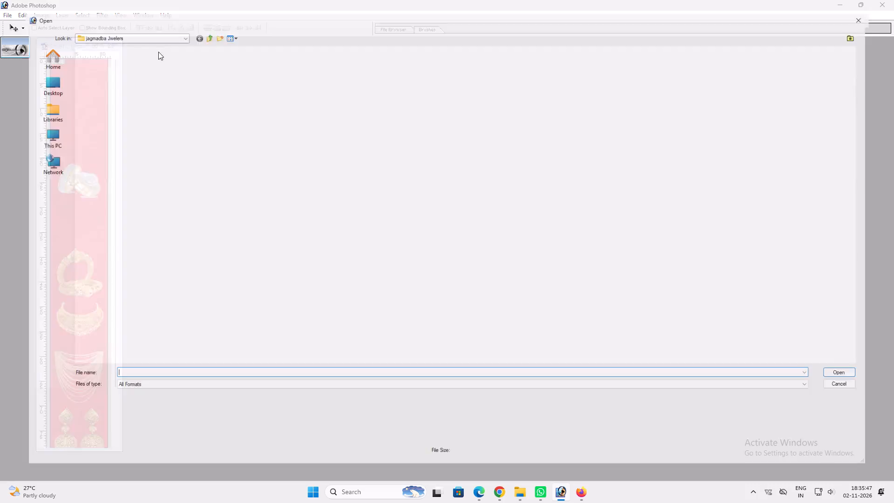
pyautogui.click(183, 59)
pyautogui.press('Return')
pyautogui.press('space')
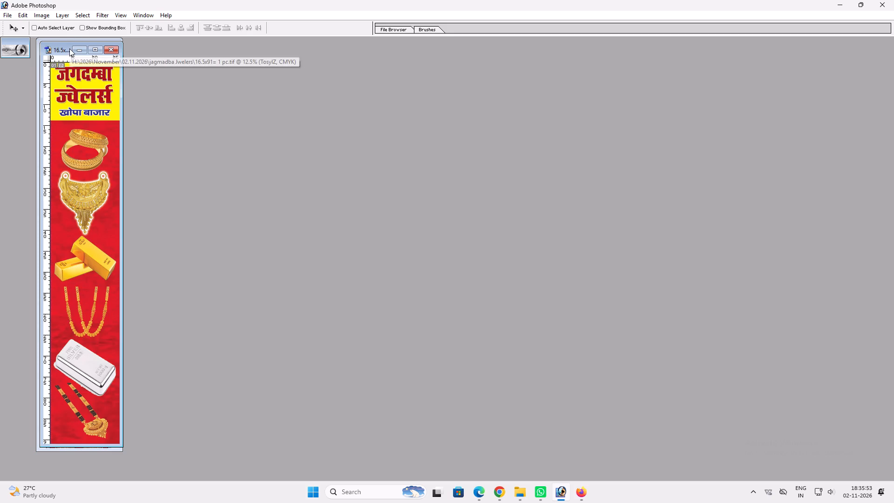
pyautogui.moveTo(67, 47); pyautogui.dragTo(298, 41)
# Link the yellow panel, the जगदम्बा ज्वेलर्स lines and the खोपा बाजार line in the 16.5x91 banner so they move together.
pyautogui.keyDown('ctrl'); pyautogui.click(309, 64); pyautogui.keyUp('ctrl')
pyautogui.moveTo(309, 64); pyautogui.dragTo(327, 69)
pyautogui.hotkey('ctrl', 'z')
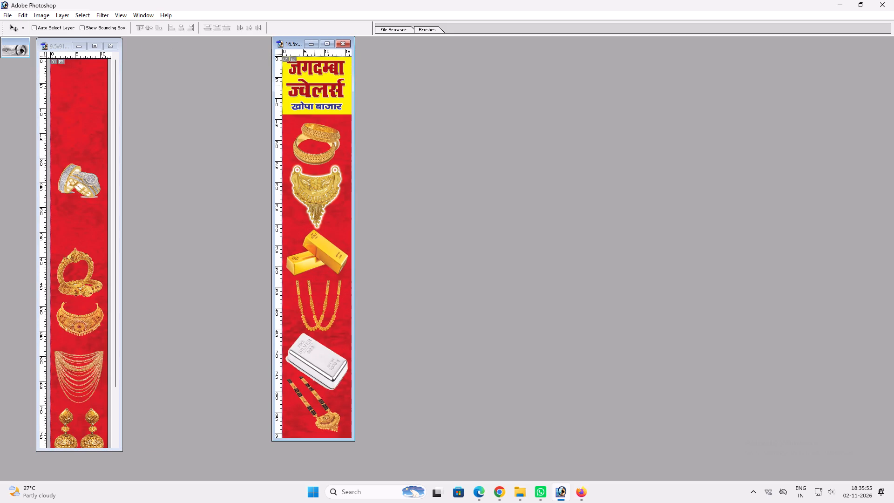
pyautogui.keyDown('ctrl'); pyautogui.keyDown('shift'); pyautogui.click(316, 90); pyautogui.keyUp('shift'); pyautogui.keyUp('ctrl')
pyautogui.keyDown('ctrl'); pyautogui.keyDown('shift'); pyautogui.moveTo(315, 90); pyautogui.dragTo(332, 91); pyautogui.keyUp('shift'); pyautogui.keyUp('ctrl')
pyautogui.keyDown('ctrl'); pyautogui.moveTo(325, 85); pyautogui.dragTo(339, 88); pyautogui.keyUp('ctrl')
pyautogui.hotkey('ctrl', 'z')
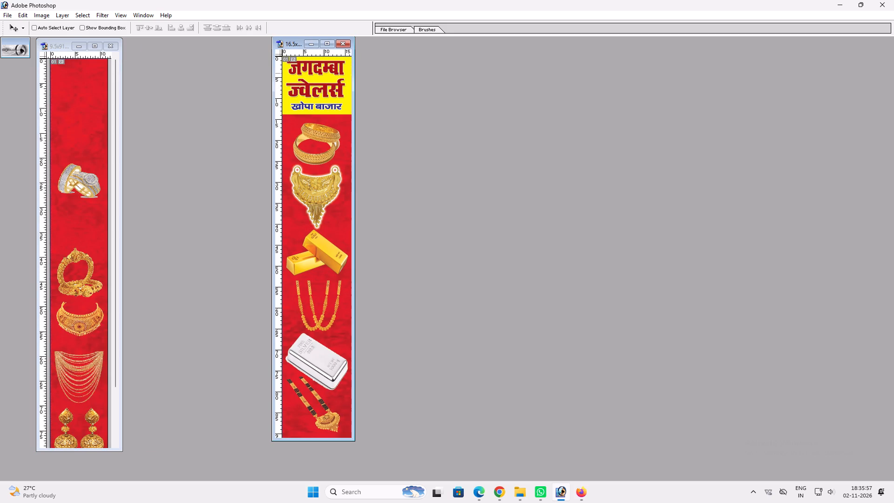
pyautogui.keyDown('ctrl'); pyautogui.keyDown('shift'); pyautogui.click(324, 68); pyautogui.keyUp('shift'); pyautogui.keyUp('ctrl')
pyautogui.keyDown('ctrl'); pyautogui.keyDown('shift'); pyautogui.moveTo(325, 68); pyautogui.dragTo(343, 77); pyautogui.keyUp('shift'); pyautogui.keyUp('ctrl')
pyautogui.moveTo(328, 69); pyautogui.dragTo(339, 74)
pyautogui.hotkey('ctrl', 'z')
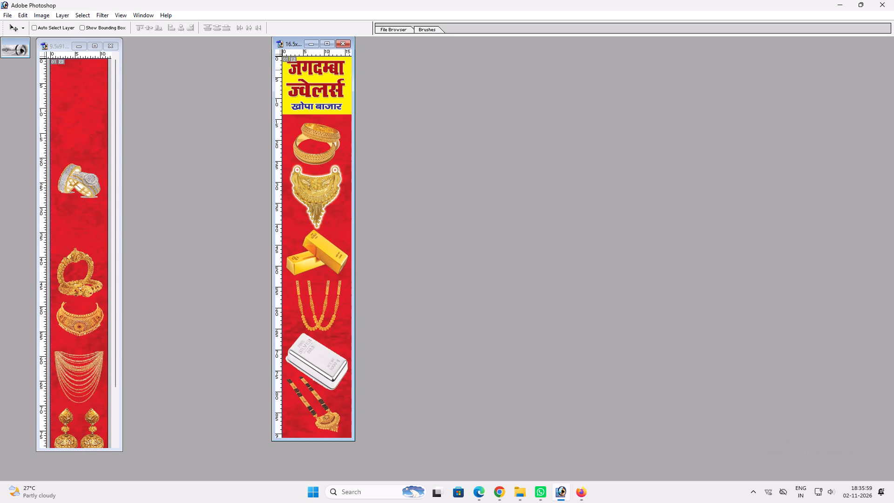
pyautogui.keyDown('ctrl'); pyautogui.keyDown('shift'); pyautogui.click(325, 68); pyautogui.keyUp('shift'); pyautogui.keyUp('ctrl')
pyautogui.keyDown('shift'); pyautogui.moveTo(325, 68); pyautogui.dragTo(338, 75); pyautogui.keyUp('shift')
pyautogui.hotkey('ctrl', 'z')
pyautogui.keyDown('ctrl'); pyautogui.keyDown('shift'); pyautogui.click(331, 106); pyautogui.keyUp('shift'); pyautogui.keyUp('ctrl')
pyautogui.moveTo(331, 106); pyautogui.dragTo(339, 106)
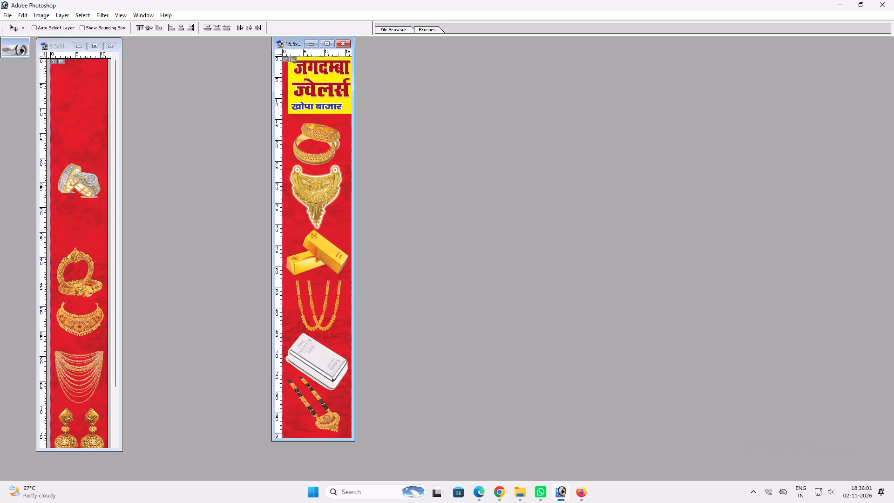
pyautogui.hotkey('ctrl', 'z')
pyautogui.keyDown('ctrl'); pyautogui.keyDown('shift'); pyautogui.click(325, 99); pyautogui.keyUp('shift'); pyautogui.keyUp('ctrl')
pyautogui.moveTo(325, 98); pyautogui.dragTo(334, 99)
pyautogui.hotkey('ctrl', 'z')
pyautogui.keyDown('ctrl'); pyautogui.keyDown('shift'); pyautogui.click(332, 104); pyautogui.keyUp('shift'); pyautogui.keyUp('ctrl')
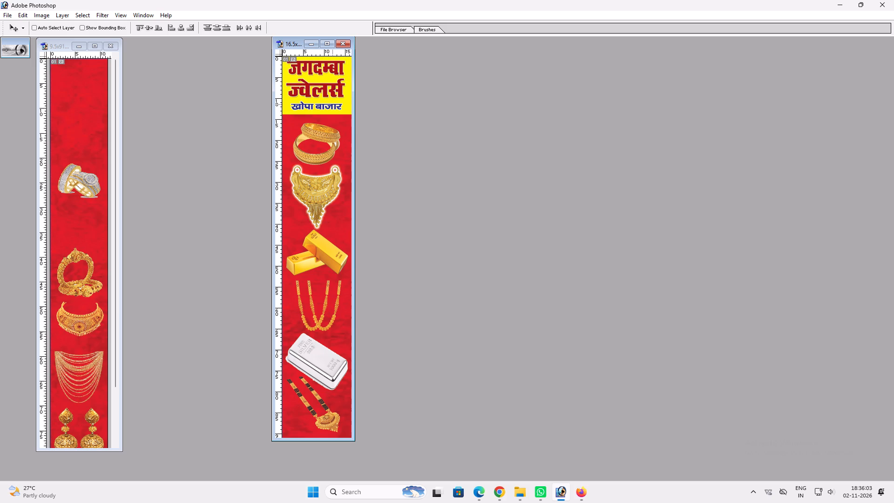
pyautogui.moveTo(332, 104); pyautogui.dragTo(339, 106)
pyautogui.hotkey('ctrl', 'z')
pyautogui.keyDown('ctrl'); pyautogui.keyDown('shift'); pyautogui.click(338, 101); pyautogui.keyUp('shift'); pyautogui.keyUp('ctrl')
pyautogui.moveTo(337, 100); pyautogui.dragTo(343, 104)
pyautogui.hotkey('ctrl', 'z')
# Copy the linked yellow heading block into the 9.5x91 banner and position it against the top edge.
pyautogui.moveTo(336, 102); pyautogui.dragTo(87, 88)
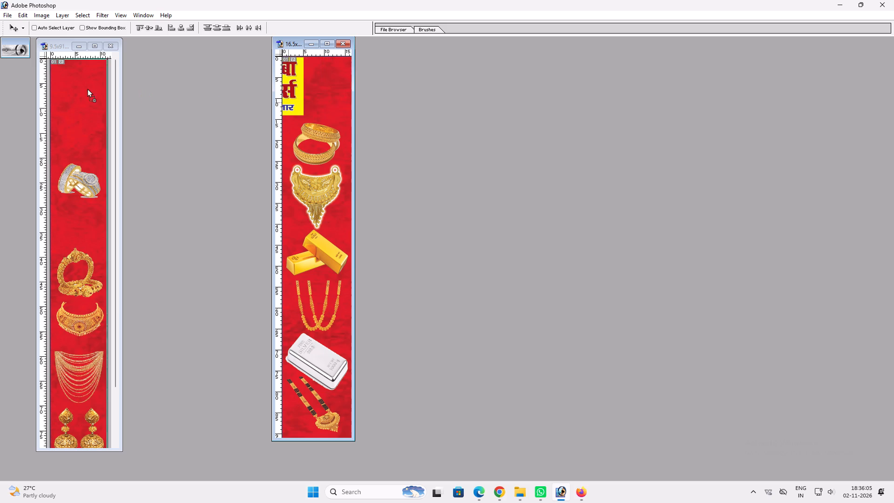
pyautogui.moveTo(87, 88); pyautogui.dragTo(81, 87)
pyautogui.press('v')
pyautogui.click(100, 48)
pyautogui.moveTo(411, 79); pyautogui.dragTo(443, 90)
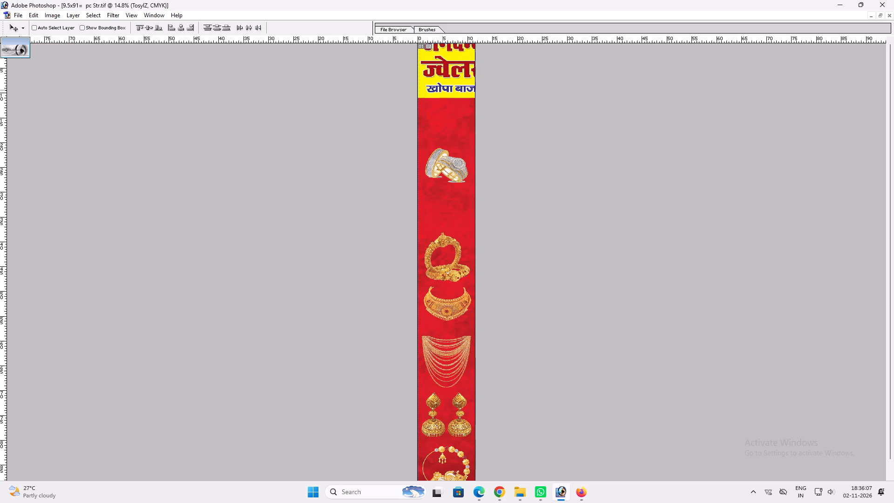
pyautogui.moveTo(443, 90); pyautogui.dragTo(438, 98)
# Scale the heading block to 71.1% width and 87.4% height, fitting it to the banner's full width.
pyautogui.press('space')
pyautogui.press('space')
pyautogui.press('space')
pyautogui.press('space')
pyautogui.press('space')
pyautogui.press('space')
pyautogui.press('space')
pyautogui.press('space')
pyautogui.press('space')
pyautogui.press('space')
pyautogui.press('space')
pyautogui.press('space')
pyautogui.press('space')
pyautogui.press('space')
pyautogui.press('space')
pyautogui.press('space')
pyautogui.press('space')
pyautogui.press('space')
pyautogui.press('space')
pyautogui.moveTo(442, 77); pyautogui.dragTo(453, 149)
pyautogui.rightClick(464, 112)
pyautogui.click(481, 118)
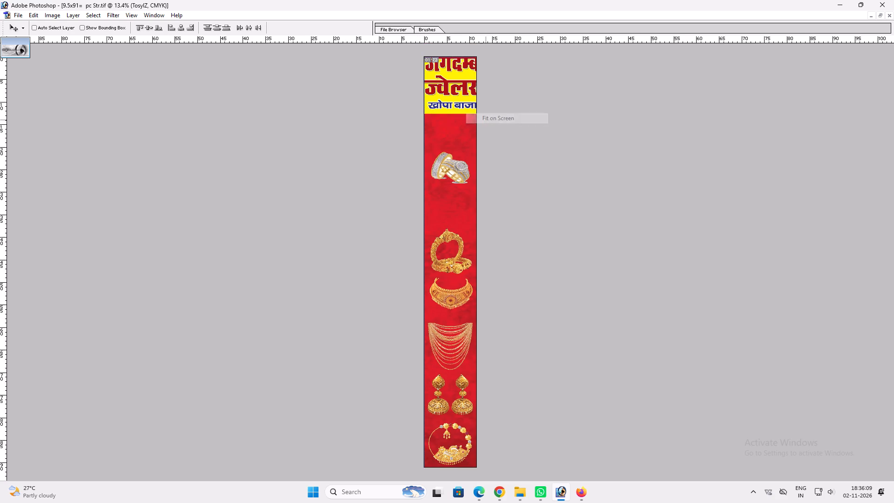
pyautogui.hotkey('ctrl', 't')
pyautogui.keyDown('shift'); pyautogui.moveTo(494, 116); pyautogui.dragTo(488, 113); pyautogui.keyUp('shift')
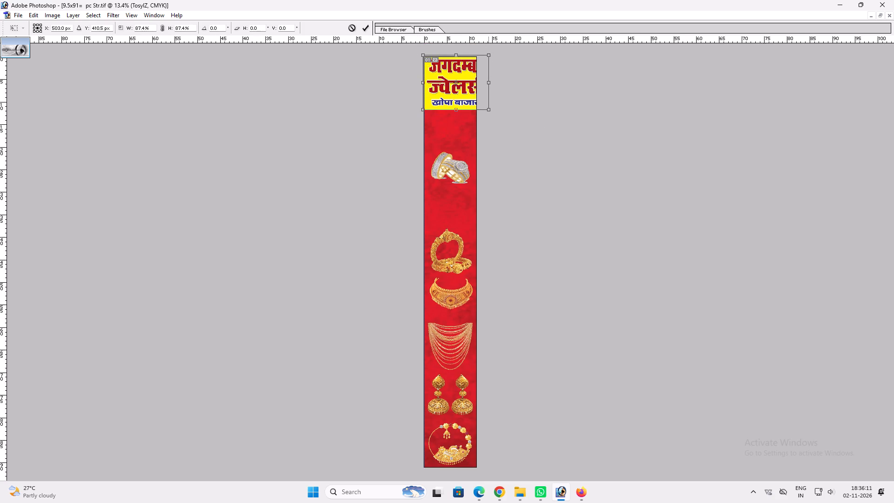
pyautogui.keyDown('shift'); pyautogui.moveTo(488, 98); pyautogui.dragTo(476, 95); pyautogui.keyUp('shift')
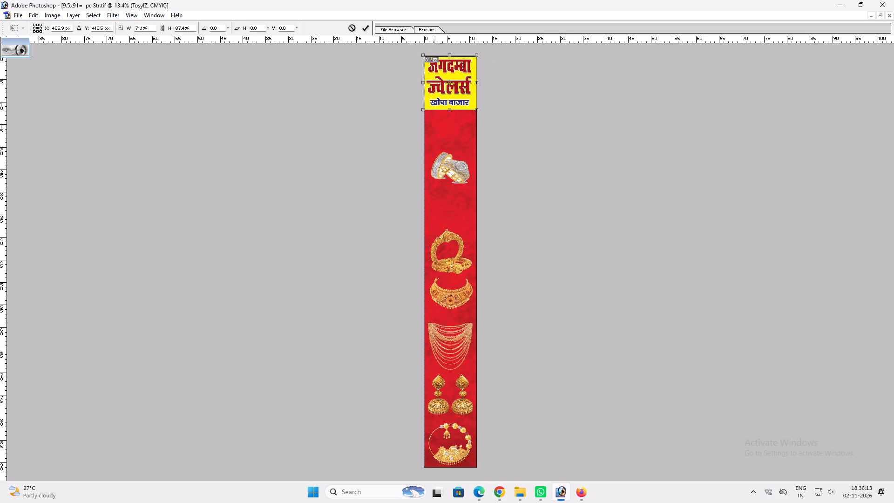
pyautogui.press('Return')
# Examine the resized heading block and the space around the rings up close.
pyautogui.hotkey('ctrl', '+')
pyautogui.hotkey('ctrl', '+')
pyautogui.hotkey('ctrl', '+')
pyautogui.press('space')
pyautogui.press('space')
pyautogui.press('space')
pyautogui.press('space')
pyautogui.press('space')
pyautogui.press('space')
pyautogui.press('space')
pyautogui.press('space')
pyautogui.press('space')
pyautogui.press('space')
pyautogui.press('space')
pyautogui.press('space')
pyautogui.moveTo(434, 93); pyautogui.dragTo(426, 367)
pyautogui.moveTo(440, 155); pyautogui.dragTo(460, 288)
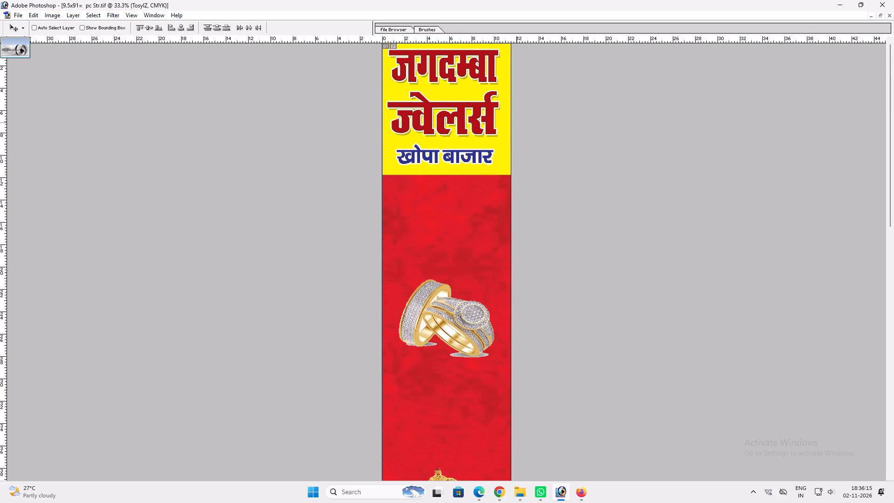
# Widen the yellow heading block to 106.4% and shift it slightly upward in the 9.5x91 banner.
pyautogui.hotkey('ctrl', 't')
pyautogui.keyDown('shift'); pyautogui.click(516, 119); pyautogui.keyUp('shift')
pyautogui.keyDown('shift'); pyautogui.moveTo(515, 117); pyautogui.dragTo(523, 116); pyautogui.keyUp('shift')
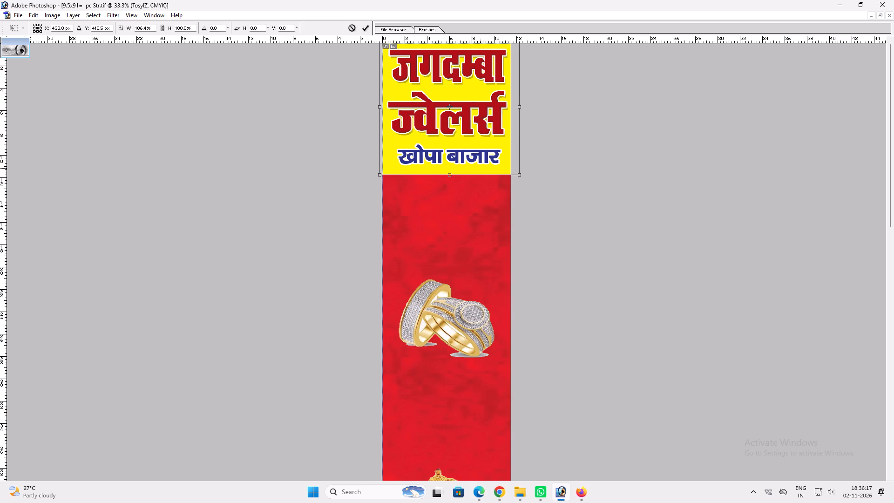
pyautogui.keyDown('shift'); pyautogui.moveTo(479, 170); pyautogui.dragTo(472, 163); pyautogui.keyUp('shift')
pyautogui.press('Return')
# Align the heading block horizontally to the centre of the whole canvas and nudge it slightly to the right.
pyautogui.hotkey('ctrl', 'a')
pyautogui.hotkey('alt', 'l')
pyautogui.hotkey('alt', 'i')
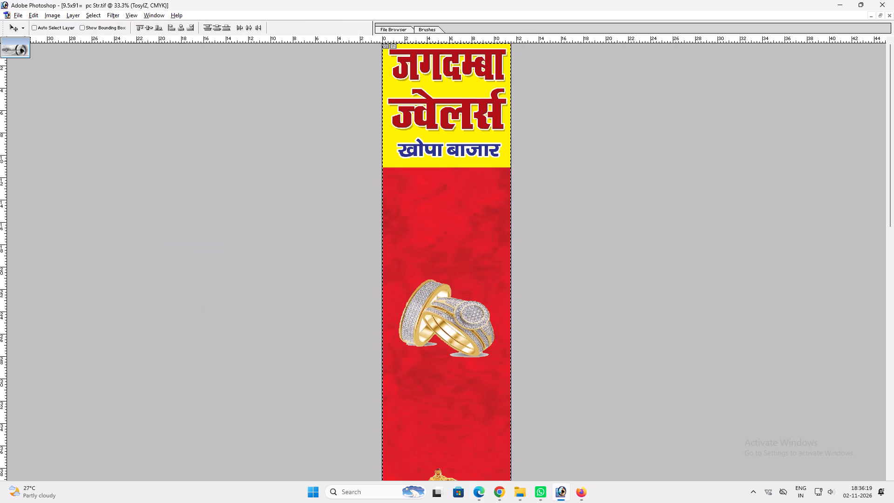
pyautogui.hotkey('alt', 'l')
pyautogui.hotkey('alt', 'i')
pyautogui.hotkey('alt', 'h')
pyautogui.hotkey('ctrl', 'd')
pyautogui.press('v')
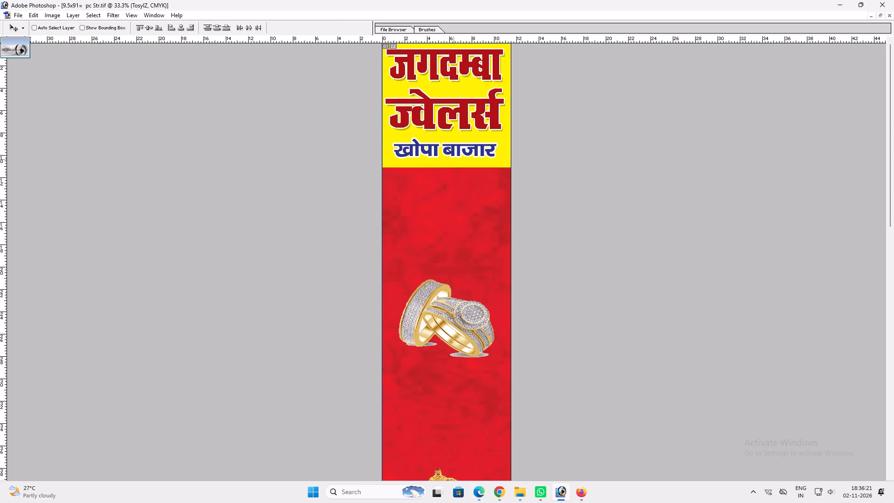
pyautogui.press('Right')
pyautogui.press('Right')
pyautogui.press('Right')
pyautogui.press('Right')
pyautogui.press('Right')
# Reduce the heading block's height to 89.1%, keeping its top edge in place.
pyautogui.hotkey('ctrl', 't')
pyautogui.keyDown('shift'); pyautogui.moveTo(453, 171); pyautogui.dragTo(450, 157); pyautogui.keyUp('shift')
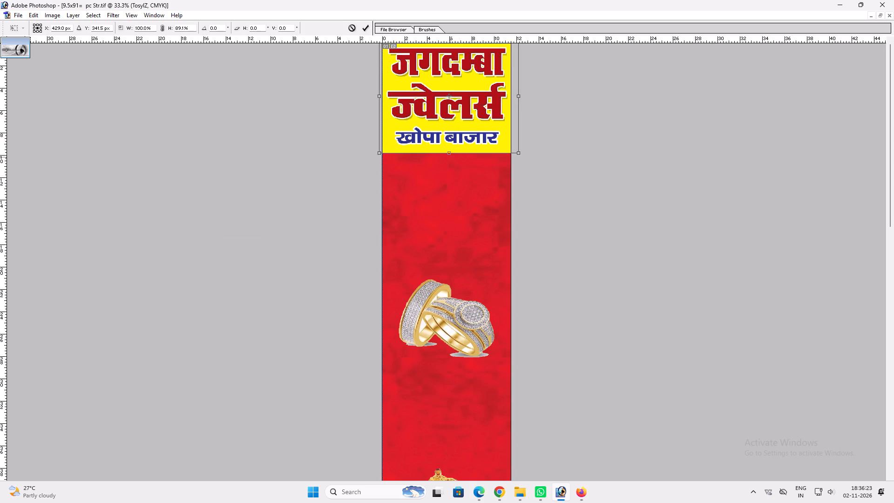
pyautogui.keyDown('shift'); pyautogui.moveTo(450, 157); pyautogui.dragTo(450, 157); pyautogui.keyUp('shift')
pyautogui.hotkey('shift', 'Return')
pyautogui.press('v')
# Stretch the heading block downward until the visible yellow panel is roughly square, about 11.5 inches tall.
pyautogui.press('space')
pyautogui.press('space')
pyautogui.press('space')
pyautogui.press('space')
pyautogui.press('space')
pyautogui.press('space')
pyautogui.moveTo(446, 192); pyautogui.dragTo(455, 196, button='right')
pyautogui.moveTo(459, 197); pyautogui.dragTo(467, 201)
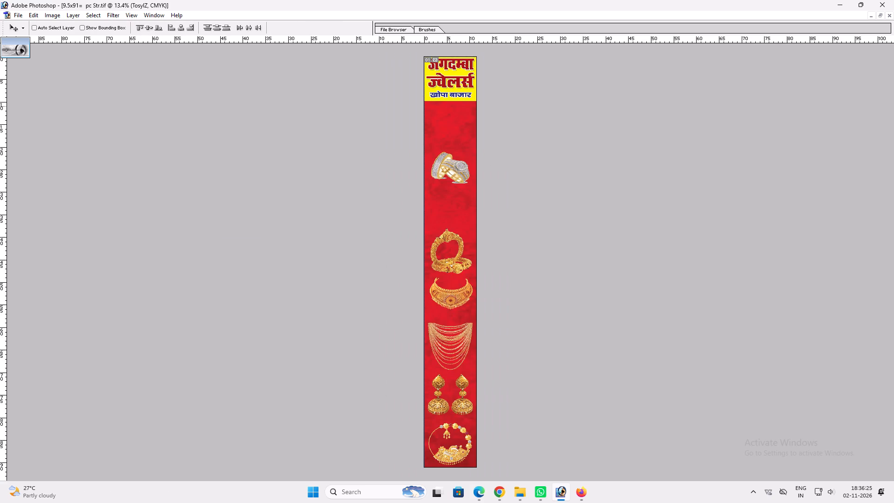
pyautogui.hotkey('ctrl', 't')
pyautogui.keyDown('shift'); pyautogui.moveTo(449, 99); pyautogui.dragTo(448, 108); pyautogui.keyUp('shift')
pyautogui.press('Return')
pyautogui.press('v')
# Move the diamond rings down the banner so they sit just above the gold bangles.
pyautogui.keyDown('ctrl'); pyautogui.click(457, 166); pyautogui.keyUp('ctrl')
pyautogui.moveTo(456, 166); pyautogui.dragTo(454, 142)
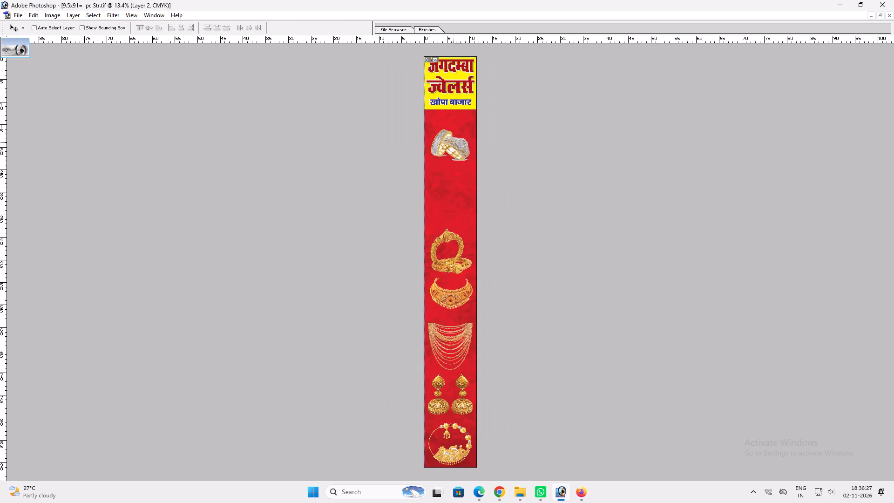
pyautogui.moveTo(454, 142); pyautogui.dragTo(462, 204)
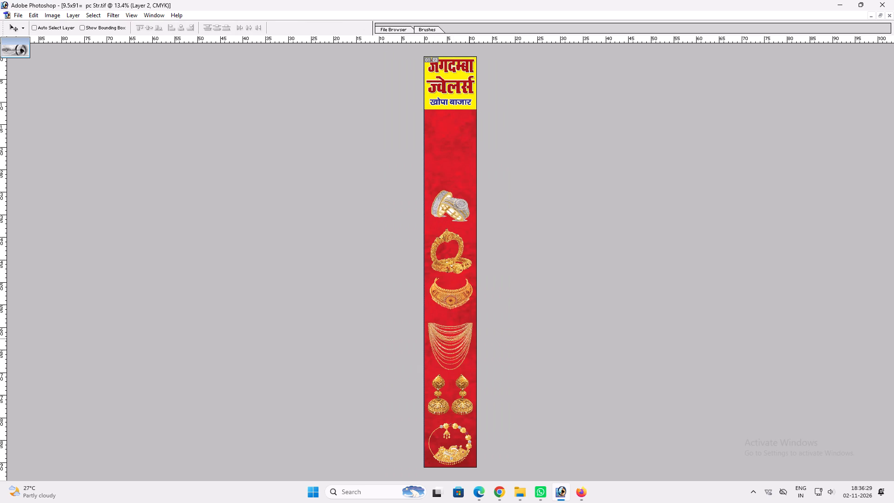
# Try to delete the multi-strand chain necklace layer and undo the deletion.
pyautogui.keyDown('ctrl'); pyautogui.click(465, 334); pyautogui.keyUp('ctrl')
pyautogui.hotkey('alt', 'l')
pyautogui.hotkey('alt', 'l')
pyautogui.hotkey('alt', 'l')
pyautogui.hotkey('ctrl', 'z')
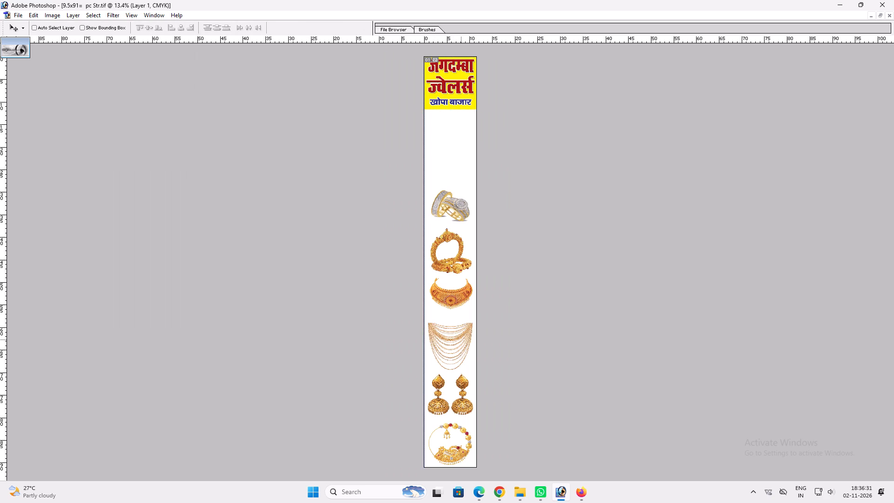
# Delete the multi-strand chain necklace layer from between the choker necklace and the earrings.
pyautogui.keyDown('ctrl'); pyautogui.click(456, 339); pyautogui.keyUp('ctrl')
pyautogui.hotkey('alt', 'l')
pyautogui.hotkey('alt', 'l')
pyautogui.hotkey('alt', 'l')
pyautogui.press('v')
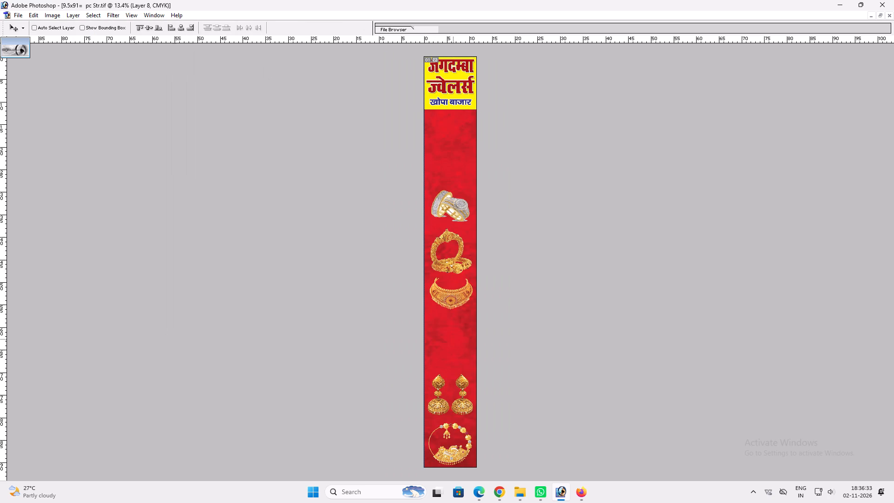
# Move the choker necklace, bangles and rings down to close the gap above the earrings.
pyautogui.keyDown('ctrl'); pyautogui.click(450, 301); pyautogui.keyUp('ctrl')
pyautogui.keyDown('shift'); pyautogui.moveTo(450, 301); pyautogui.dragTo(459, 357); pyautogui.keyUp('shift')
pyautogui.keyDown('ctrl'); pyautogui.click(462, 202); pyautogui.keyUp('ctrl')
pyautogui.moveTo(462, 206); pyautogui.dragTo(468, 265)
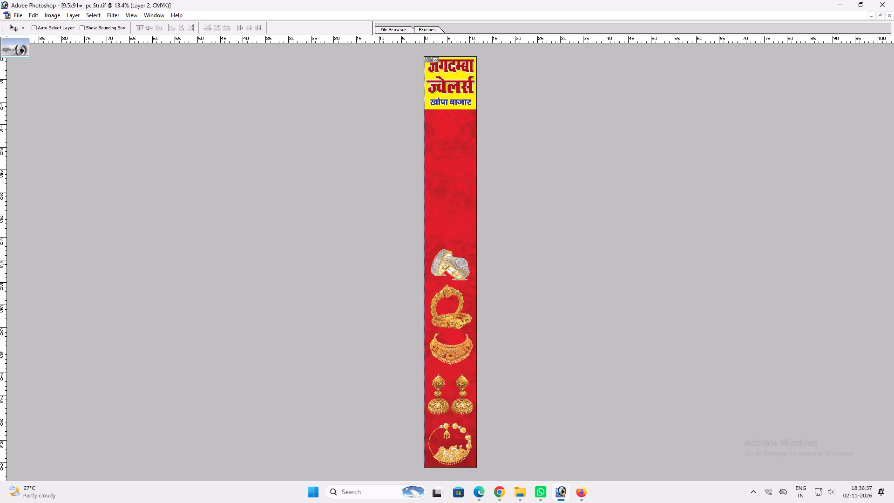
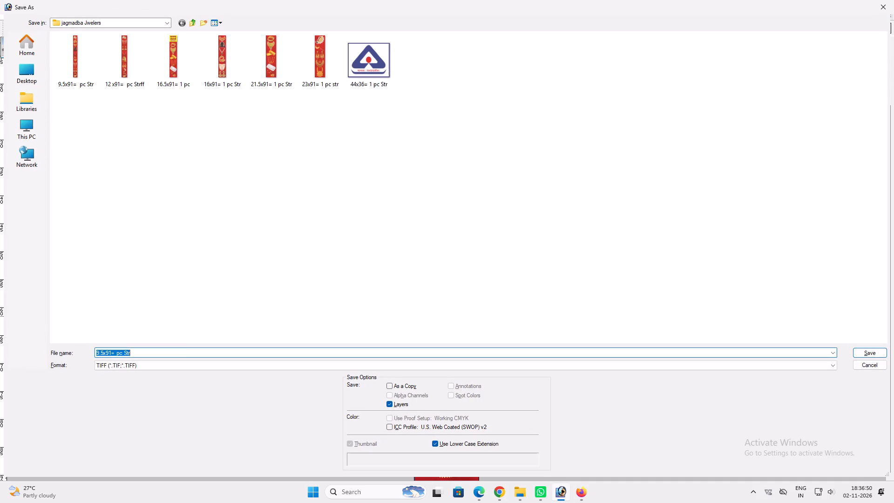
# Save the banner as a TIFF named "11.5x91= 1 pc" in the jagmadba Jwelers folder, accepting the TIFF options.
pyautogui.click(166, 350)
pyautogui.hotkey('ctrl', 'a')
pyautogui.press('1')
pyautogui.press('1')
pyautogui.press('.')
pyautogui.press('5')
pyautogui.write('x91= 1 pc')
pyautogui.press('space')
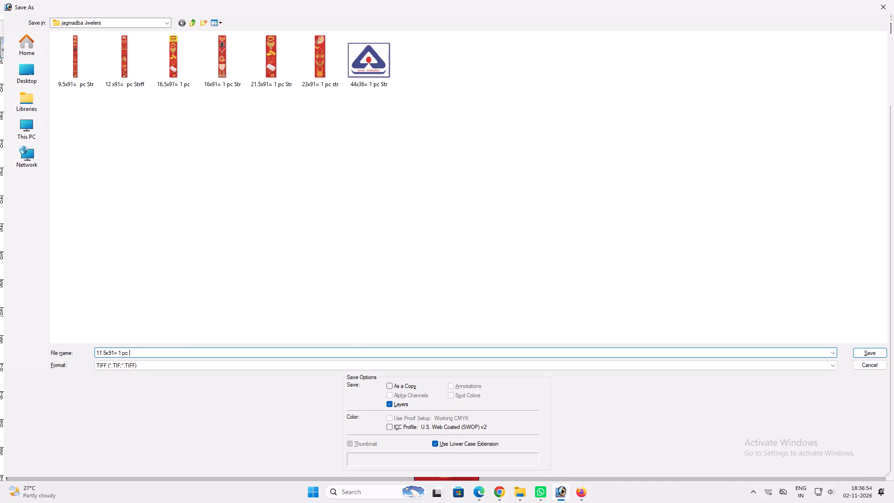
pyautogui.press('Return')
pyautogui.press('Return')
# Switch to the Chrome browser window with the "Gold Har png" image search.
pyautogui.click(494, 497)
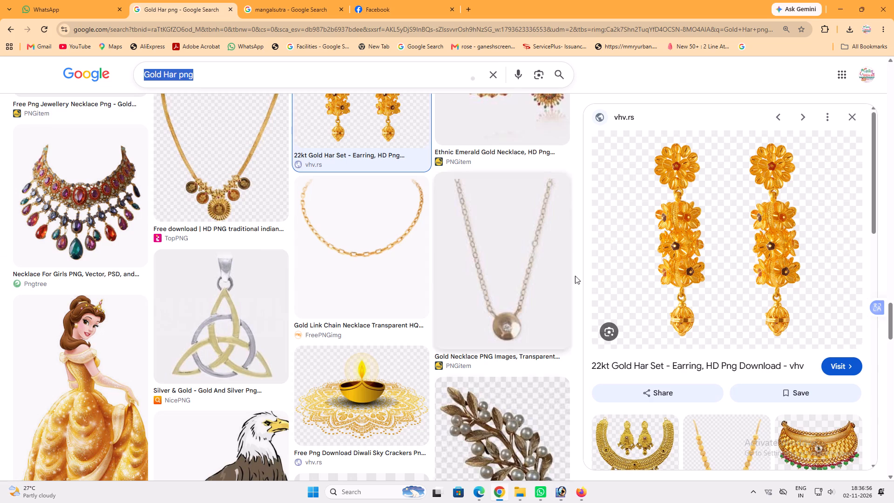
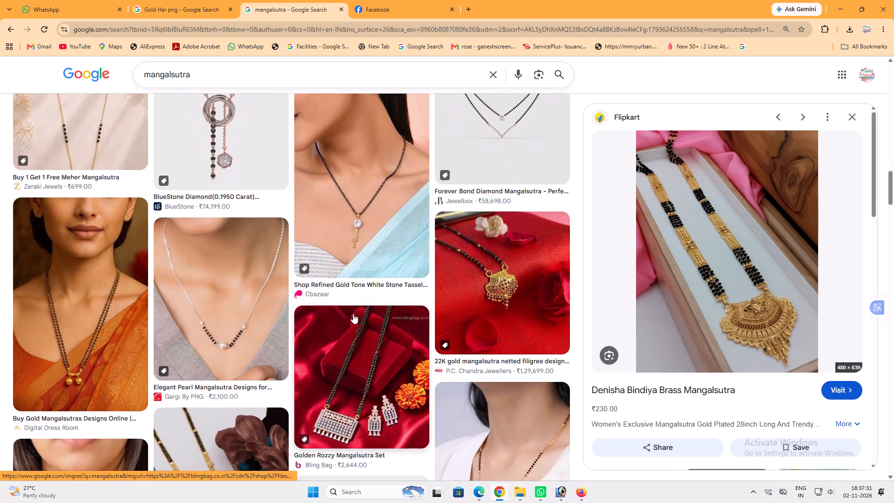
# Browse the mangalsutra images, preview the Antique Mangalsutra 188987 from Kushals Fashion Jewellery and open its full set of related images.
pyautogui.scroll(-5, 353, 313)
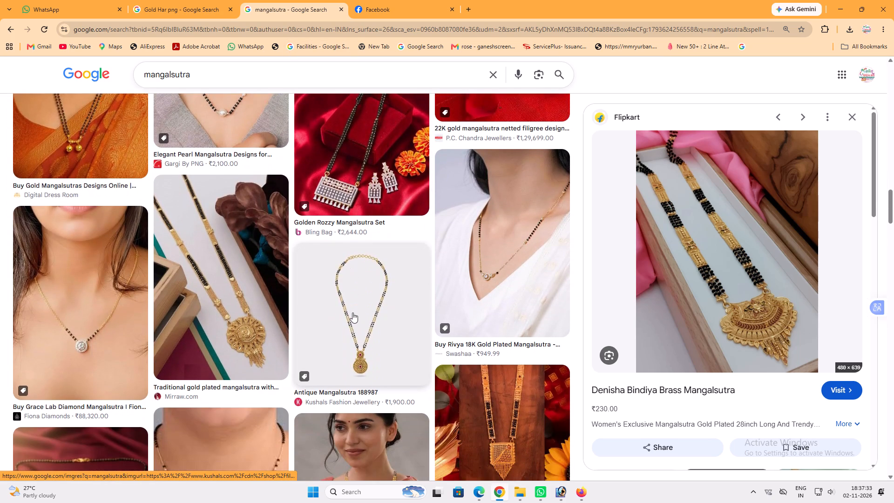
pyautogui.click(352, 313)
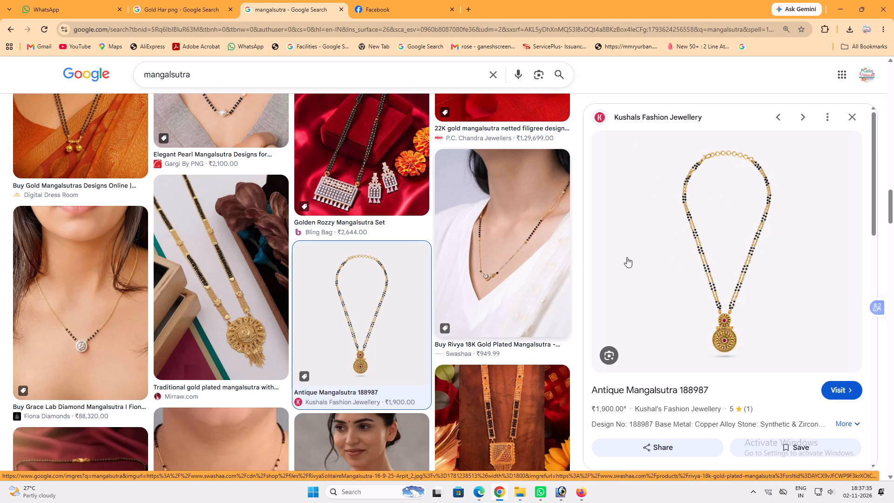
pyautogui.scroll(-6, 672, 243)
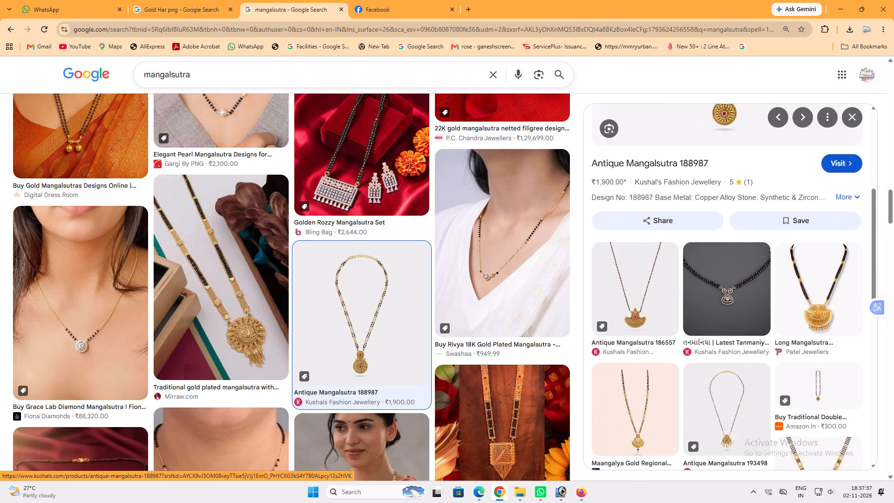
pyautogui.scroll(-8, 596, 239)
pyautogui.scroll(-2, 719, 345)
pyautogui.click(719, 238)
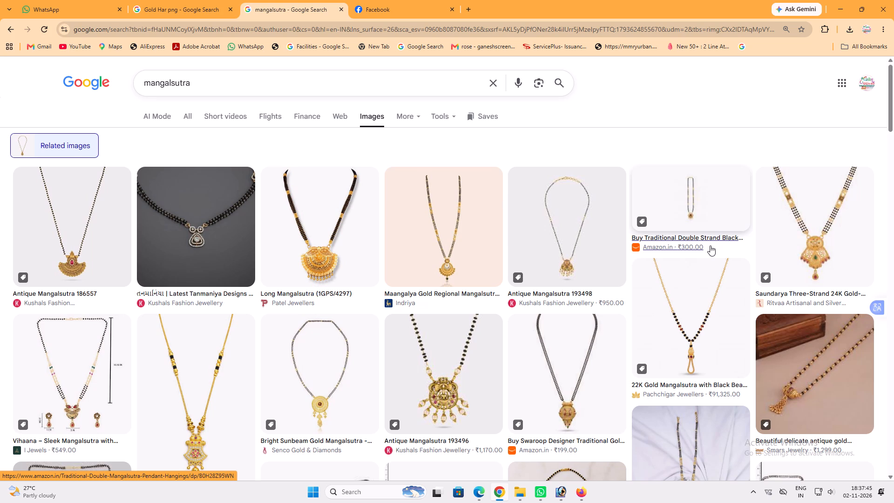
# Look through the related mangalsutra images for a long gold and black-bead piece suited to the banner.
pyautogui.scroll(-9, 703, 253)
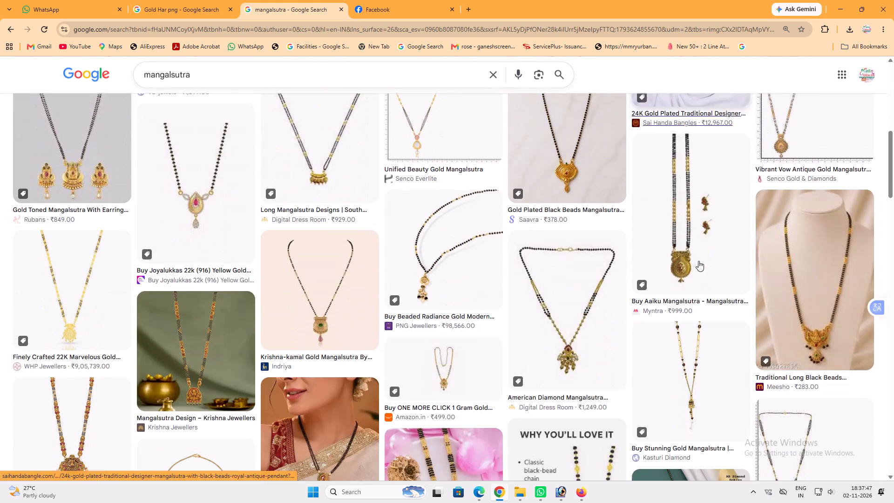
pyautogui.scroll(-11, 698, 261)
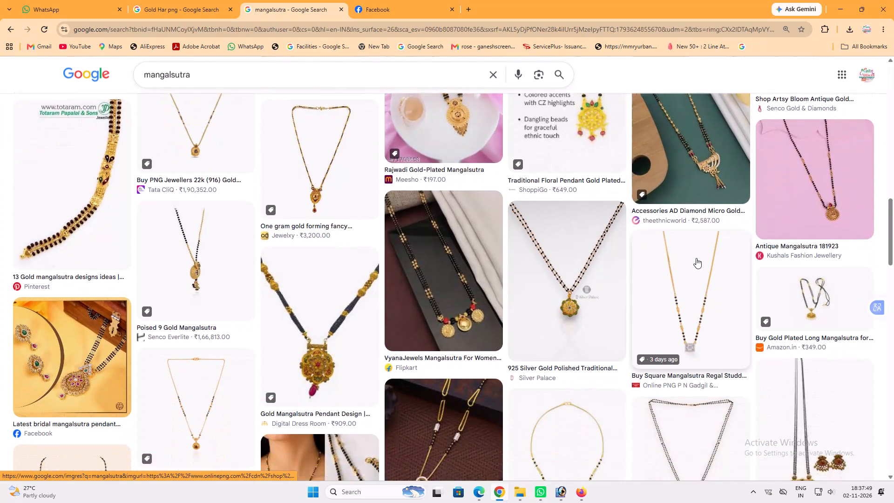
pyautogui.scroll(-6, 695, 254)
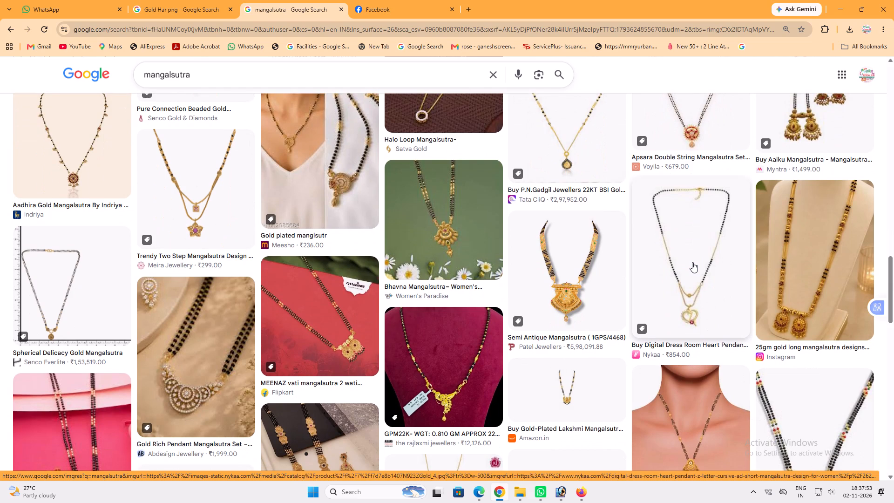
pyautogui.scroll(-5, 690, 265)
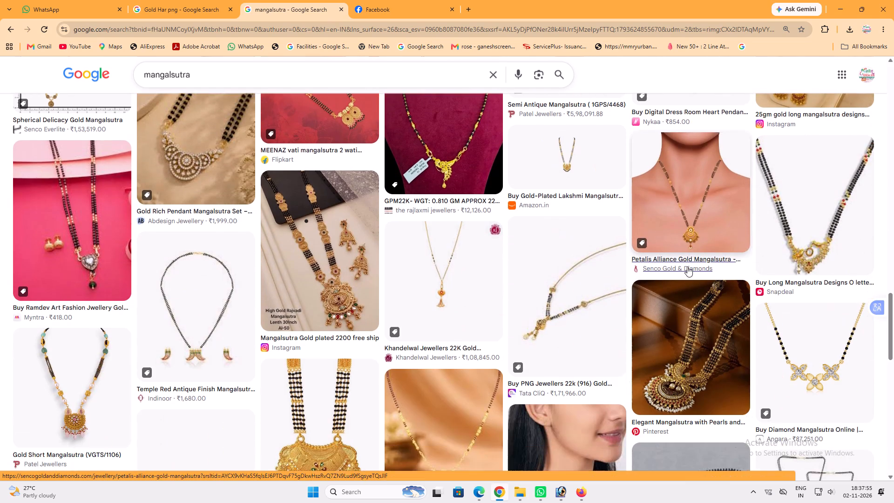
pyautogui.scroll(-8, 687, 266)
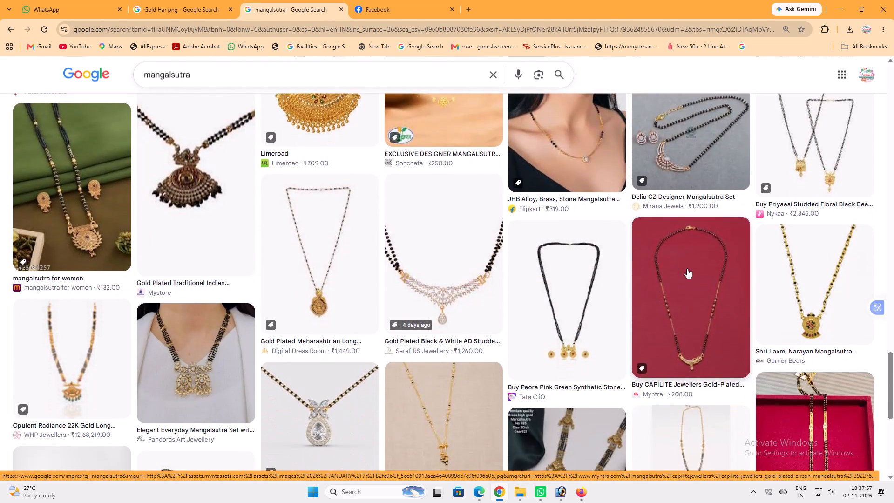
pyautogui.scroll(-8, 687, 269)
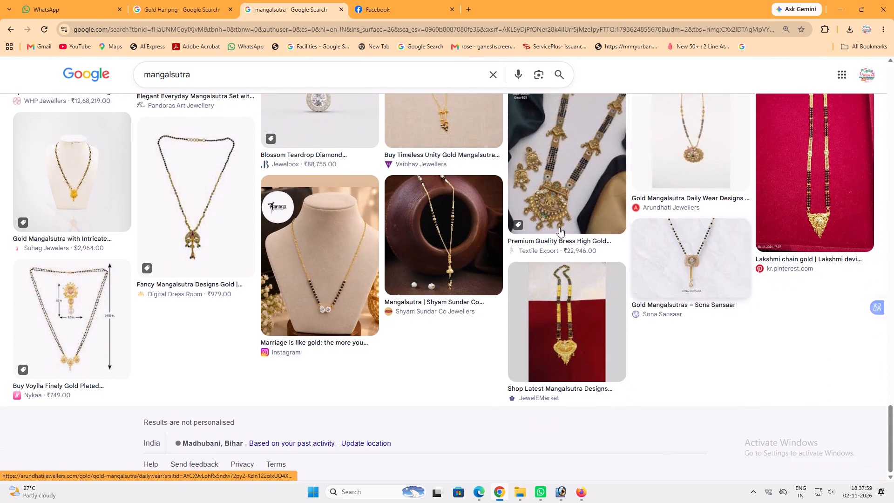
pyautogui.scroll(-2, 543, 224)
pyautogui.scroll(-3, 480, 218)
pyautogui.scroll(-2, 429, 225)
pyautogui.scroll(-2, 288, 227)
pyautogui.scroll(-2, 826, 309)
pyautogui.scroll(-1, 445, 290)
pyautogui.scroll(6, 476, 281)
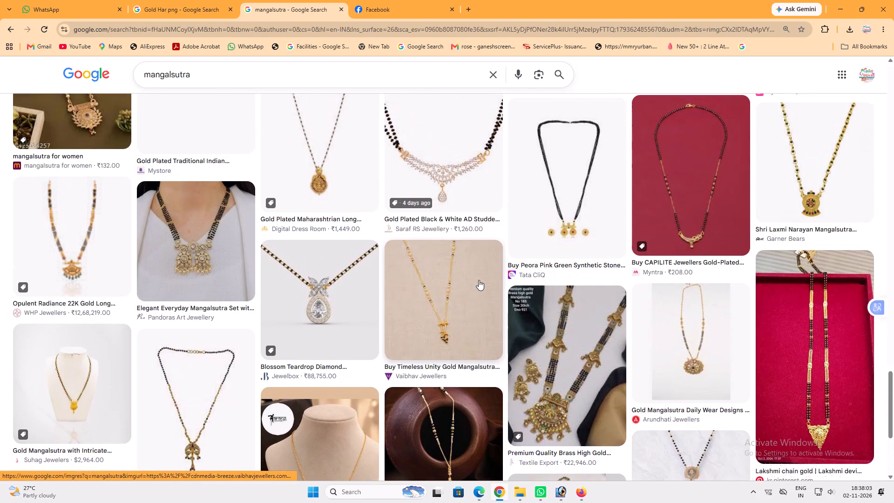
# Compare previews of the Arundhati Jewellers, Garner Bears and Saraf RS Jewellery mangalsutras among the related images.
pyautogui.click(666, 367)
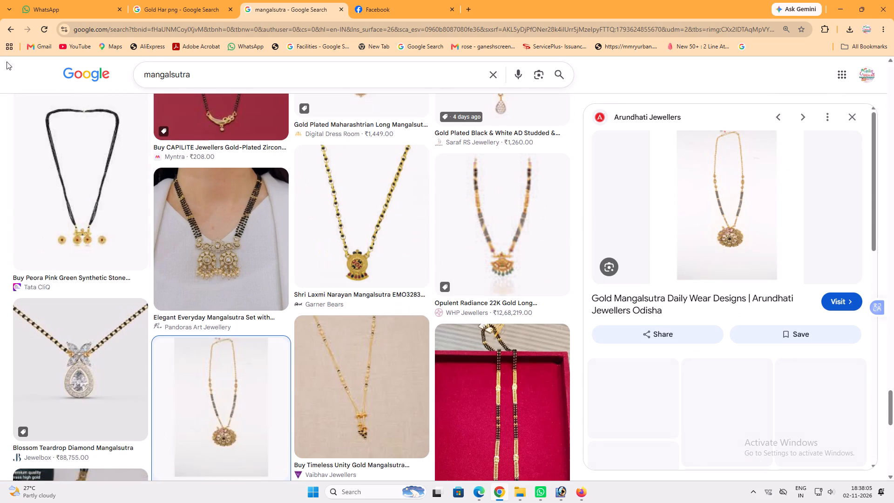
pyautogui.click(5, 27)
pyautogui.scroll(-3, 684, 288)
pyautogui.scroll(-3, 626, 284)
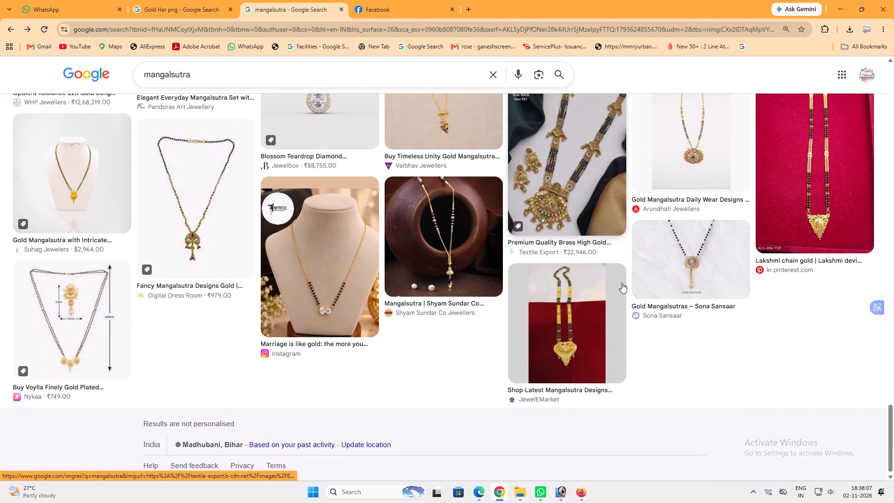
pyautogui.scroll(-2, 619, 282)
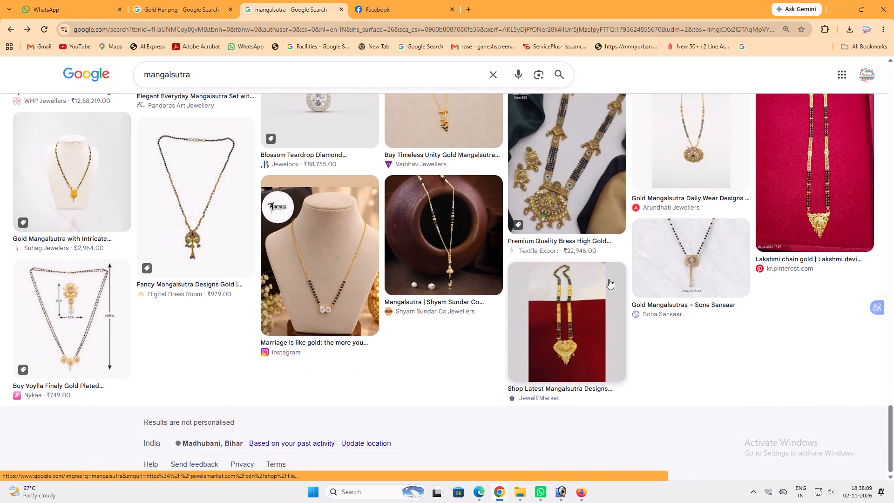
pyautogui.scroll(-1, 606, 279)
pyautogui.scroll(5, 285, 273)
pyautogui.scroll(3, 350, 293)
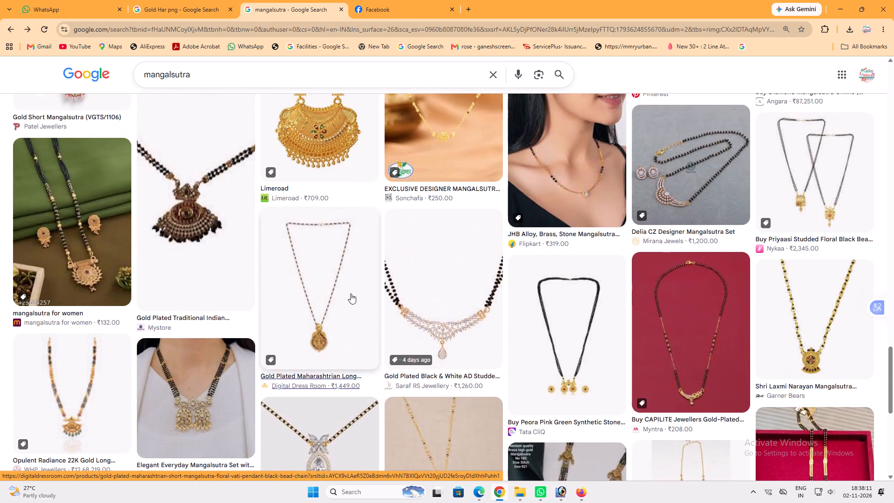
pyautogui.click(799, 362)
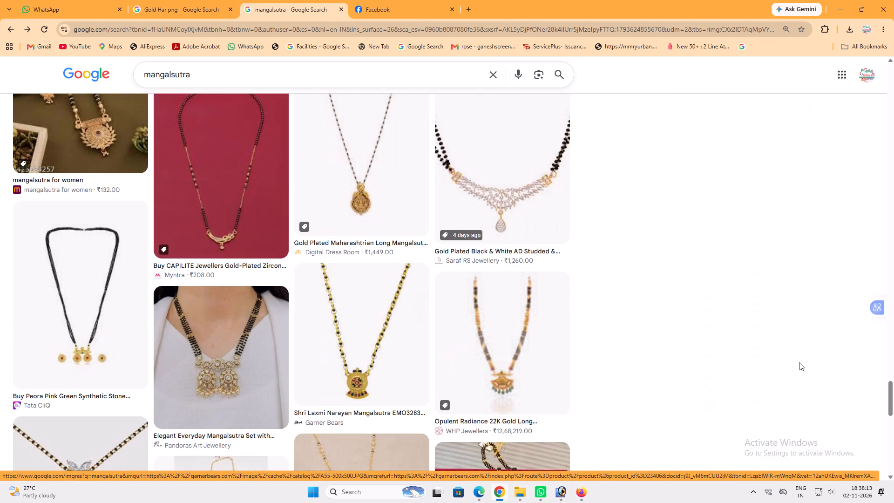
pyautogui.scroll(-1, 333, 248)
pyautogui.scroll(6, 357, 246)
pyautogui.click(447, 343)
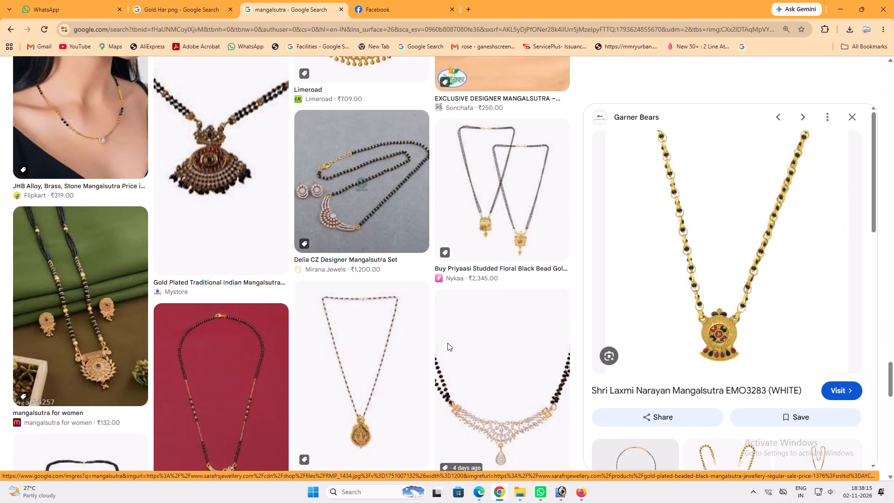
pyautogui.scroll(6, 327, 268)
# Search the images for "har png".
pyautogui.click(279, 84)
pyautogui.hotkey('ctrl', 'a')
pyautogui.press('h')
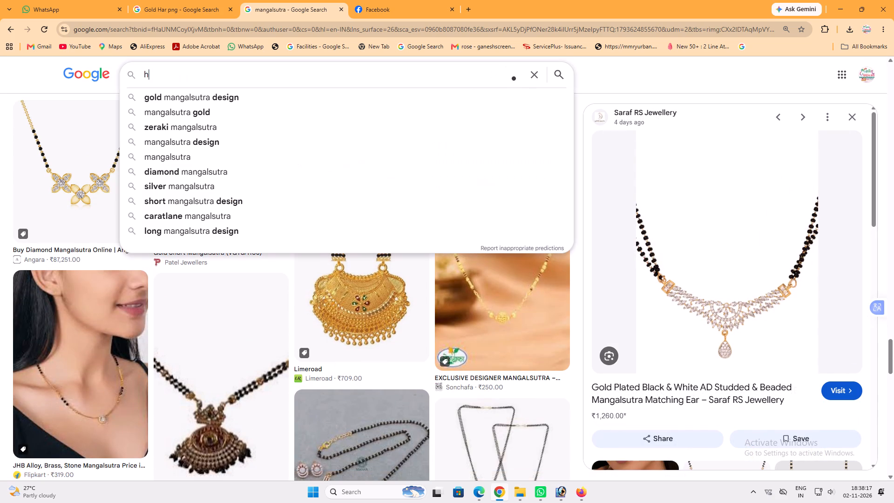
pyautogui.write('ar png')
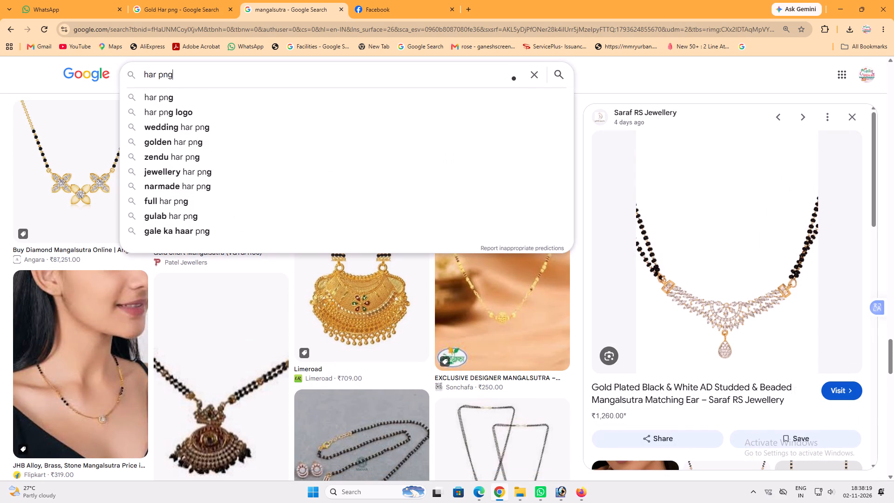
pyautogui.press('space')
pyautogui.press('Return')
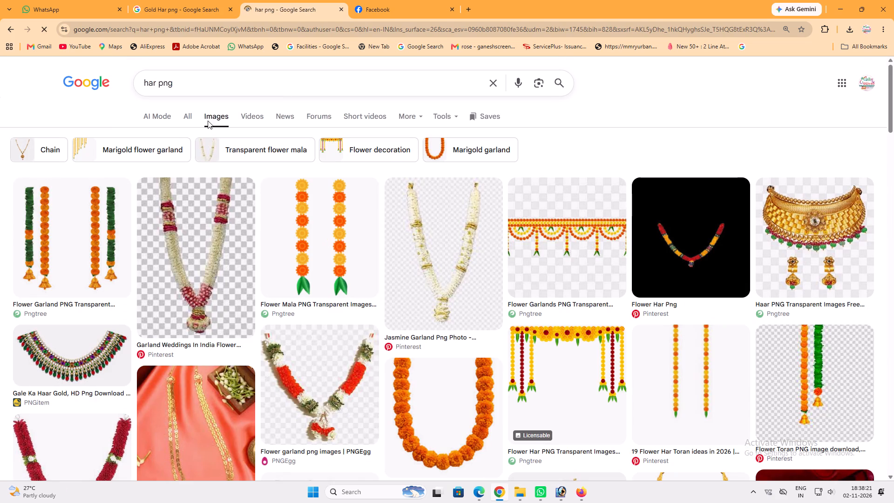
# Refine the image search to "har Gold png".
pyautogui.click(183, 84)
pyautogui.click(159, 87)
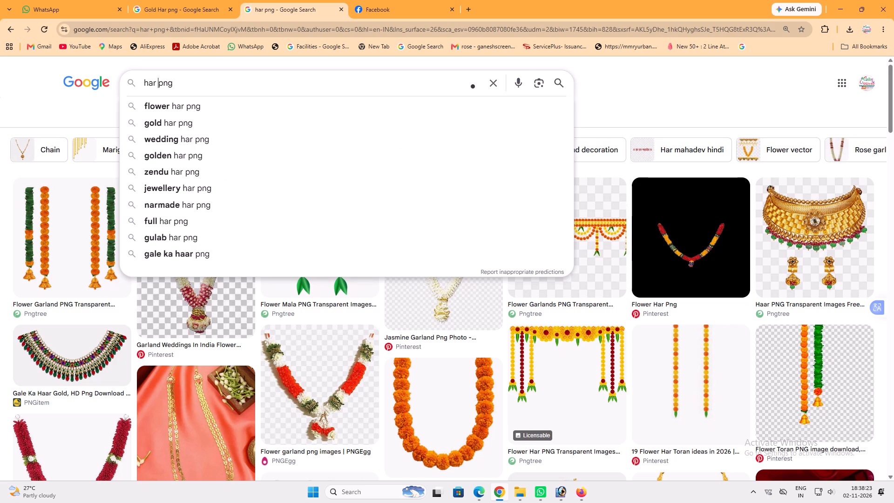
pyautogui.write('God')
pyautogui.press('space')
pyautogui.press('Return')
pyautogui.click(169, 84)
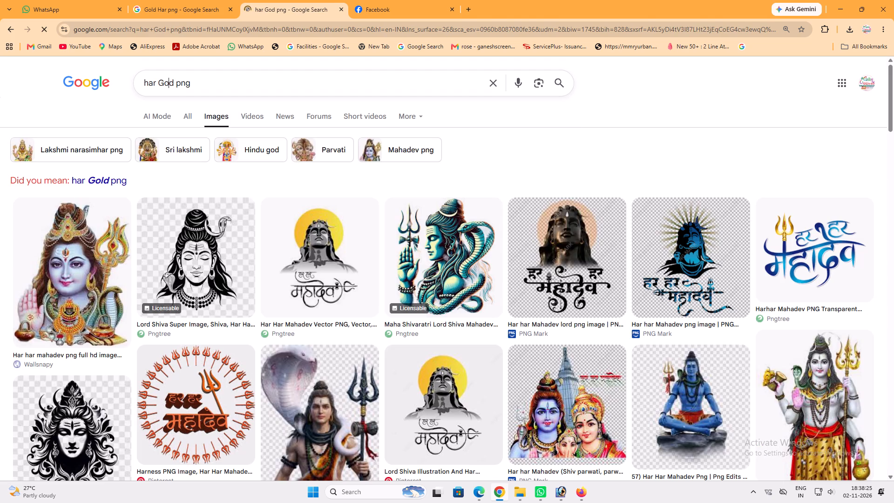
pyautogui.press('l')
pyautogui.press('Return')
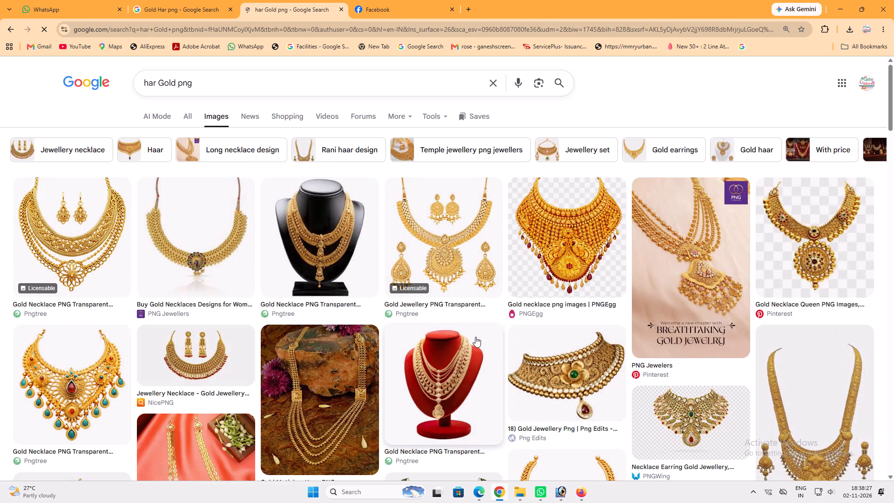
# Examine gold necklace previews, starting from the NicePNG jewellery necklace and following its related images through Pinterest, Png Edits and Pngtree designs.
pyautogui.scroll(-2, 291, 224)
pyautogui.click(186, 258)
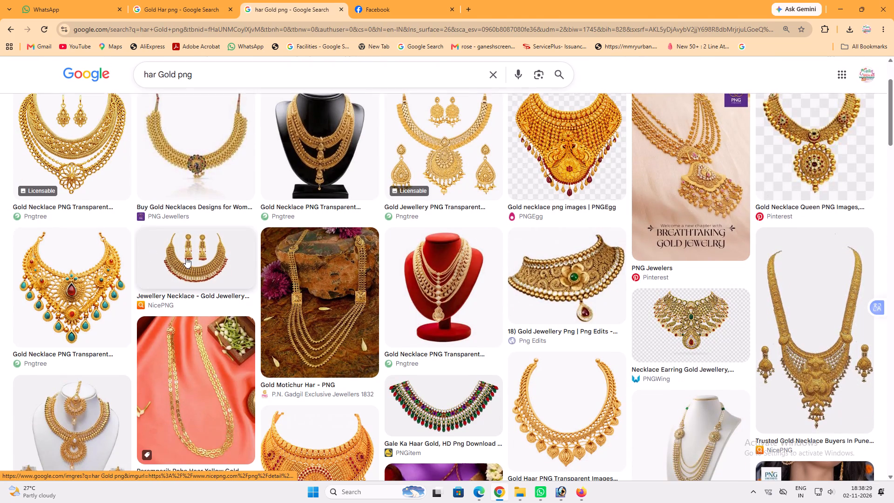
pyautogui.scroll(-5, 737, 207)
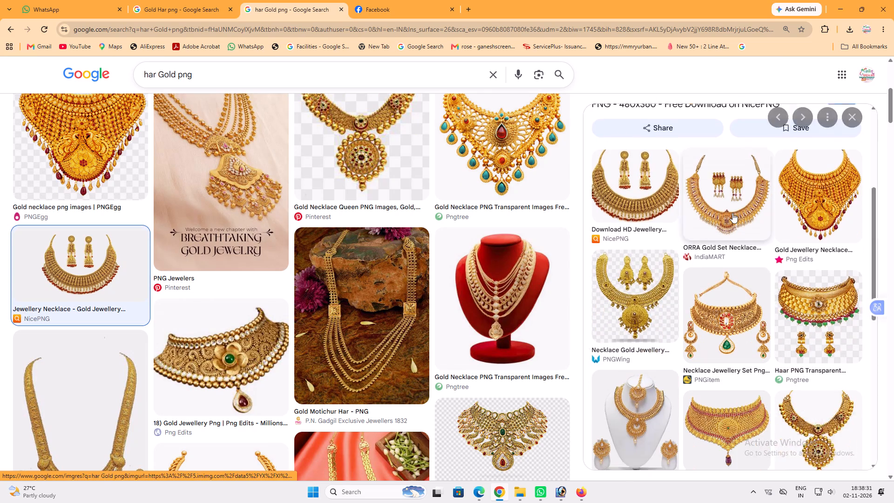
pyautogui.scroll(-3, 732, 214)
pyautogui.click(726, 218)
pyautogui.scroll(-4, 717, 209)
pyautogui.click(643, 281)
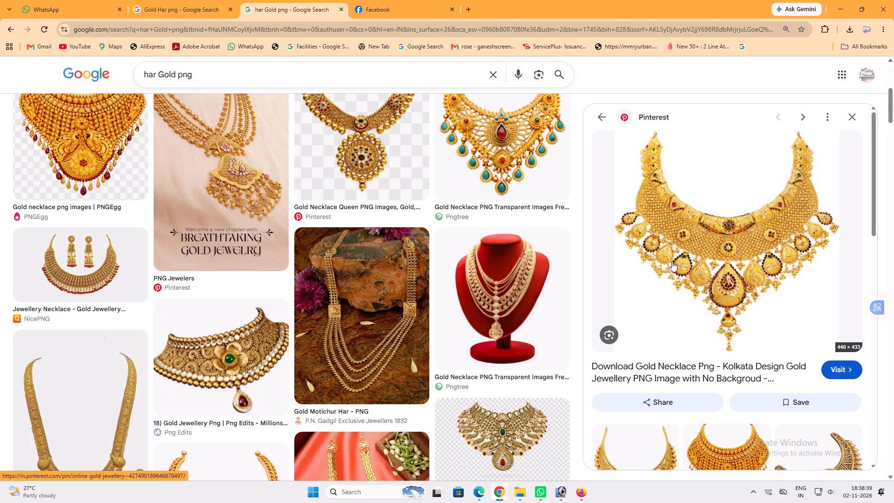
pyautogui.scroll(-4, 683, 274)
pyautogui.click(733, 274)
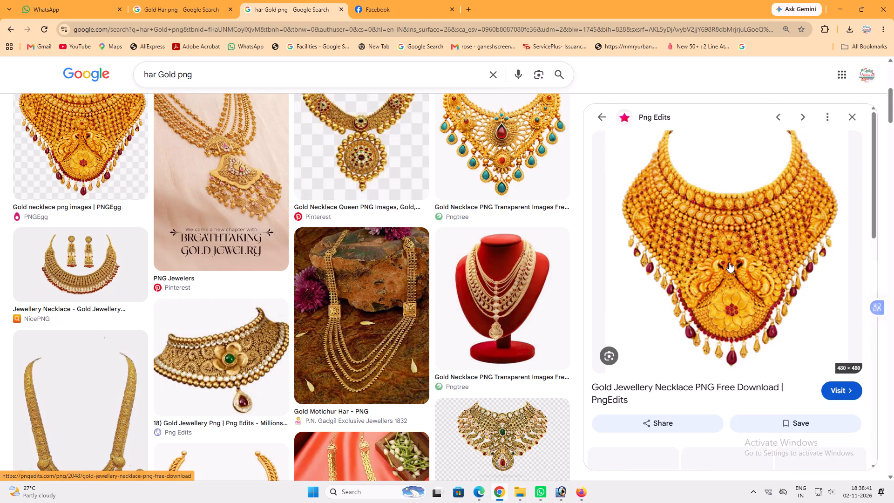
pyautogui.scroll(-6, 727, 258)
pyautogui.click(661, 301)
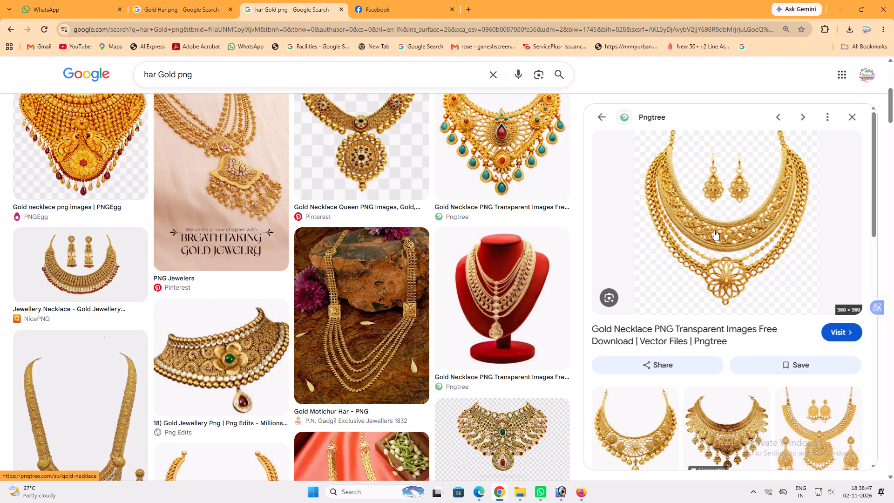
# Compare the Pngtree, Png Edits and Pinterest gold necklace previews by following their related images.
pyautogui.scroll(-4, 714, 235)
pyautogui.click(706, 247)
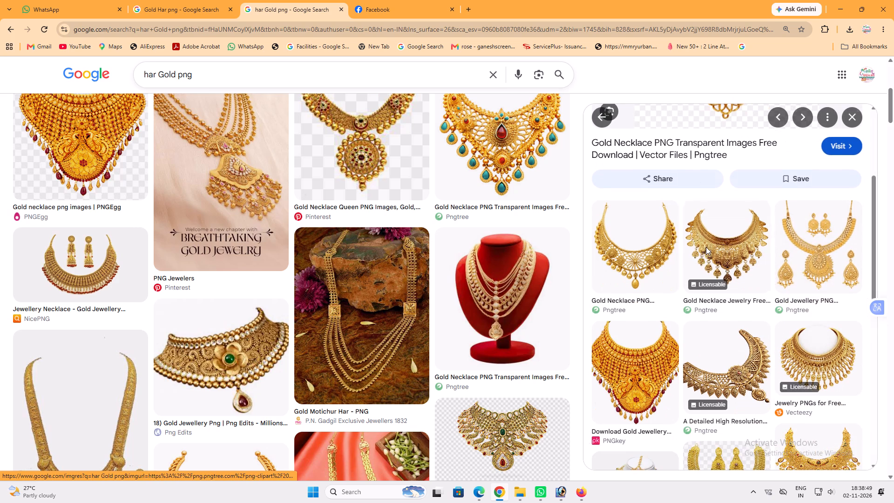
pyautogui.scroll(-4, 706, 247)
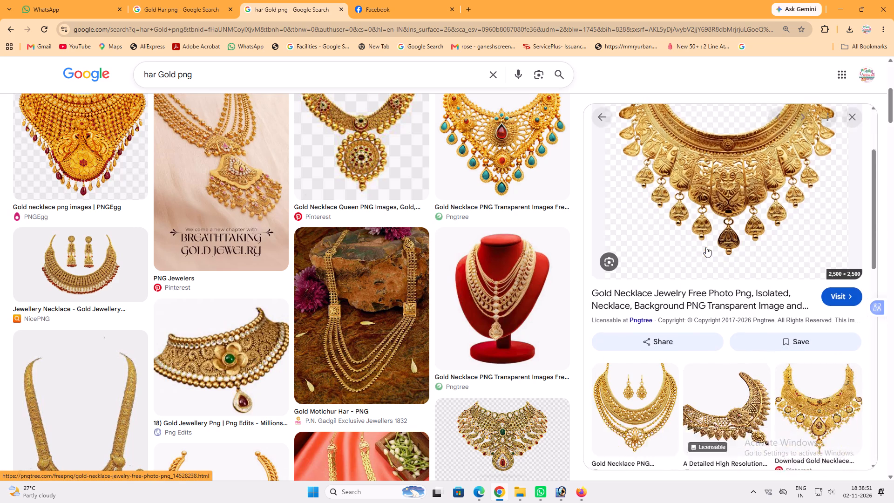
pyautogui.scroll(-1, 706, 247)
pyautogui.click(706, 247)
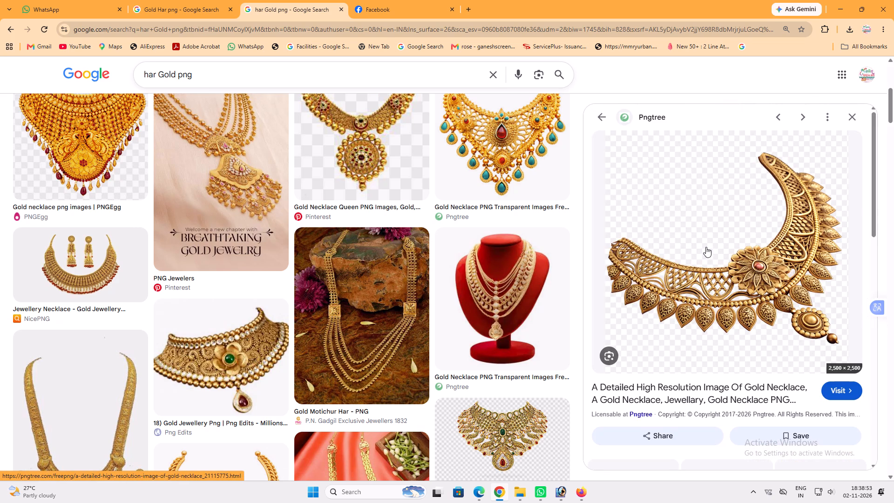
pyautogui.scroll(-8, 706, 247)
pyautogui.click(706, 247)
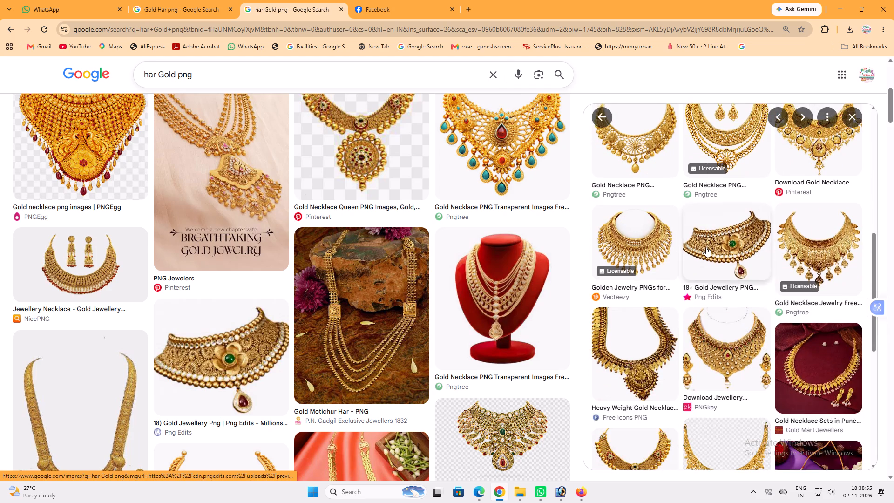
pyautogui.scroll(-5, 706, 247)
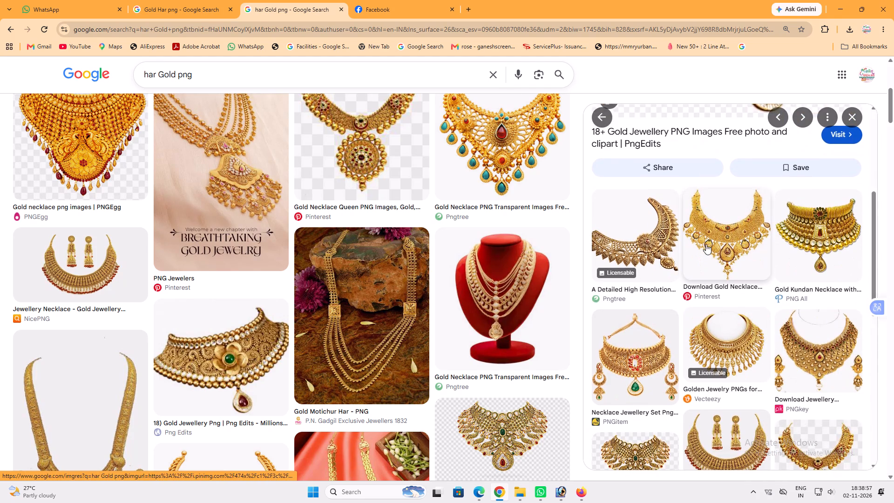
pyautogui.click(706, 244)
pyautogui.scroll(-5, 706, 244)
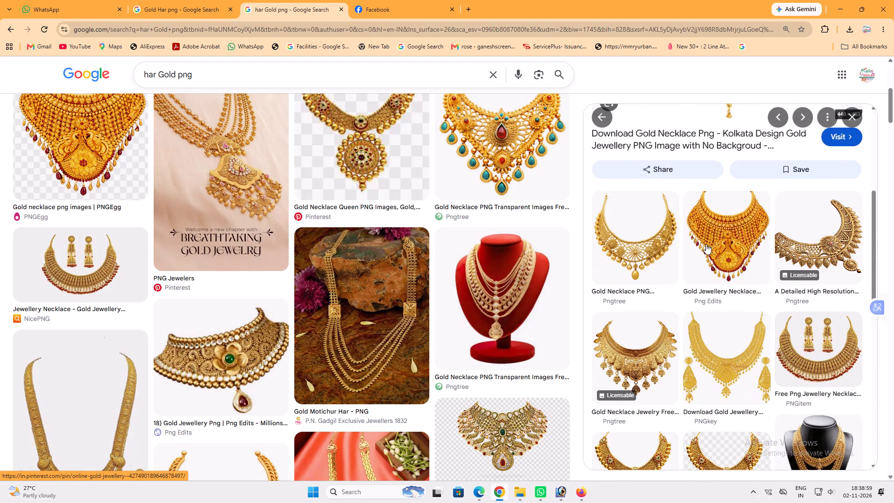
# Examine the Pngtree necklace on the red bust and its related designs, and open the full related-images page for a gold haar.
pyautogui.click(506, 278)
pyautogui.scroll(-4, 651, 245)
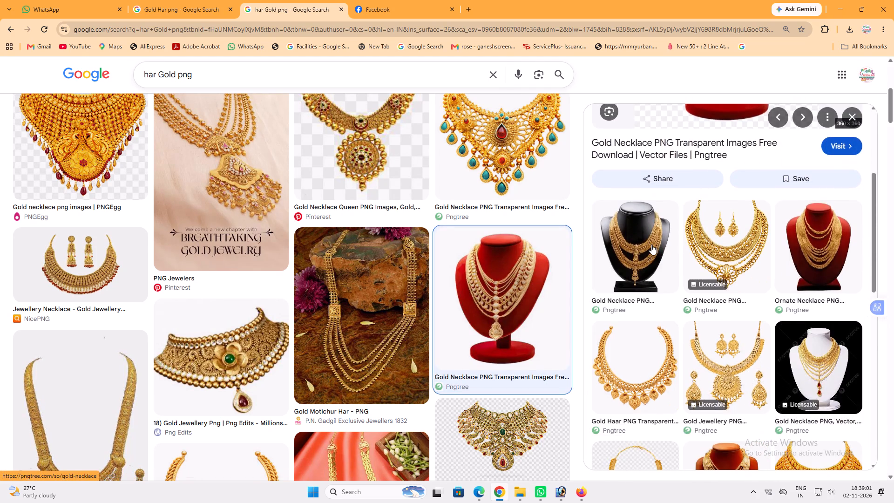
pyautogui.click(650, 242)
pyautogui.scroll(-6, 768, 162)
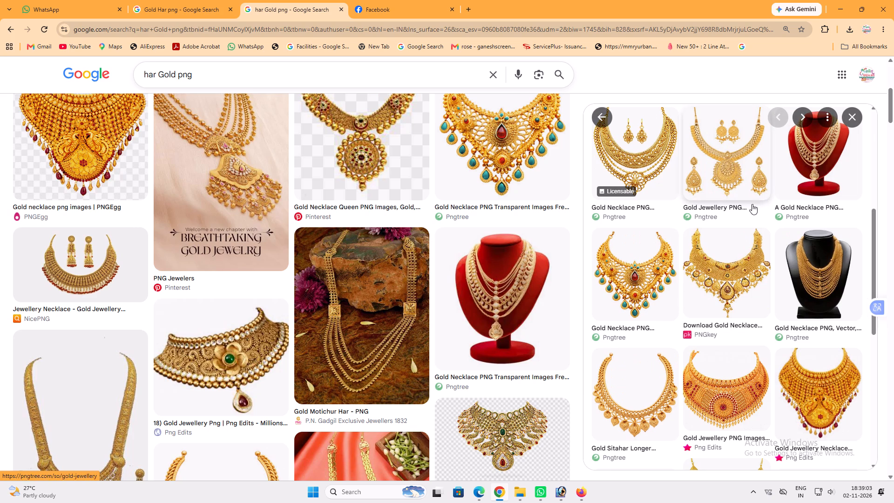
pyautogui.click(788, 172)
pyautogui.scroll(-7, 748, 173)
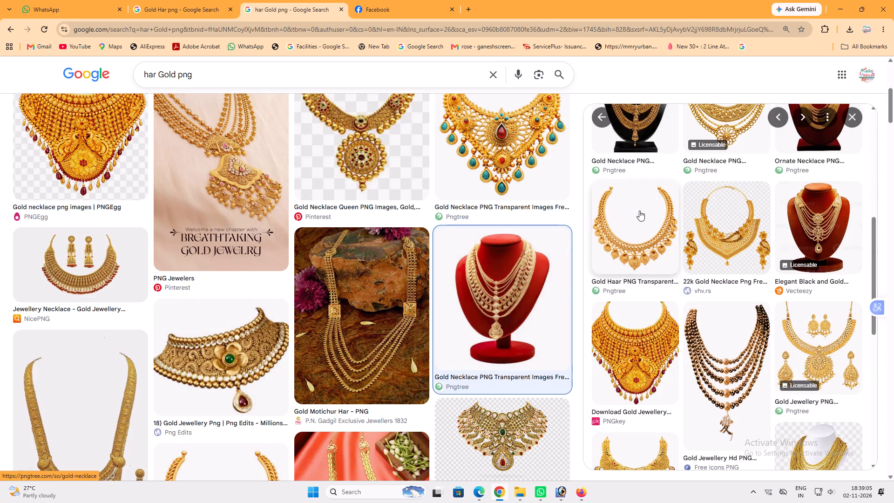
pyautogui.click(639, 211)
pyautogui.scroll(-8, 690, 176)
pyautogui.scroll(-3, 752, 271)
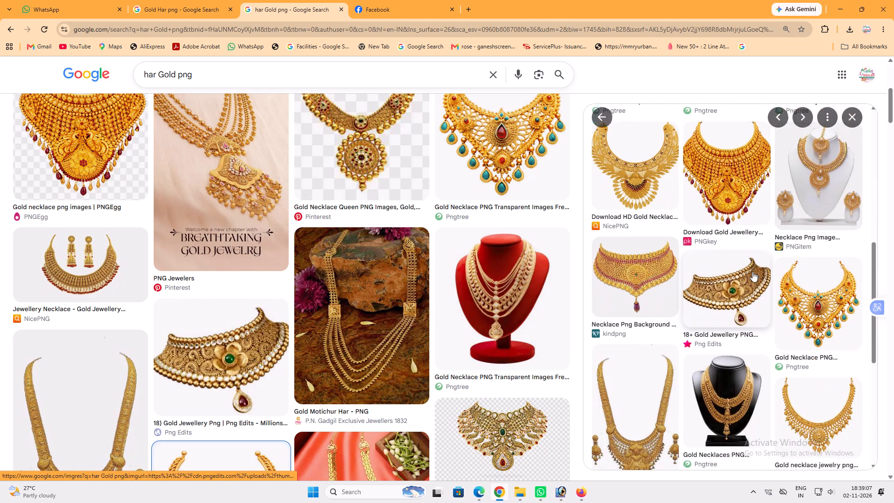
pyautogui.click(762, 418)
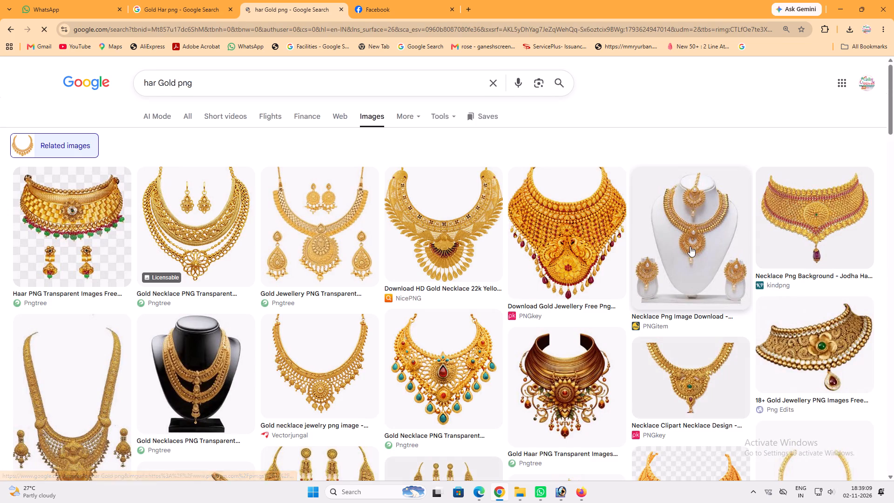
# Look through the related gold necklace images, including the IndiaMART long har, and preview the TopPNG necklace with matching earrings.
pyautogui.scroll(-2, 690, 246)
pyautogui.scroll(-1, 438, 267)
pyautogui.scroll(-4, 337, 280)
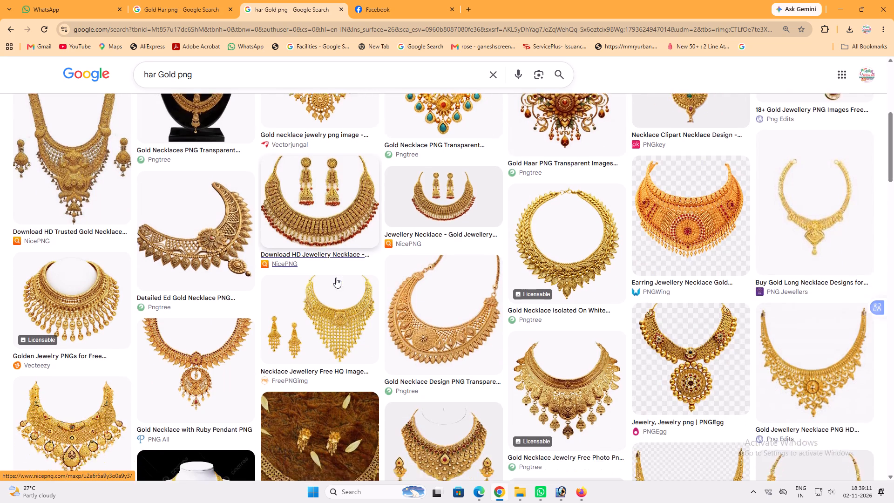
pyautogui.scroll(-9, 336, 277)
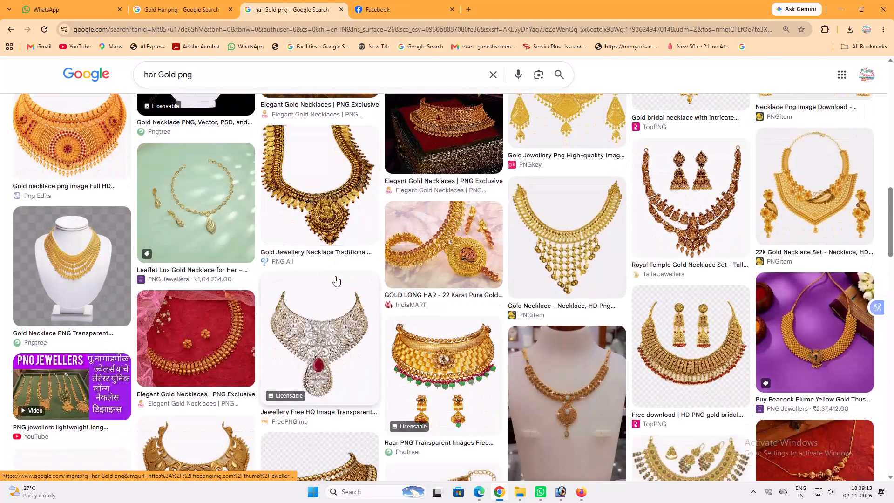
pyautogui.click(331, 276)
pyautogui.click(416, 309)
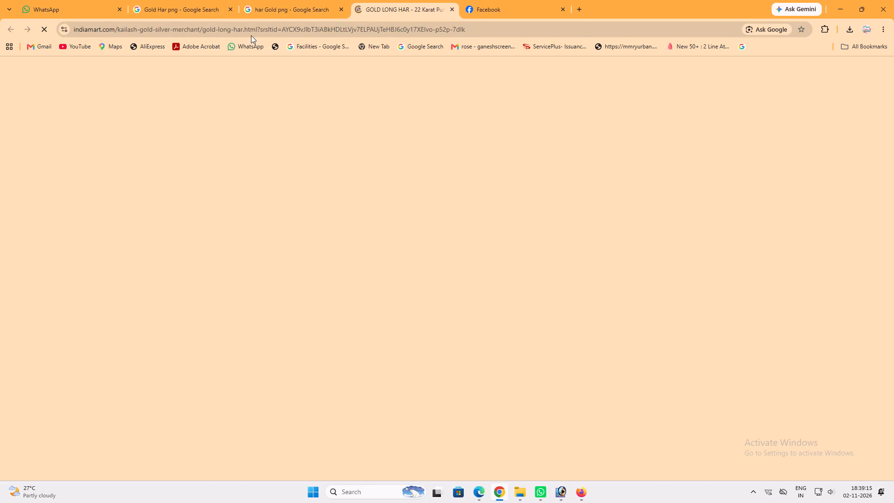
pyautogui.click(259, 7)
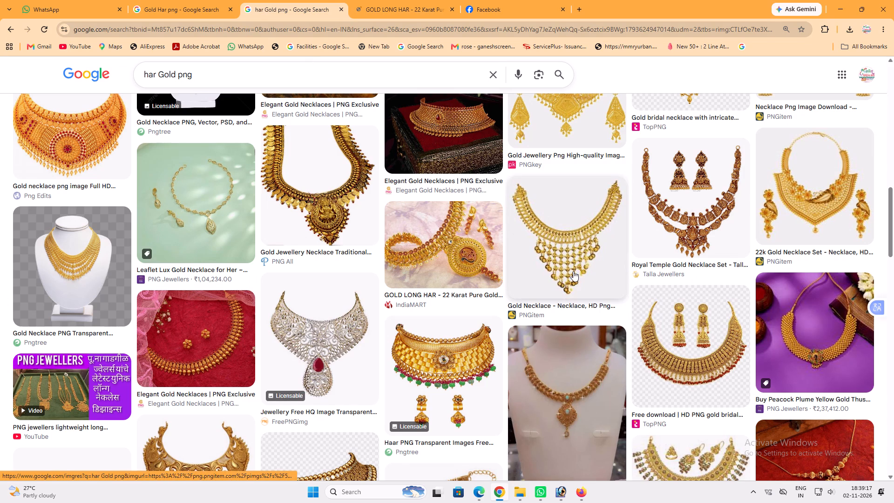
pyautogui.scroll(-4, 553, 240)
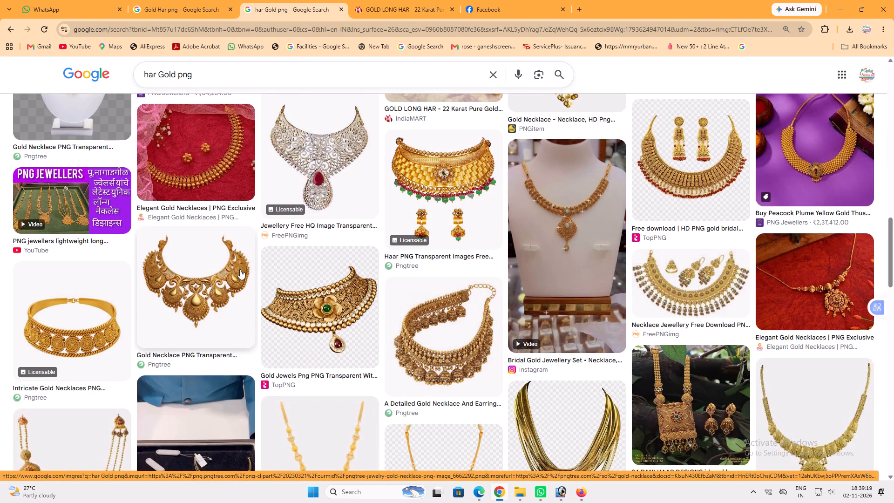
pyautogui.scroll(-1, 416, 228)
pyautogui.click(291, 253)
pyautogui.scroll(-2, 685, 248)
pyautogui.click(670, 373)
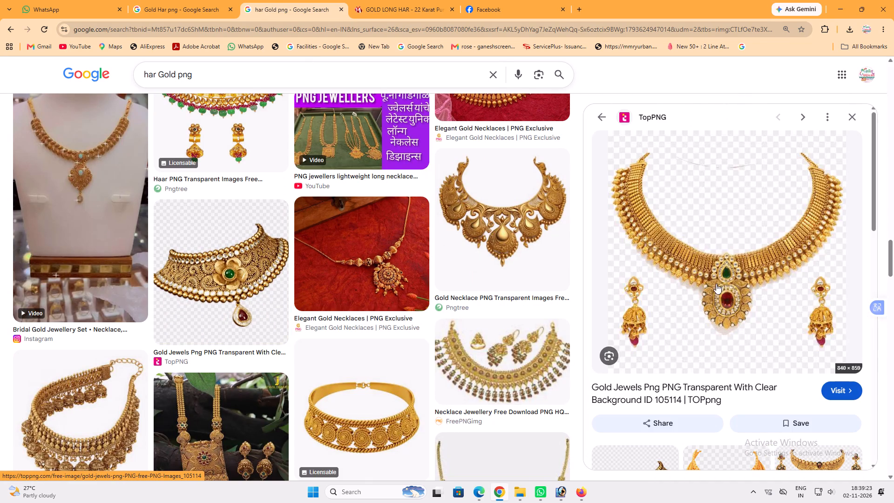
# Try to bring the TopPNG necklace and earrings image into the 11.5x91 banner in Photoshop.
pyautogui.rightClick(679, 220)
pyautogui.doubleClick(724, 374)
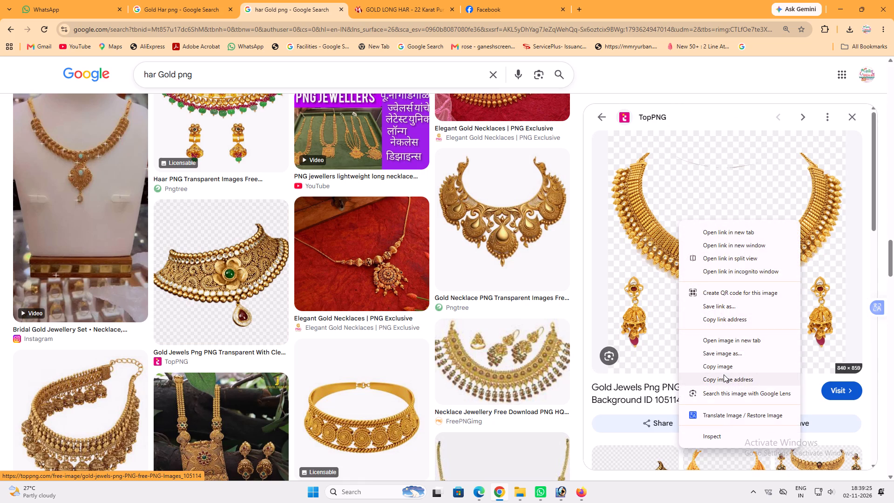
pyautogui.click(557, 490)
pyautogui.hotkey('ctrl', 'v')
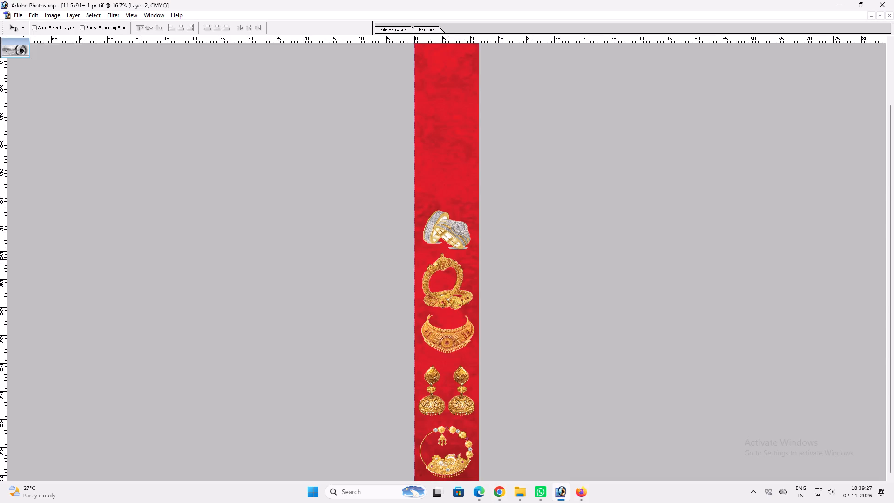
# Copy the TopPNG necklace and earrings image itself and paste it into the 11.5x91 banner in Photoshop.
pyautogui.click(503, 490)
pyautogui.rightClick(701, 257)
pyautogui.click(745, 174)
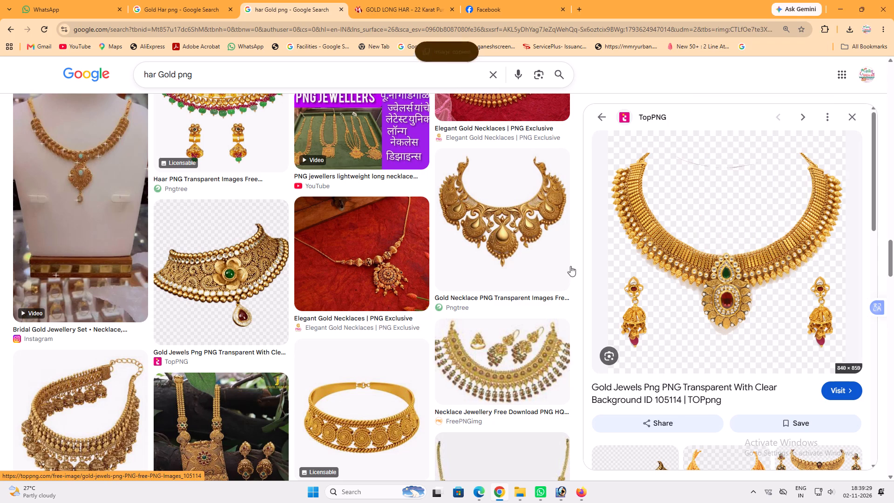
pyautogui.click(568, 494)
pyautogui.hotkey('ctrl', 'v')
# Remove the white background around the pasted necklace and earrings with the Magic Wand, and deselect.
pyautogui.press('w')
pyautogui.click(451, 248)
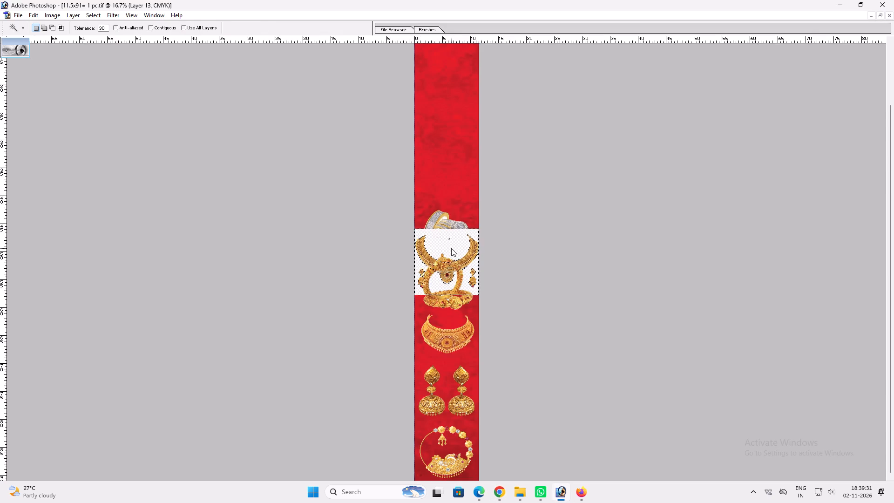
pyautogui.press('Delete')
pyautogui.hotkey('ctrl', 'd')
# Scale the necklace set down slightly to fit the banner width and move it into the empty red area above the rings.
pyautogui.hotkey('ctrl', 't')
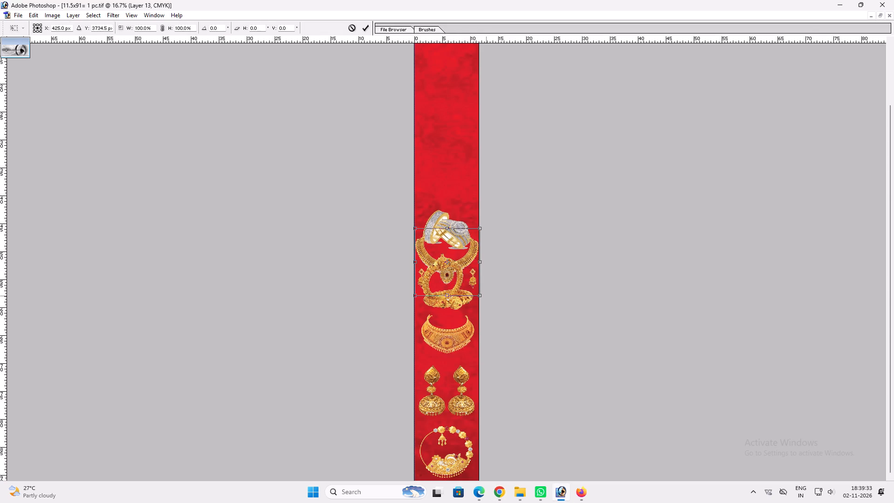
pyautogui.keyDown('alt'); pyautogui.keyDown('shift'); pyautogui.moveTo(477, 296); pyautogui.dragTo(469, 293); pyautogui.keyUp('shift'); pyautogui.keyUp('alt')
pyautogui.hotkey('shift', 'Return')
pyautogui.press('v')
pyautogui.keyDown('shift'); pyautogui.moveTo(463, 266); pyautogui.dragTo(456, 102); pyautogui.keyUp('shift')
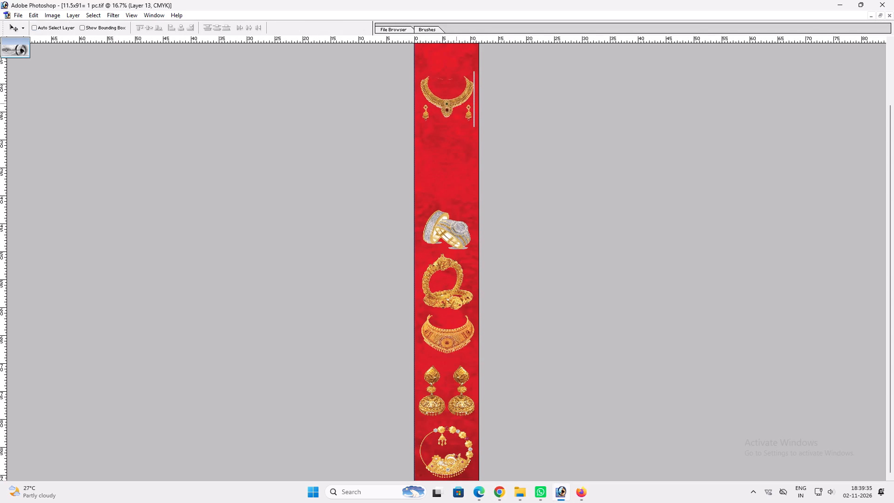
# Delete the leftover white vertical strip beside the necklace set with the Magic Wand, and clear the selection.
pyautogui.hotkey('ctrl', '+')
pyautogui.hotkey('ctrl', '+')
pyautogui.press('space')
pyautogui.press('space')
pyautogui.press('space')
pyautogui.press('space')
pyautogui.press('space')
pyautogui.press('space')
pyautogui.press('space')
pyautogui.press('space')
pyautogui.press('space')
pyautogui.press('space')
pyautogui.press('space')
pyautogui.moveTo(445, 109); pyautogui.dragTo(519, 498)
pyautogui.press('w')
pyautogui.click(500, 340)
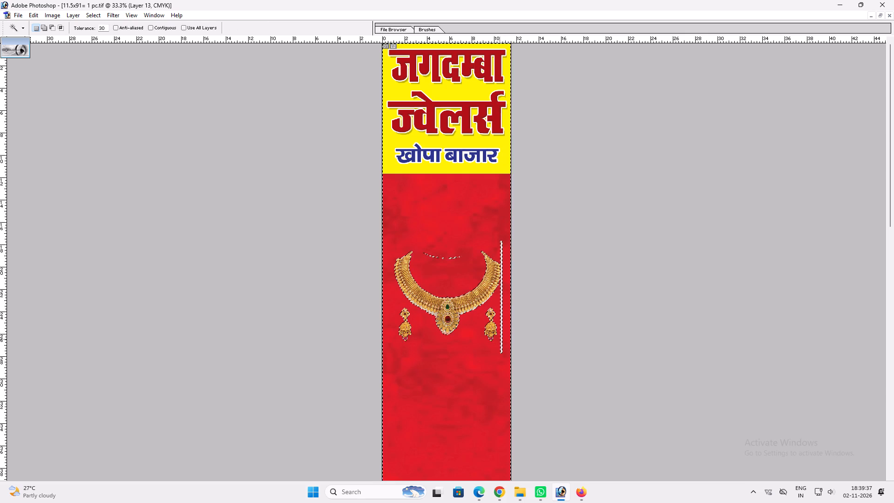
pyautogui.click(500, 339)
pyautogui.click(501, 338)
pyautogui.press('Delete')
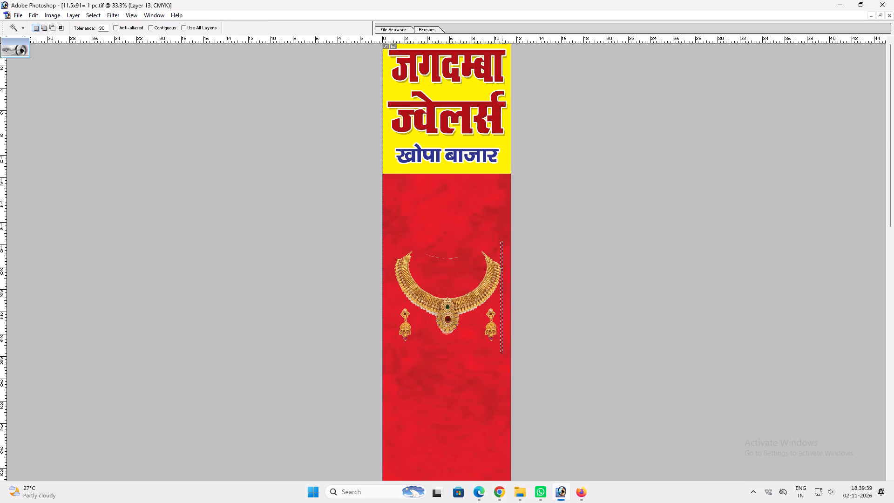
pyautogui.hotkey('ctrl', 'd')
# Move the necklace set up to sit just below the yellow header.
pyautogui.press('v')
pyautogui.moveTo(490, 321); pyautogui.dragTo(484, 261)
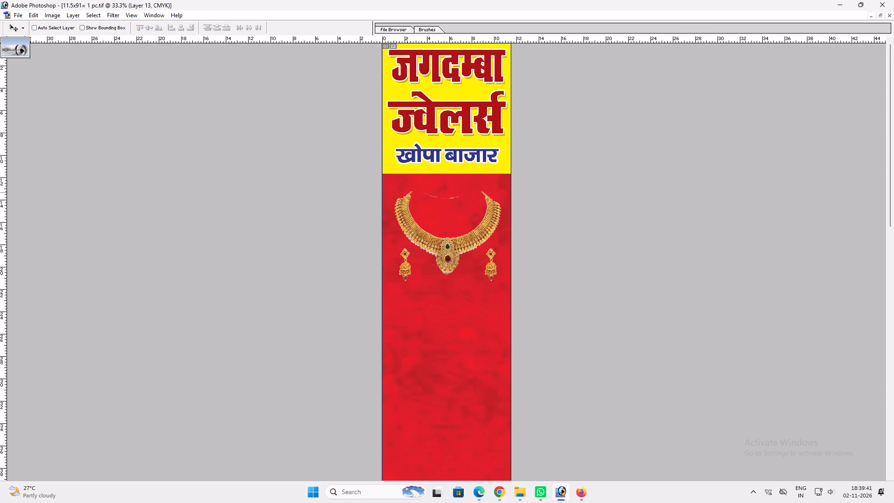
# Delete the stray thin line between the necklace's open ends using a rectangular selection, and deselect.
pyautogui.press('m')
pyautogui.moveTo(411, 182); pyautogui.dragTo(474, 214)
pyautogui.click(461, 208)
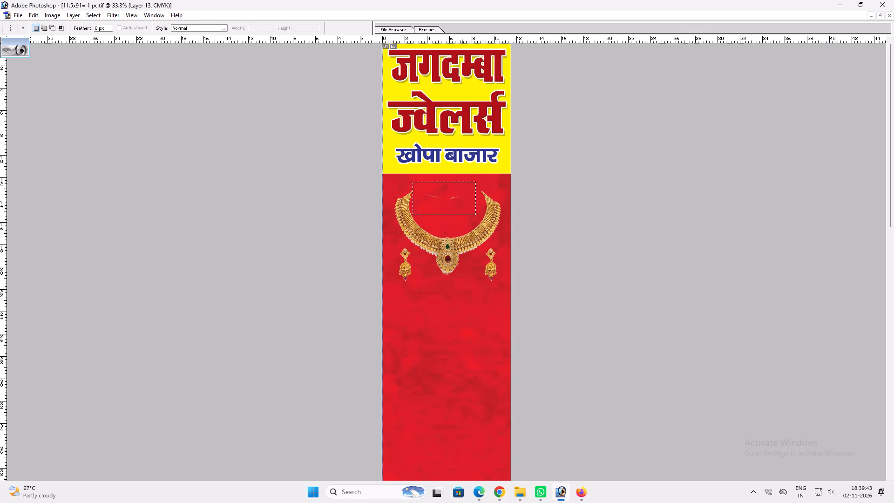
pyautogui.press('Delete')
pyautogui.hotkey('ctrl', 'd')
# Stretch the necklace set slightly taller towards the yellow header with Free Transform.
pyautogui.press('v')
pyautogui.keyDown('ctrl'); pyautogui.click(451, 249); pyautogui.keyUp('ctrl')
pyautogui.hotkey('ctrl', 't')
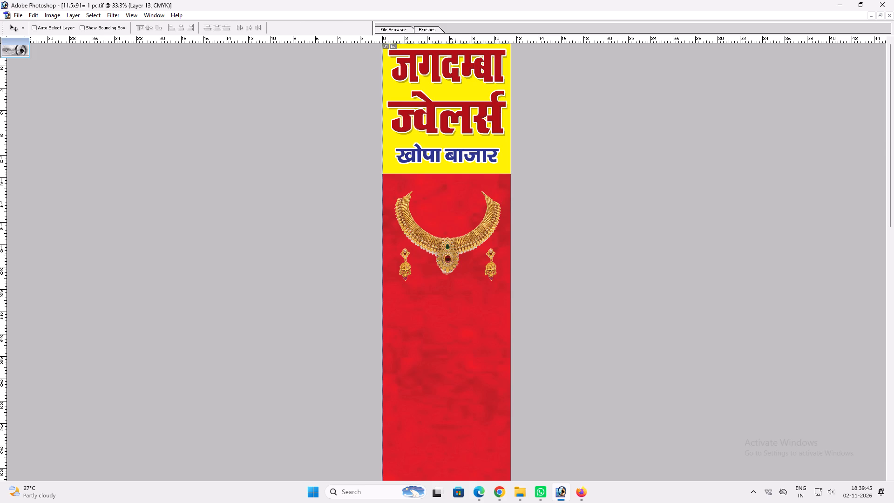
pyautogui.keyDown('shift'); pyautogui.moveTo(454, 189); pyautogui.dragTo(455, 178); pyautogui.keyUp('shift')
pyautogui.press('Return')
pyautogui.press('v')
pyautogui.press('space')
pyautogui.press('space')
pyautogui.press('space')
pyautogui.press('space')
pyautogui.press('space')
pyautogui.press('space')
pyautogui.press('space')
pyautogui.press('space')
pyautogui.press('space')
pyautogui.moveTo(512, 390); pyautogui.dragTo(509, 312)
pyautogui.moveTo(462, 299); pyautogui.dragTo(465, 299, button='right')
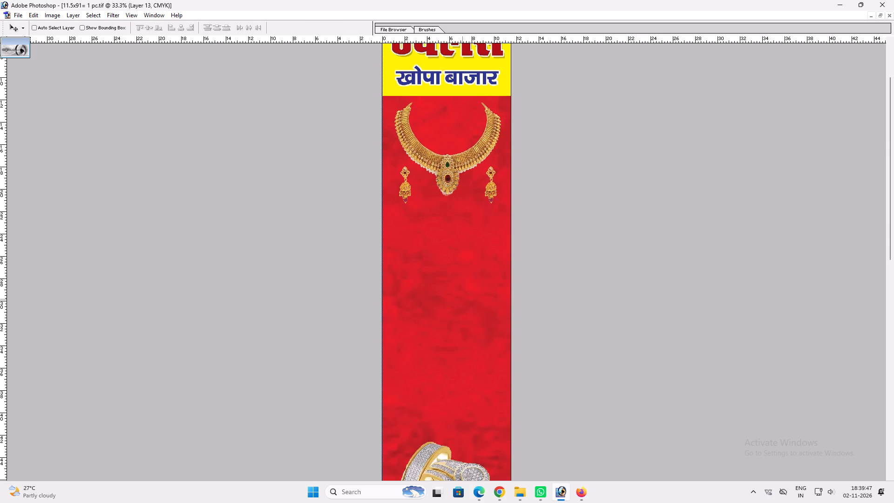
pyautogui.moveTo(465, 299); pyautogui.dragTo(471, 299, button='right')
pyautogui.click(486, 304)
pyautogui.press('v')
# Switch to Chrome and look through the "har Gold png" image results and related necklaces for another piece of jewellery.
pyautogui.click(504, 489)
pyautogui.scroll(-1, 663, 251)
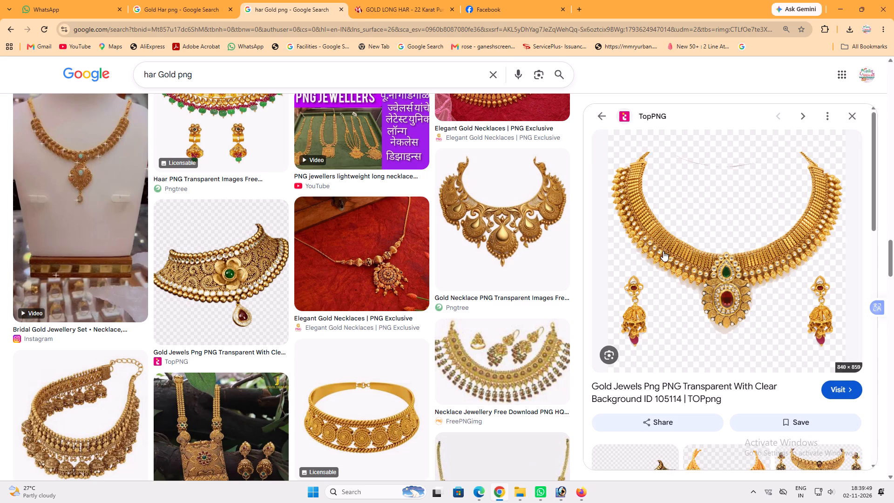
pyautogui.scroll(-6, 663, 251)
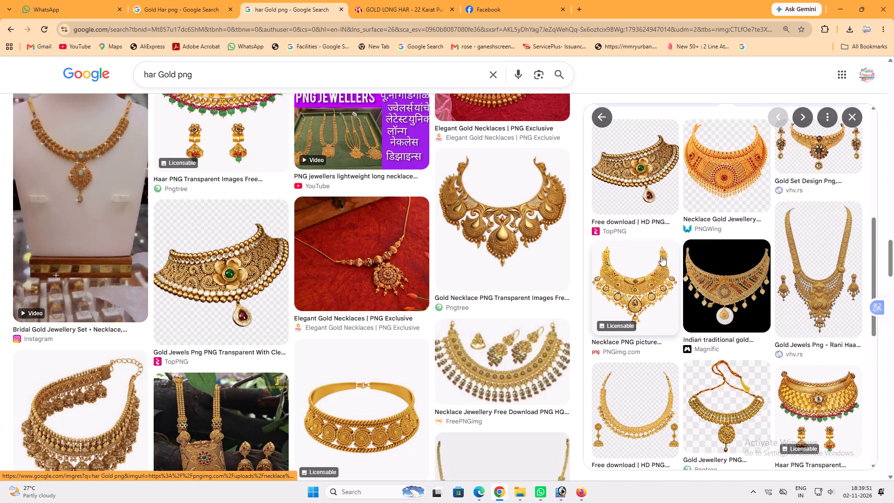
pyautogui.click(661, 256)
pyautogui.scroll(-6, 667, 218)
pyautogui.scroll(-5, 399, 210)
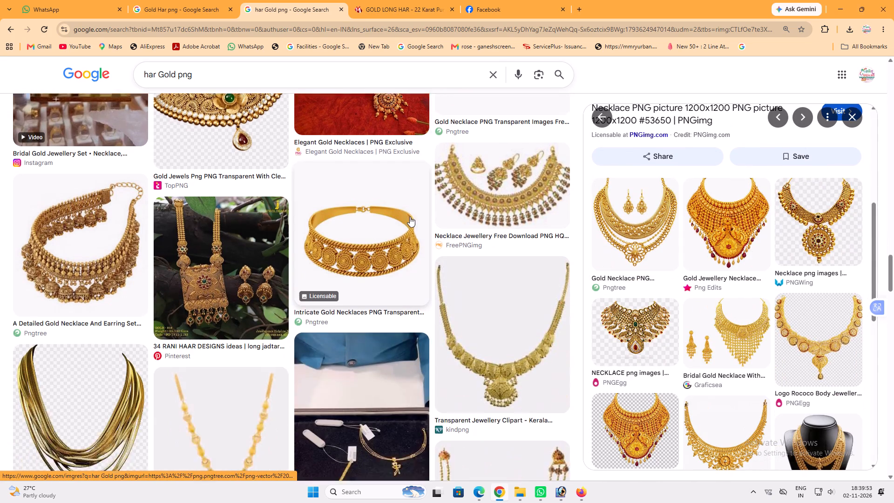
pyautogui.scroll(-1, 420, 207)
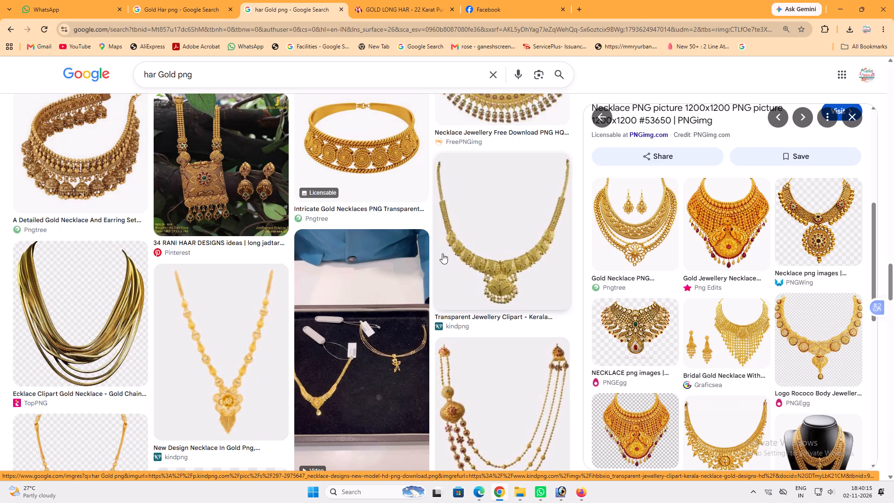
pyautogui.scroll(-1, 435, 272)
pyautogui.scroll(-8, 273, 274)
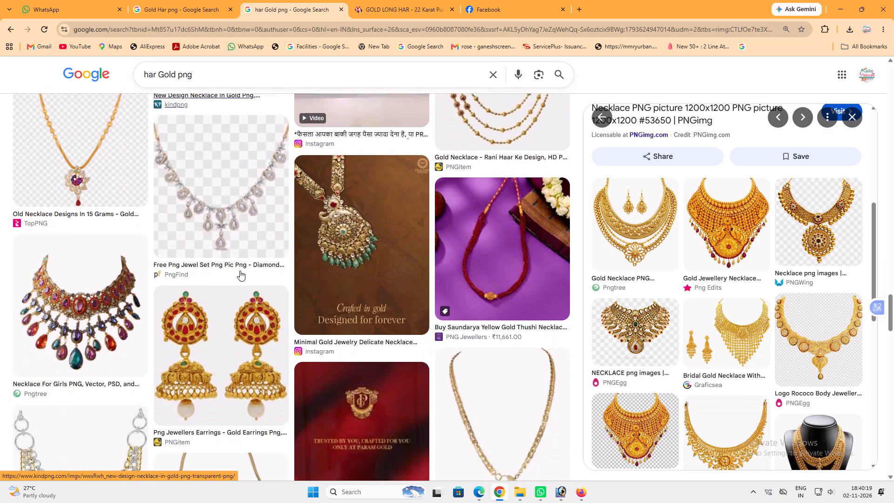
# Examine the gold jhumka earring images and their related results, opening the full set of related images.
pyautogui.click(231, 271)
pyautogui.scroll(-2, 708, 241)
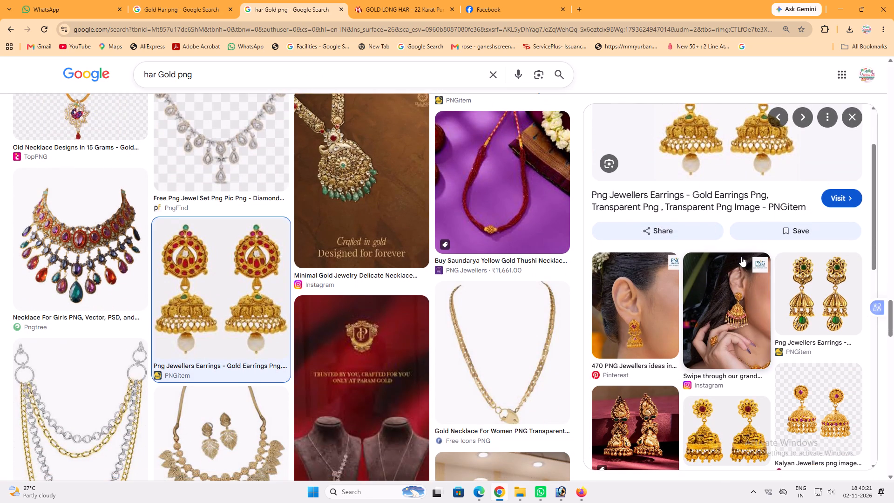
pyautogui.scroll(-4, 742, 258)
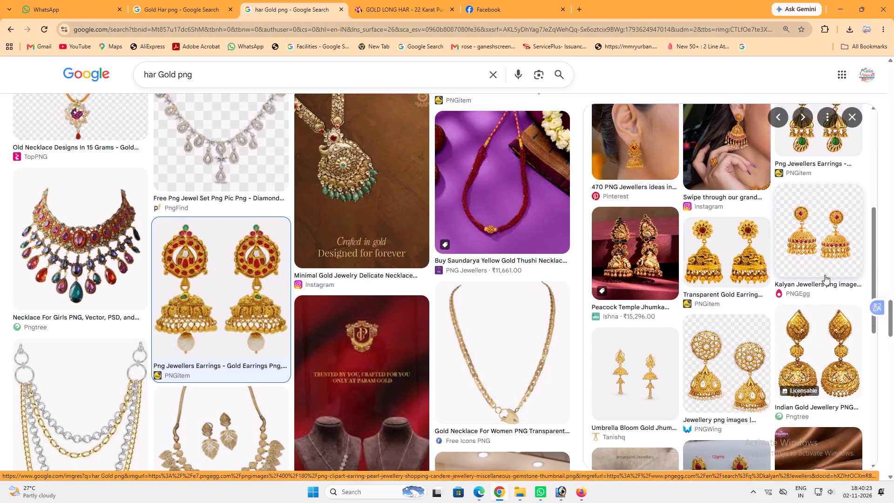
pyautogui.scroll(1, 825, 273)
pyautogui.scroll(-3, 824, 273)
pyautogui.scroll(1, 824, 273)
pyautogui.click(726, 311)
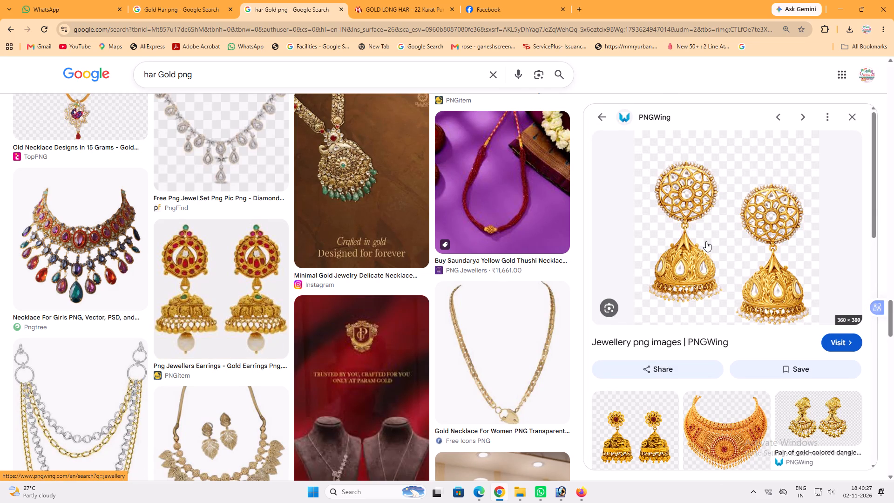
pyautogui.scroll(-6, 706, 241)
pyautogui.scroll(-4, 664, 260)
pyautogui.click(636, 242)
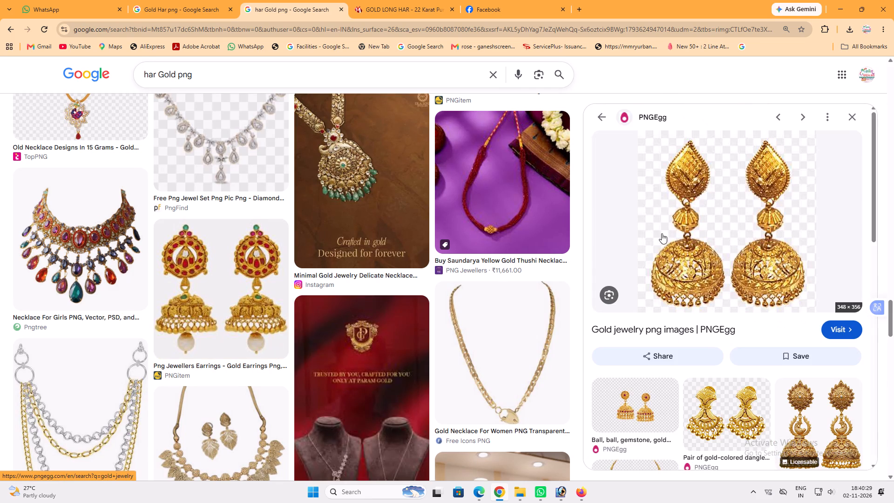
pyautogui.scroll(-11, 662, 233)
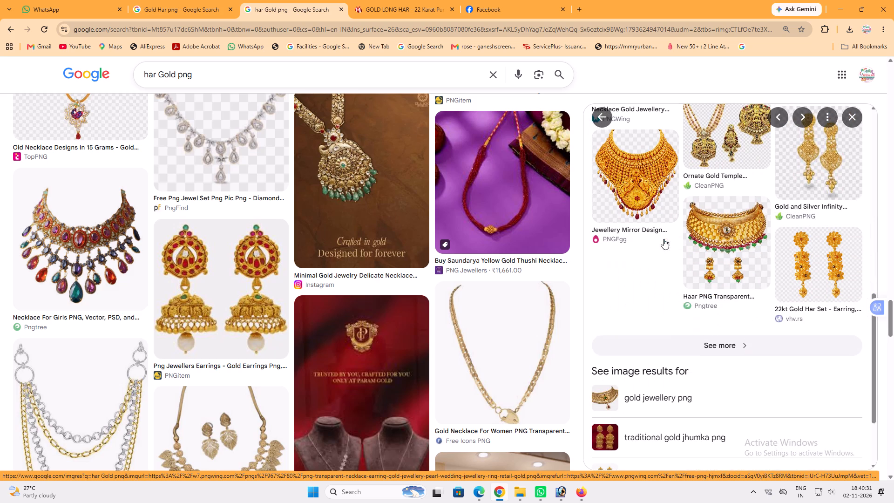
pyautogui.click(710, 344)
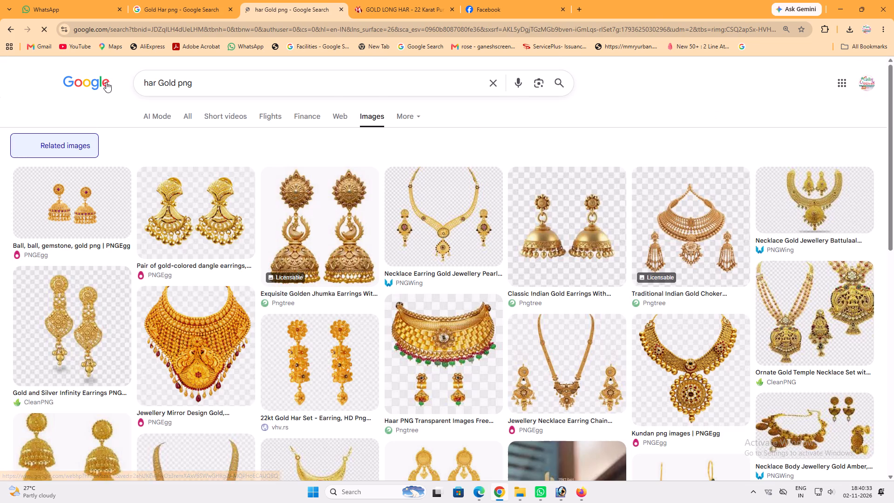
# Search the images for "braslate png" and use the corrected spelling "bracelet png".
pyautogui.click(213, 89)
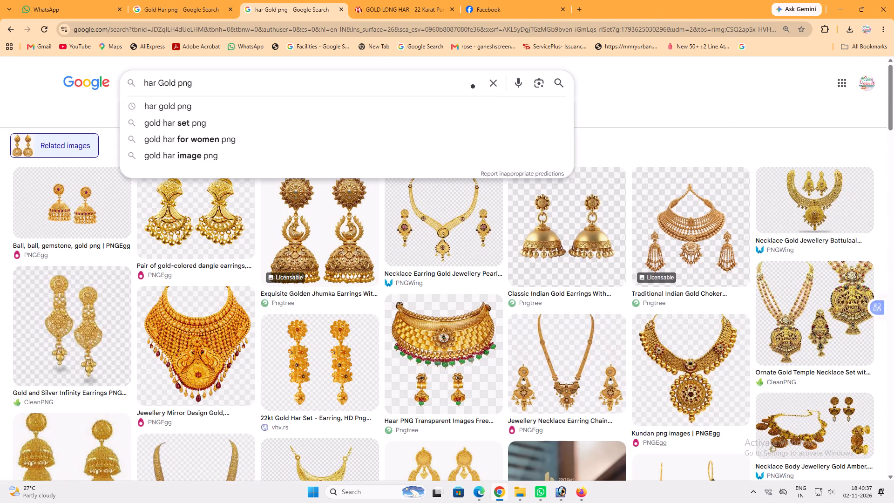
pyautogui.hotkey('ctrl', 'a')
pyautogui.write('brask')
pyautogui.press('BackSpace')
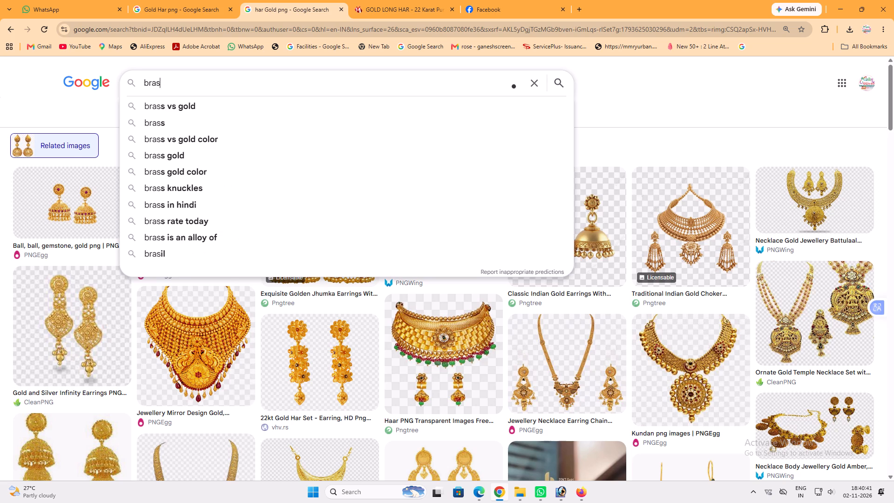
pyautogui.write('late')
pyautogui.press('space')
pyautogui.write('png')
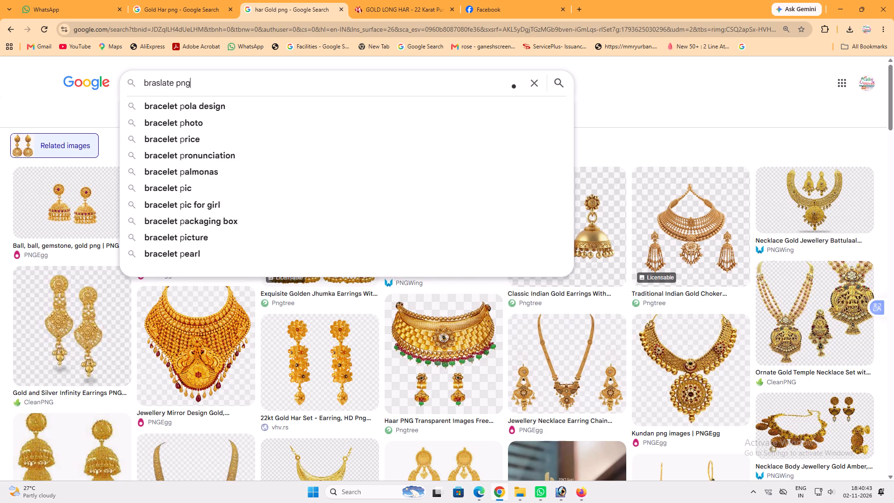
pyautogui.press('space')
pyautogui.press('Return')
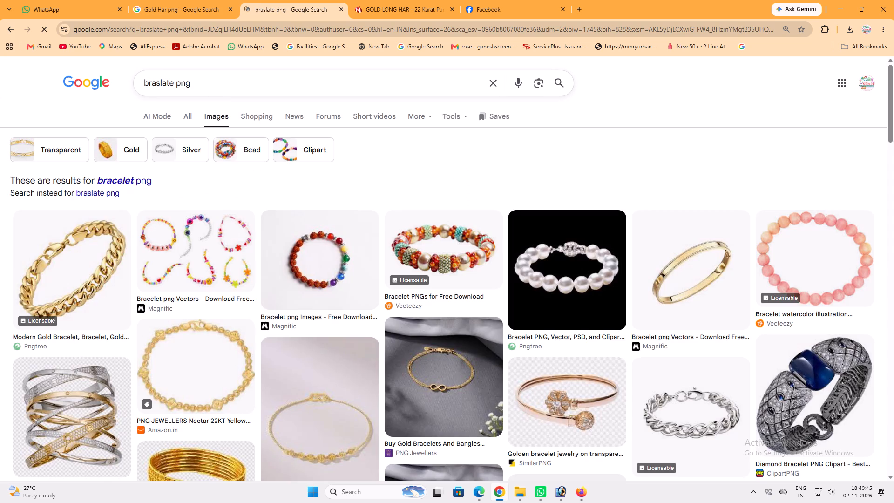
pyautogui.click(133, 183)
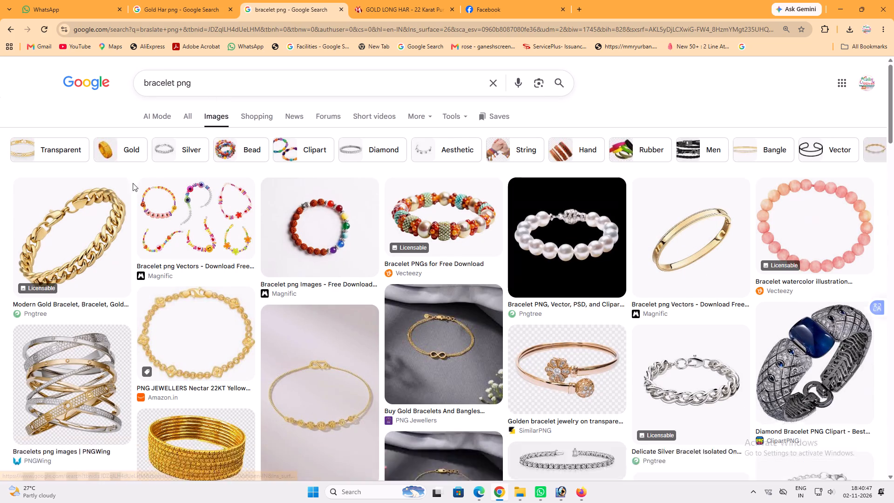
# Find the open-clasp gold chain bracelet from Rawpixel among the related bracelets and copy its image.
pyautogui.scroll(-1, 163, 287)
pyautogui.click(101, 186)
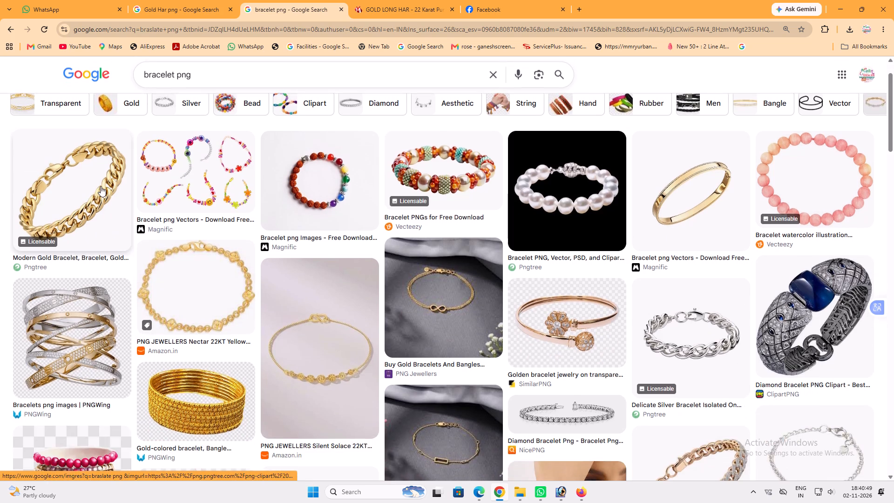
pyautogui.scroll(-5, 730, 251)
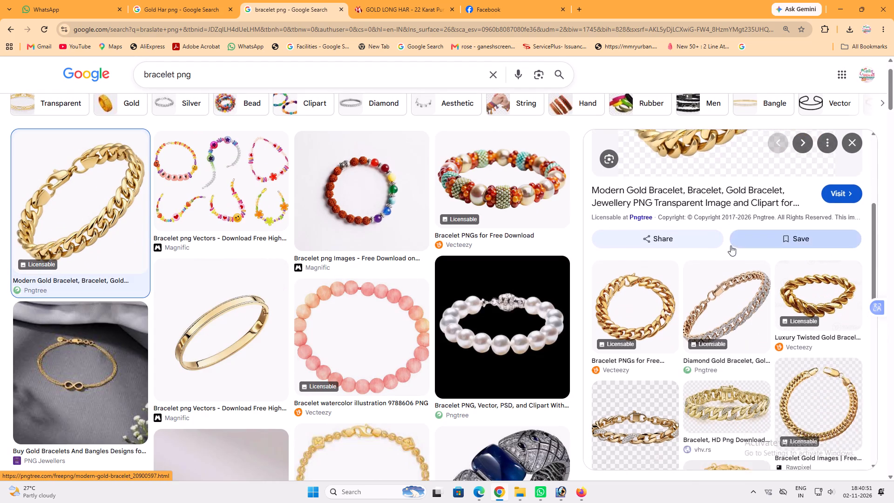
pyautogui.scroll(-1, 731, 245)
pyautogui.click(802, 296)
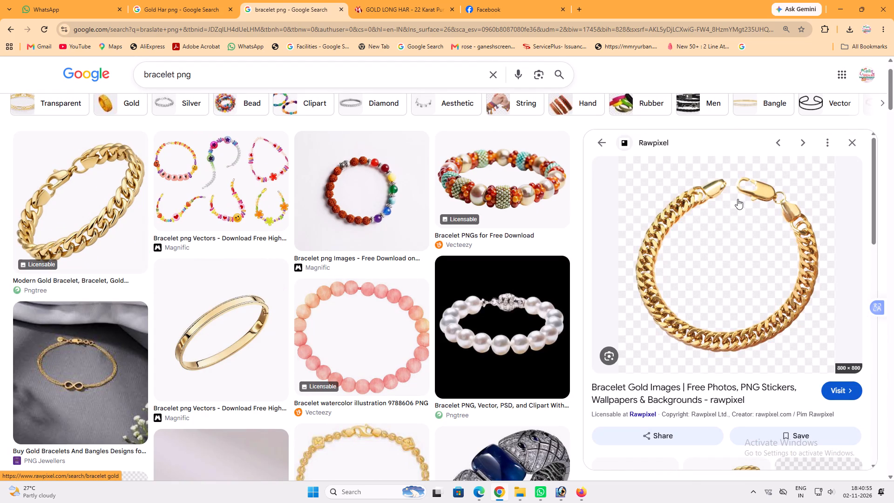
pyautogui.rightClick(738, 199)
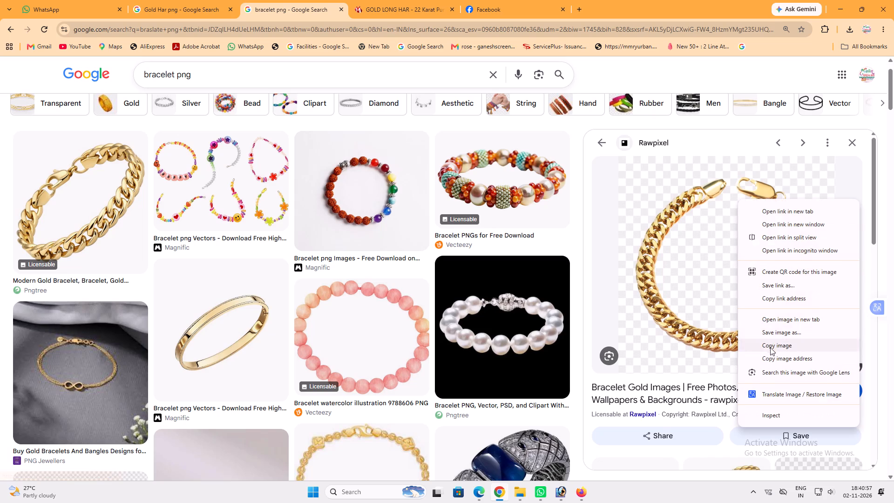
pyautogui.click(770, 347)
# Paste the bracelet into the 11.5x91 banner in Photoshop, delete its light checkered background with the Magic Wand, and deselect.
pyautogui.click(556, 489)
pyautogui.hotkey('ctrl', 'v')
pyautogui.press('w')
pyautogui.click(446, 267)
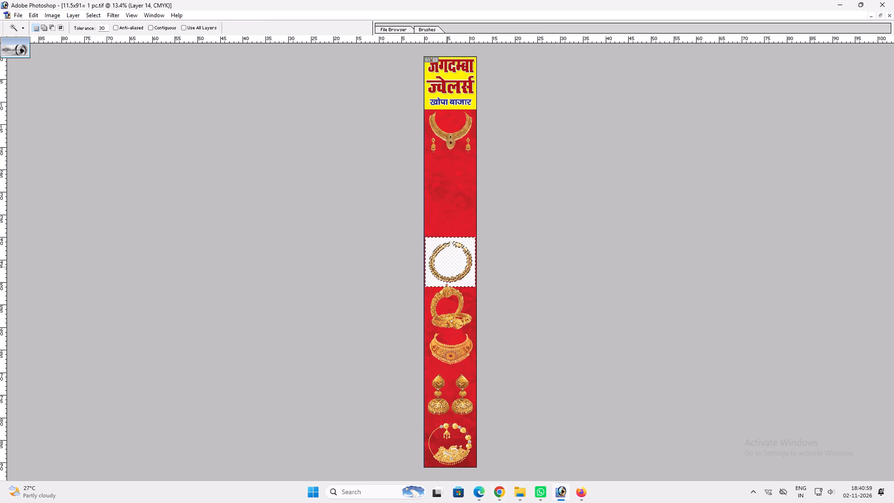
pyautogui.press('Delete')
pyautogui.hotkey('ctrl', 'd')
# Move the gold bracelet up to sit just below the necklace set.
pyautogui.press('v')
pyautogui.moveTo(454, 271); pyautogui.dragTo(449, 192)
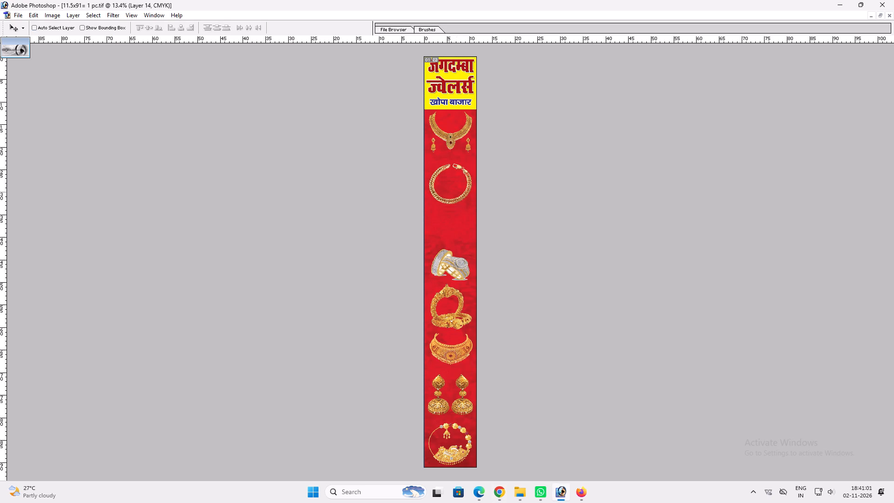
pyautogui.moveTo(449, 192); pyautogui.dragTo(449, 185)
pyautogui.press('v')
# Switch to Chrome and search the images for "ring Gold png".
pyautogui.click(506, 497)
pyautogui.click(203, 71)
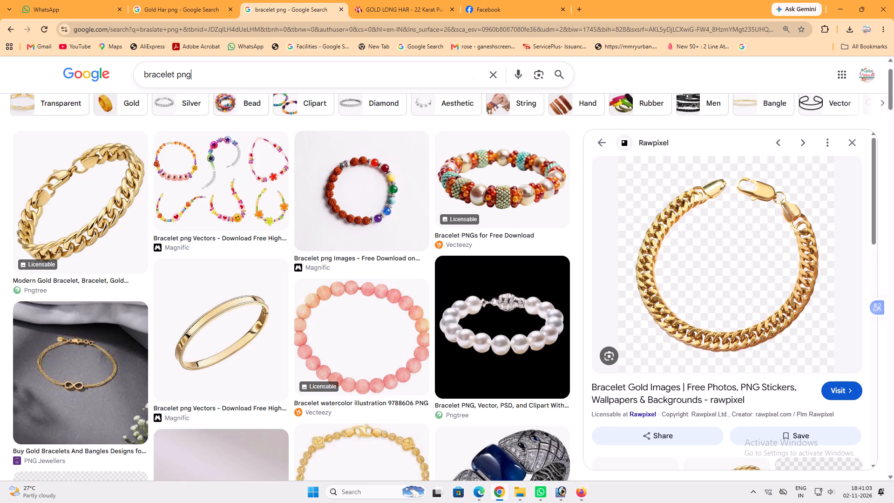
pyautogui.hotkey('ctrl', 'a')
pyautogui.write('ring')
pyautogui.press('space')
pyautogui.write('Gold png')
pyautogui.press('Return')
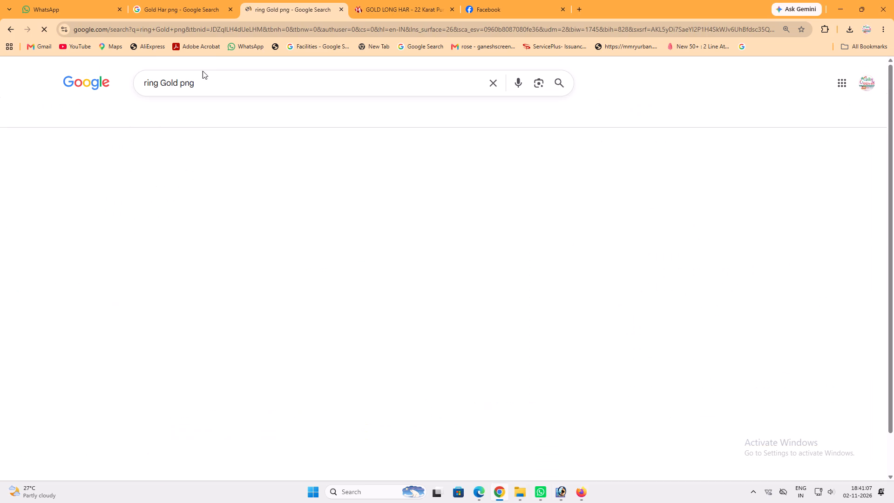
# Compare the gold ring images and copy the single-diamond gold ring from Magnific.
pyautogui.click(176, 203)
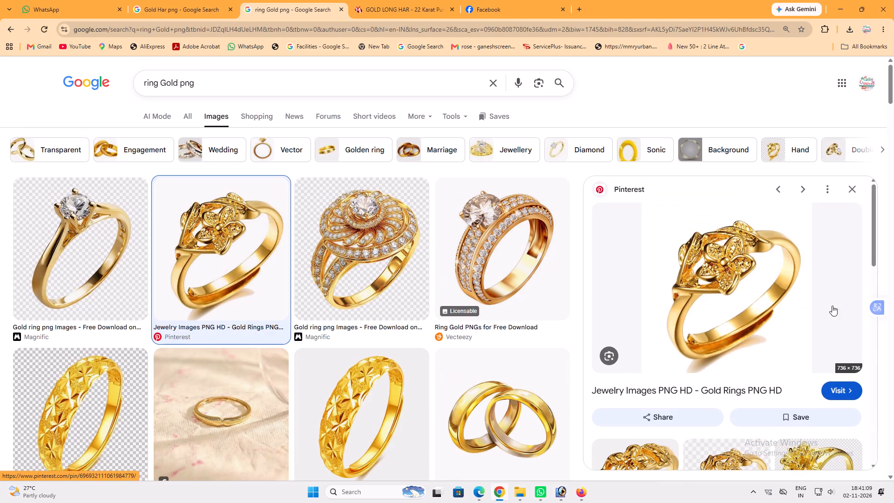
pyautogui.rightClick(728, 253)
pyautogui.scroll(-2, 432, 265)
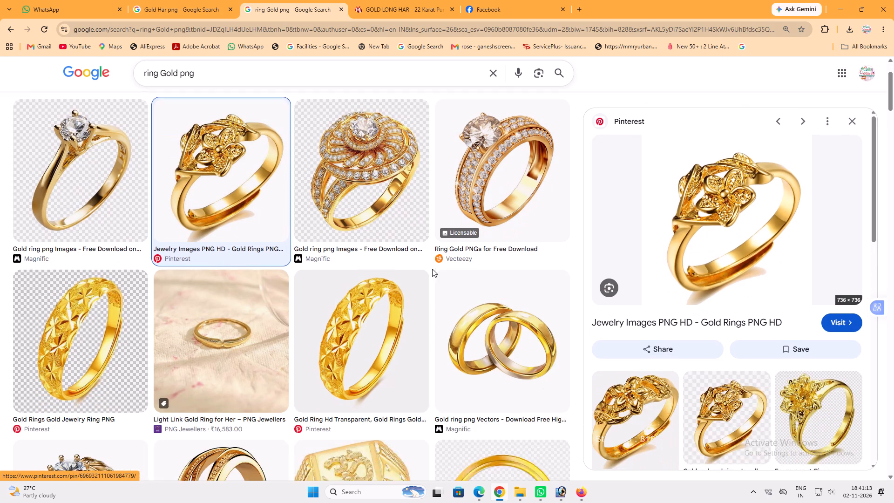
pyautogui.click(374, 184)
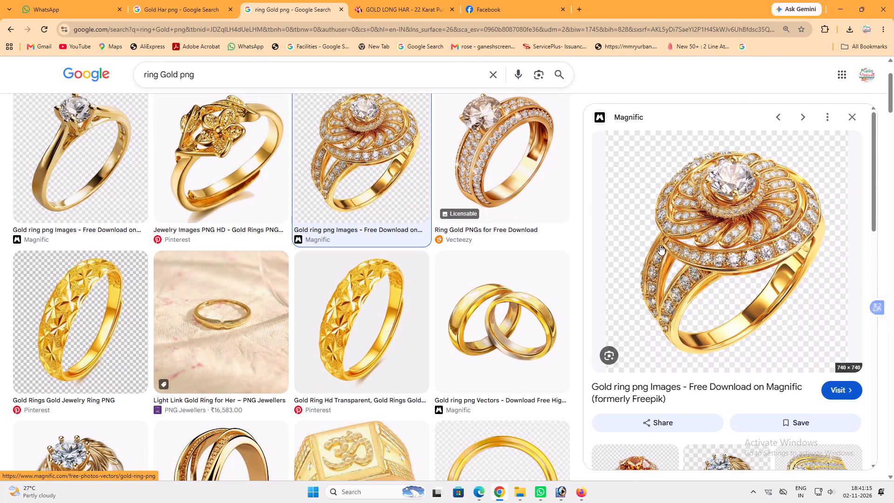
pyautogui.scroll(-3, 660, 248)
pyautogui.click(663, 324)
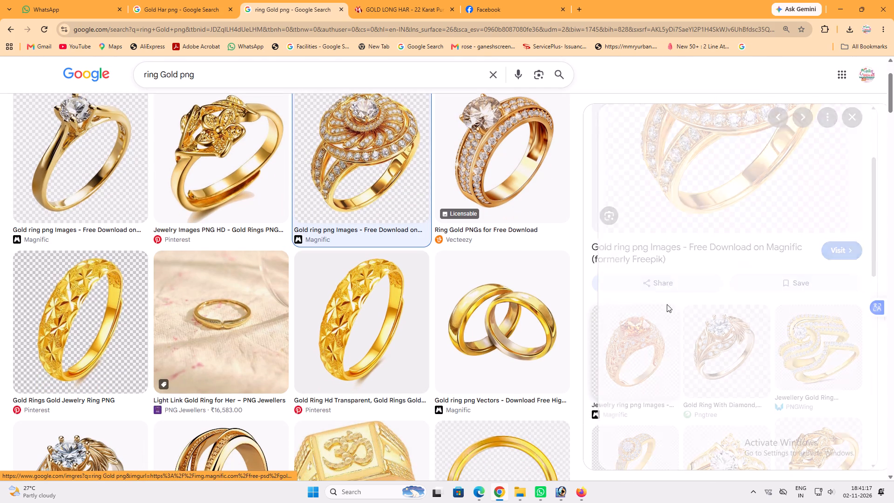
pyautogui.scroll(-8, 679, 251)
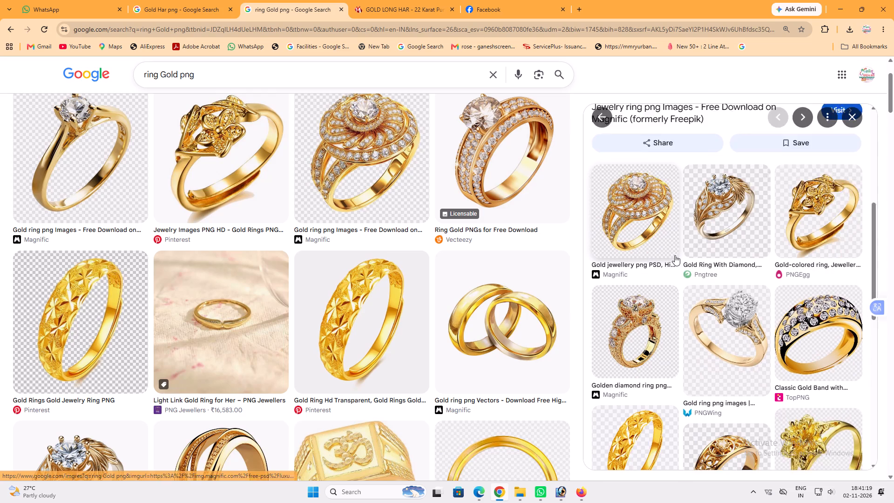
pyautogui.scroll(-5, 675, 255)
pyautogui.click(630, 255)
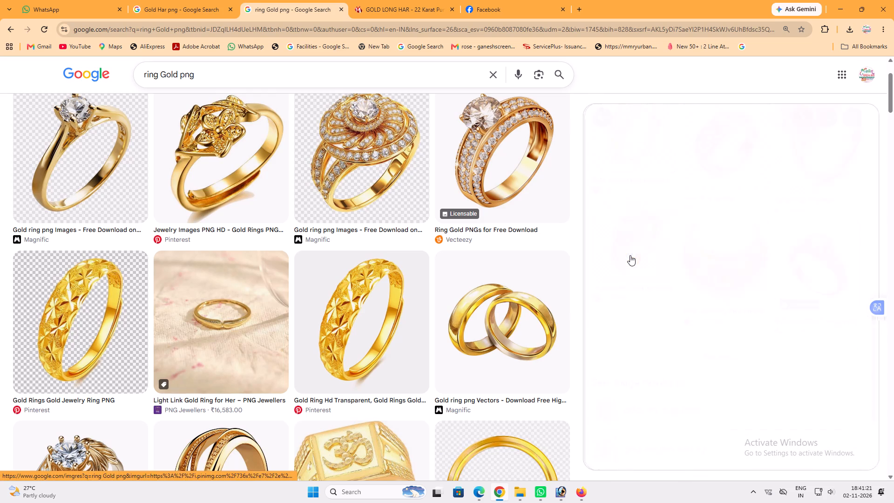
pyautogui.scroll(-2, 348, 252)
pyautogui.scroll(14, 427, 259)
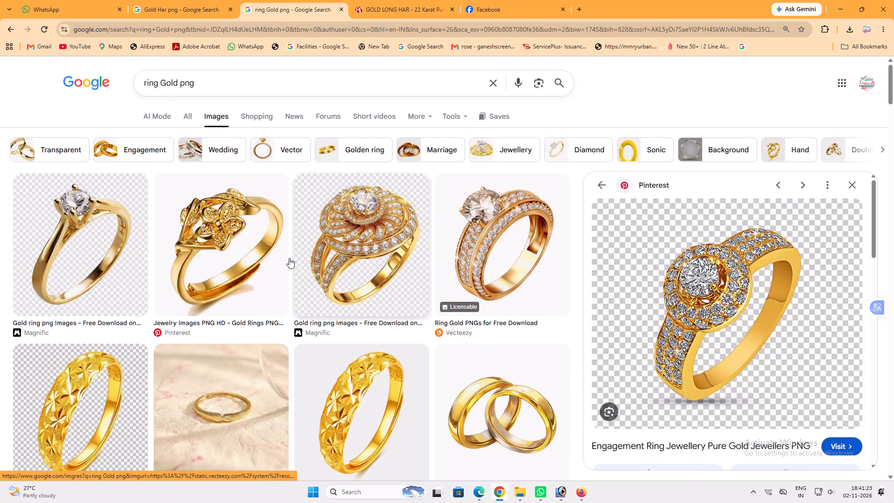
pyautogui.click(134, 259)
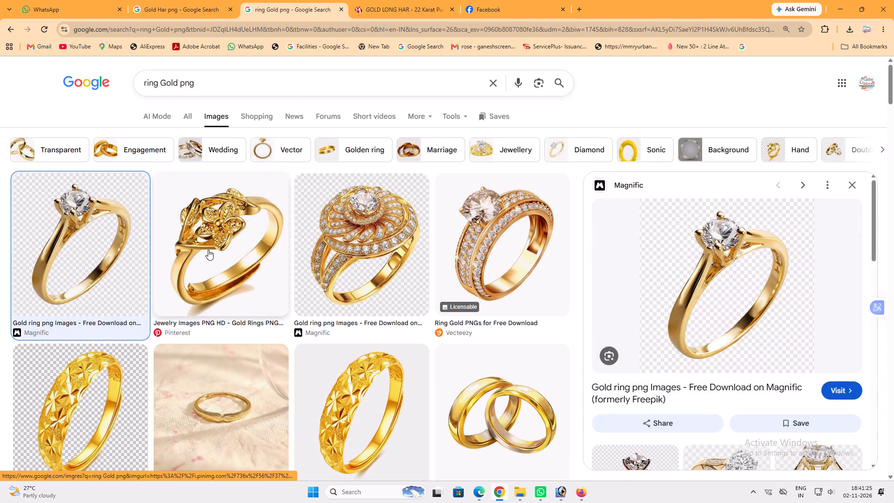
pyautogui.rightClick(712, 253)
pyautogui.click(759, 170)
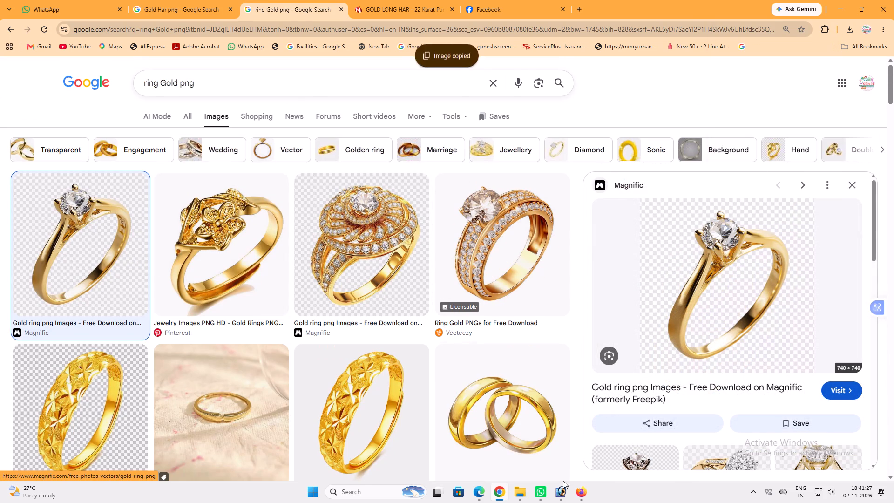
# Switch to Photoshop and paste the copied single-diamond ring into the 11.5x91 banner.
pyautogui.click(556, 494)
pyautogui.hotkey('ctrl', 'v')
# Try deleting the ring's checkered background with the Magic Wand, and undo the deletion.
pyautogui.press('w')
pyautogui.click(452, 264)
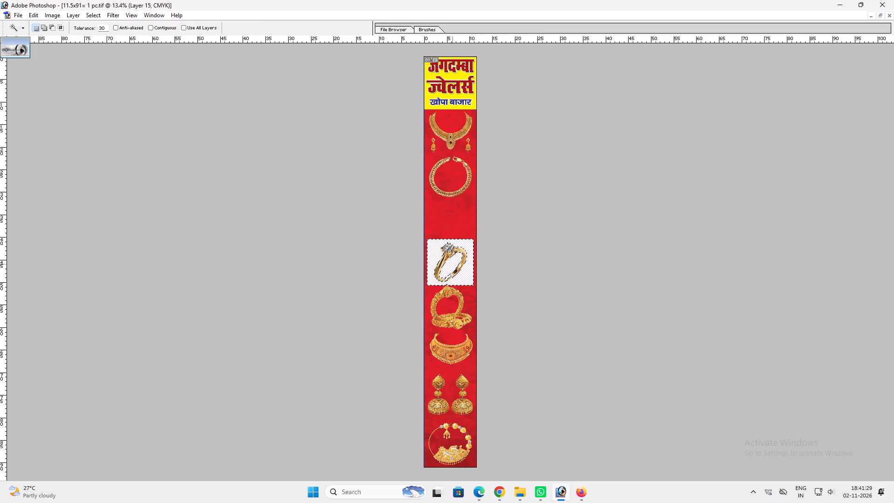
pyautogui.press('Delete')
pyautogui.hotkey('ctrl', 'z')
# Turn on anti-aliased and contiguous selection for the Magic Wand and set its tolerance to 20.
pyautogui.press('z')
pyautogui.moveTo(396, 222); pyautogui.dragTo(587, 378)
pyautogui.press('v')
pyautogui.press('w')
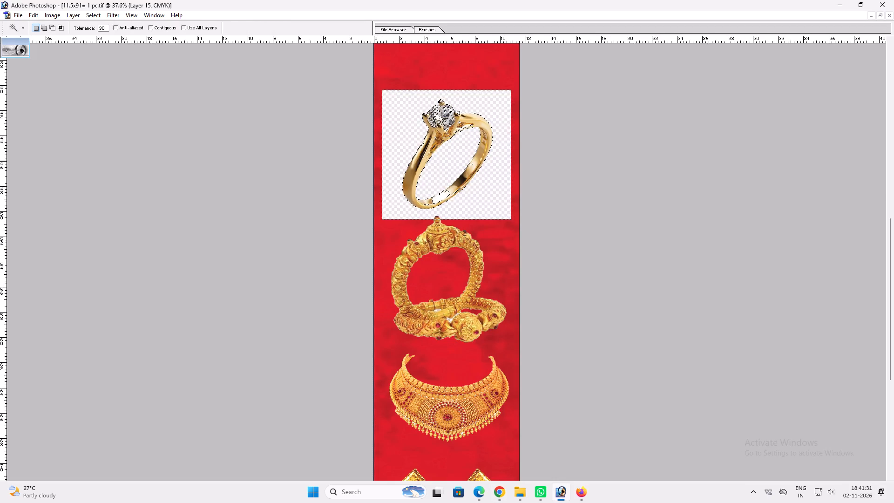
pyautogui.click(118, 29)
pyautogui.click(157, 25)
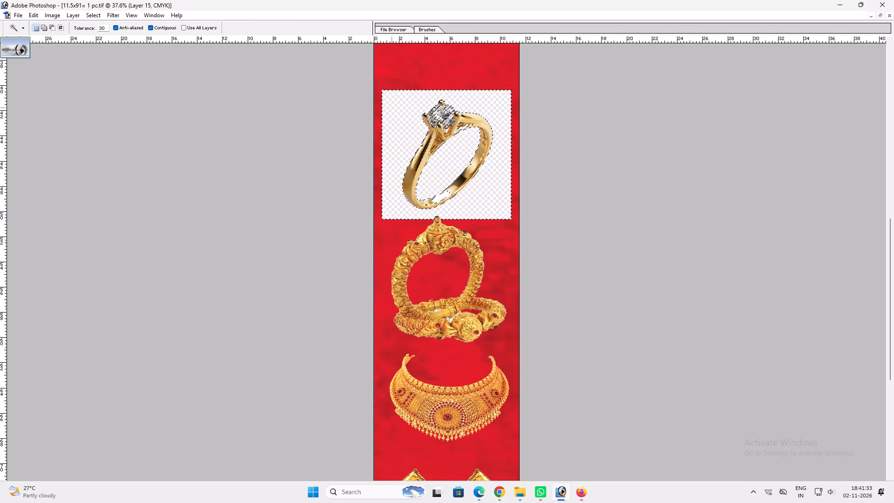
pyautogui.click(393, 108)
pyautogui.click(393, 108)
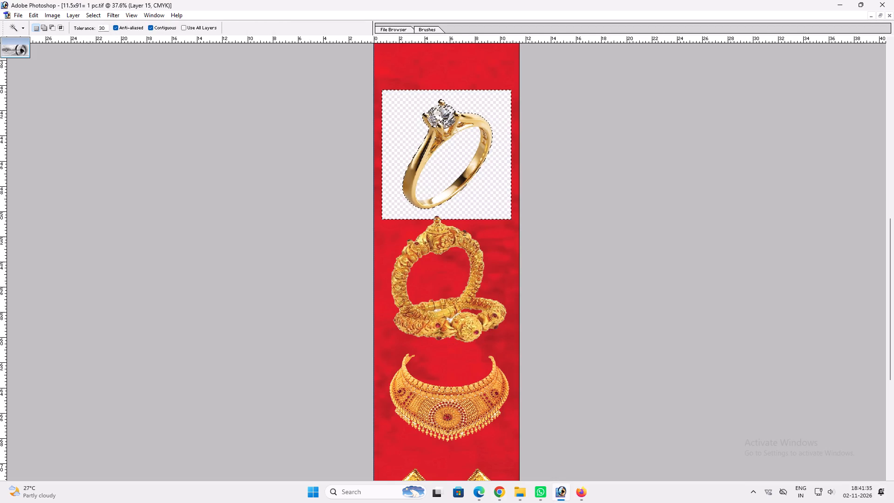
pyautogui.moveTo(108, 27); pyautogui.dragTo(23, 18)
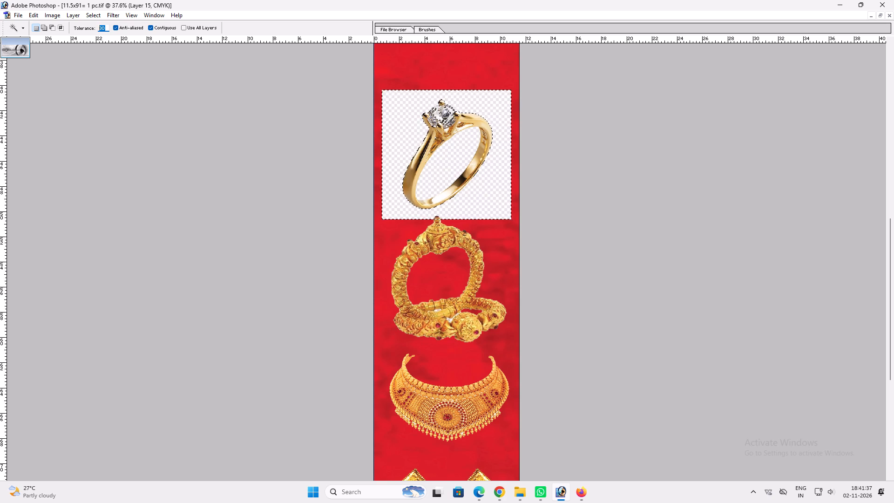
pyautogui.press('1')
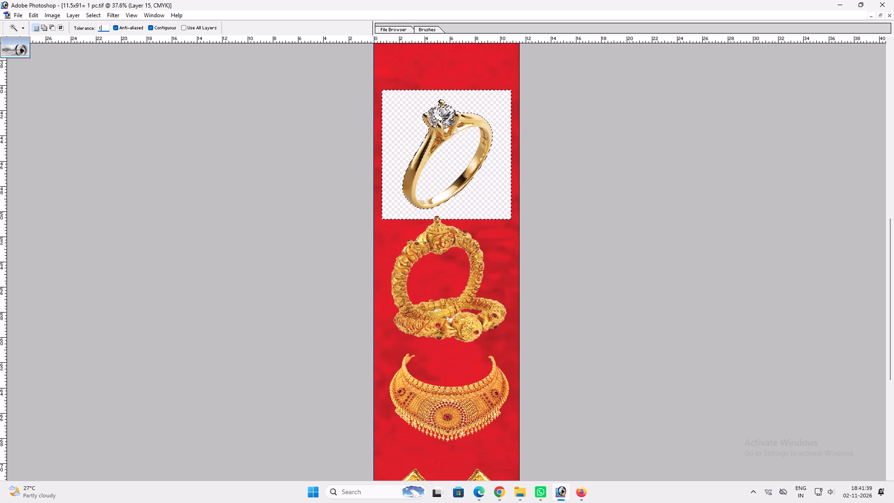
pyautogui.press('BackSpace')
pyautogui.write('20')
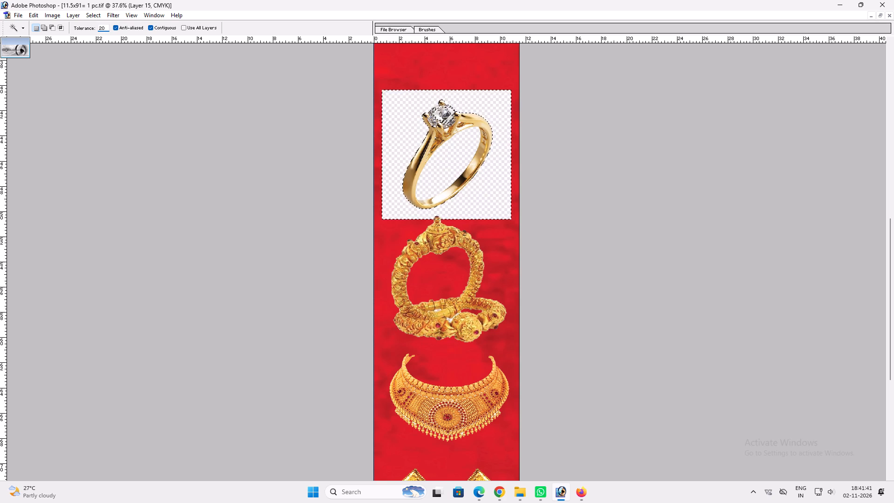
# Select the checkered background inside and around the diamond ring with the Magic Wand.
pyautogui.click(456, 162)
pyautogui.keyDown('shift'); pyautogui.doubleClick(456, 154); pyautogui.keyUp('shift')
pyautogui.keyDown('shift'); pyautogui.doubleClick(456, 150); pyautogui.keyUp('shift')
pyautogui.keyDown('shift'); pyautogui.click(480, 108); pyautogui.keyUp('shift')
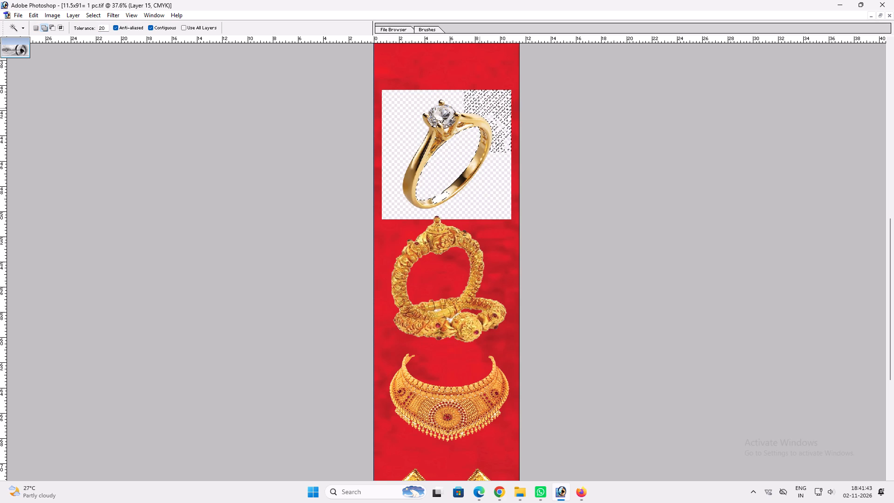
pyautogui.keyDown('shift'); pyautogui.doubleClick(480, 108); pyautogui.keyUp('shift')
pyautogui.keyDown('shift'); pyautogui.doubleClick(476, 102); pyautogui.keyUp('shift')
pyautogui.keyDown('shift'); pyautogui.click(470, 95); pyautogui.keyUp('shift')
pyautogui.keyDown('shift'); pyautogui.doubleClick(468, 94); pyautogui.keyUp('shift')
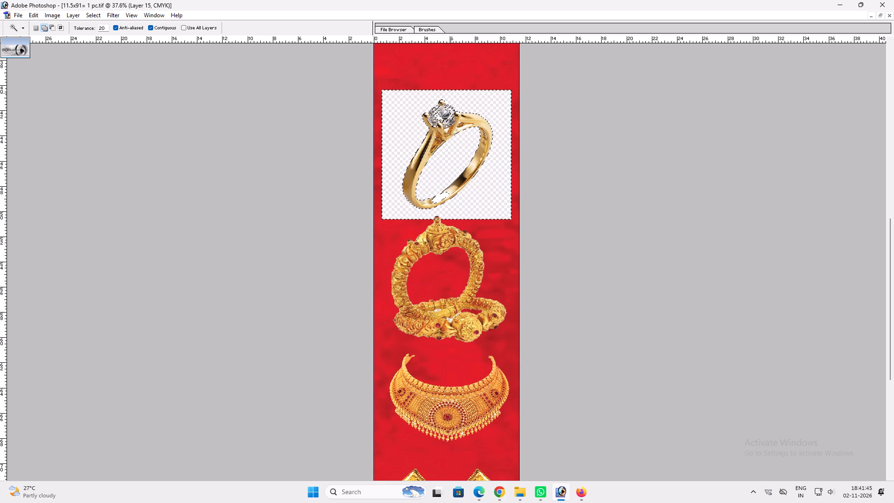
# Use the Lasso to exclude the band's bright lower part and the diamond setting from the selection, and delete the ring's background.
pyautogui.hotkey('ctrl', '+')
pyautogui.press('space')
pyautogui.moveTo(458, 197); pyautogui.dragTo(444, 259)
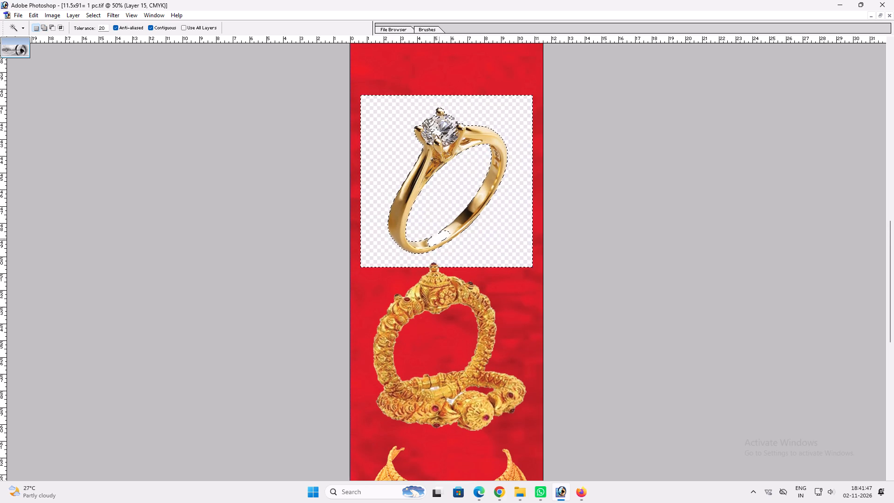
pyautogui.press('l')
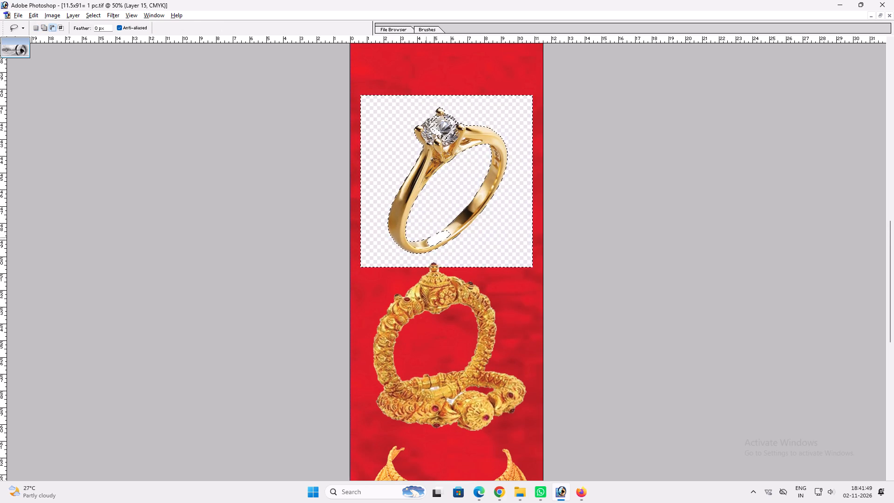
pyautogui.keyDown('alt'); pyautogui.moveTo(426, 238); pyautogui.dragTo(456, 235); pyautogui.keyUp('alt')
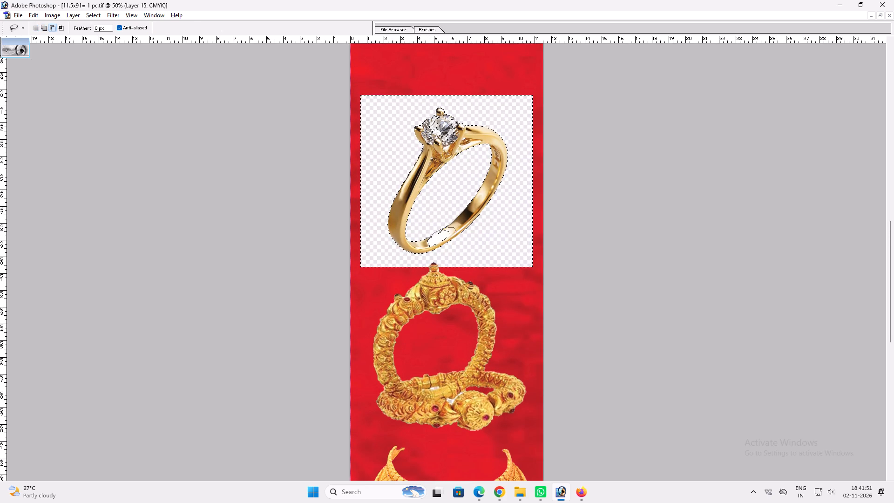
pyautogui.keyDown('alt'); pyautogui.moveTo(456, 235); pyautogui.dragTo(435, 248); pyautogui.keyUp('alt')
pyautogui.keyDown('alt'); pyautogui.moveTo(434, 235); pyautogui.dragTo(436, 244); pyautogui.keyUp('alt')
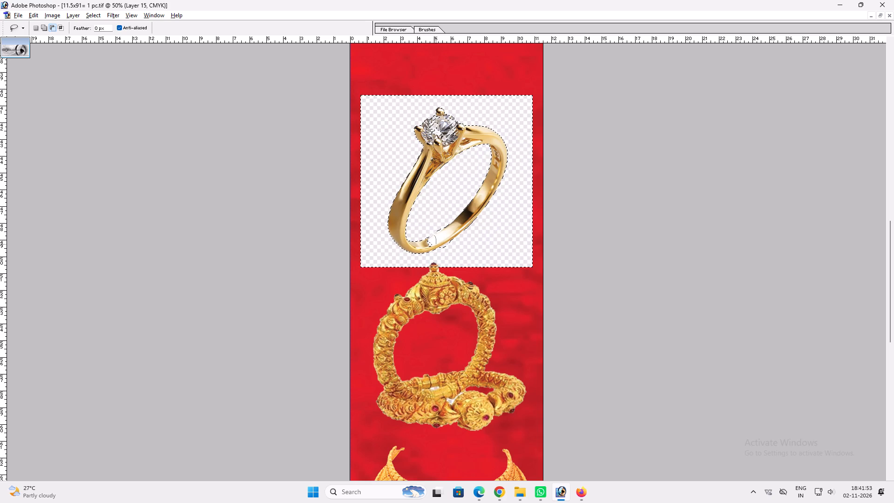
pyautogui.keyDown('alt'); pyautogui.moveTo(436, 244); pyautogui.dragTo(425, 240); pyautogui.keyUp('alt')
pyautogui.keyDown('alt'); pyautogui.moveTo(445, 112); pyautogui.dragTo(437, 113); pyautogui.keyUp('alt')
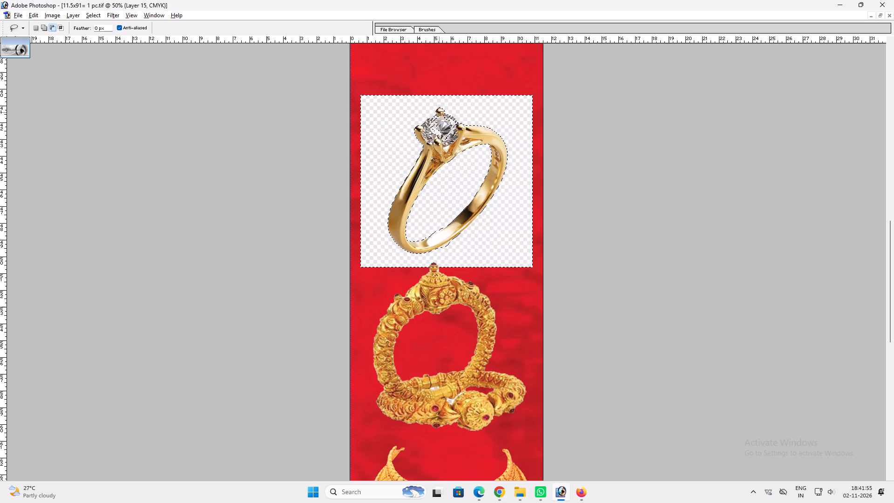
pyautogui.keyDown('alt'); pyautogui.moveTo(437, 113); pyautogui.dragTo(462, 125); pyautogui.keyUp('alt')
pyautogui.press('Delete')
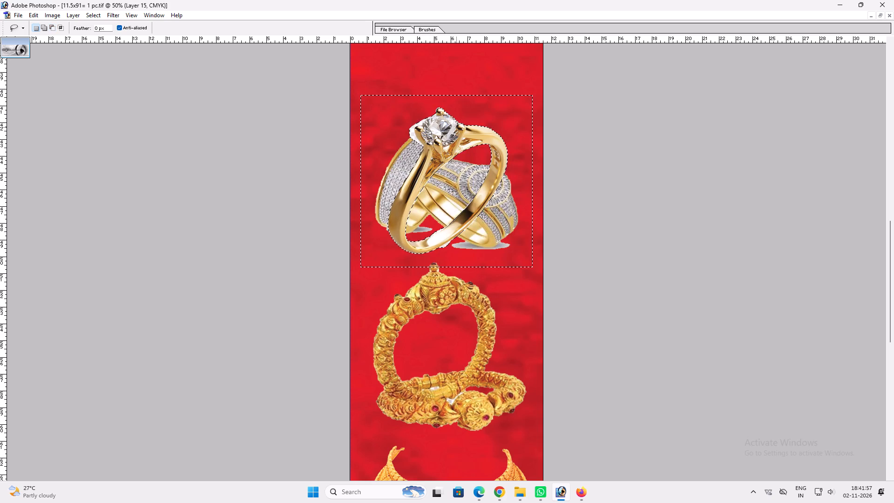
# Deselect and move the single-diamond ring up, clear of the diamond-studded ring set.
pyautogui.hotkey('ctrl', 'd')
pyautogui.press('v')
pyautogui.moveTo(437, 152); pyautogui.dragTo(440, 98)
pyautogui.press('space')
pyautogui.moveTo(440, 97); pyautogui.dragTo(438, 226)
pyautogui.press('v')
pyautogui.moveTo(427, 194); pyautogui.dragTo(428, 117)
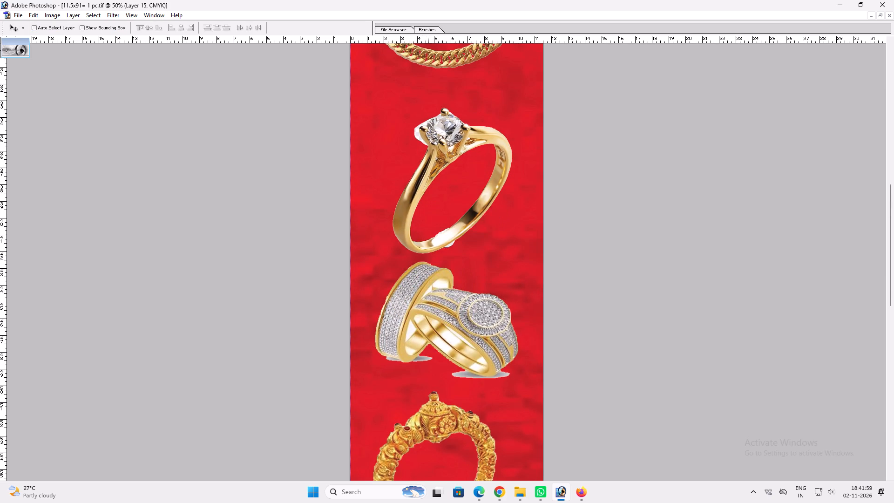
pyautogui.moveTo(428, 117); pyautogui.dragTo(428, 108)
# Delete the leftover white patch beside the diamond with the Magic Wand and deselect.
pyautogui.click(421, 129)
pyautogui.press('w')
pyautogui.click(421, 129)
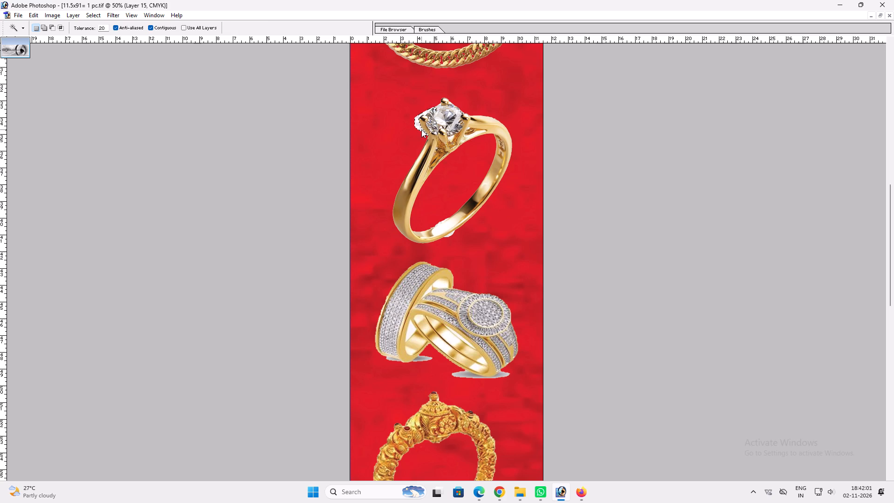
pyautogui.press('Delete')
pyautogui.hotkey('ctrl', 'd')
# Move the diamond ring slightly higher, between the gold bracelet and the studded ring set.
pyautogui.press('v')
pyautogui.press('v')
pyautogui.moveTo(421, 187); pyautogui.dragTo(420, 166)
pyautogui.press('space')
pyautogui.rightClick(411, 157)
pyautogui.click(421, 164)
pyautogui.press('v')
pyautogui.click(439, 200)
pyautogui.press('space')
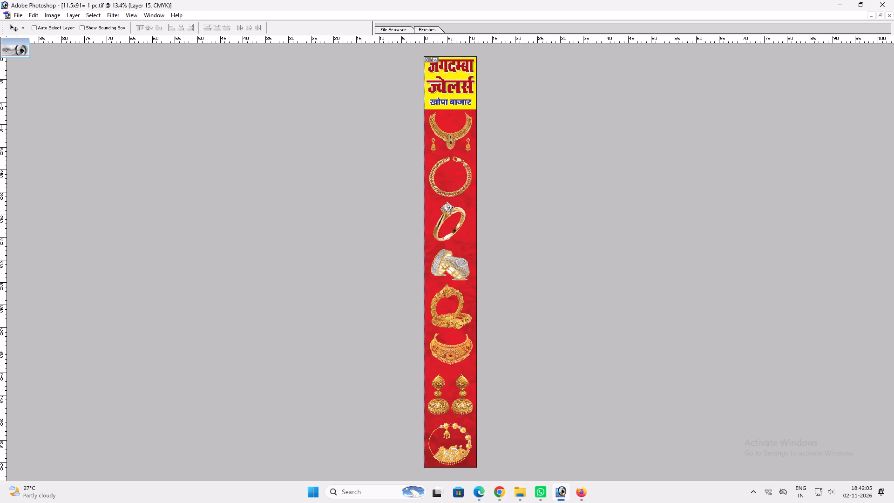
pyautogui.click(445, 227)
# Delete the leftover white patch below the ring's band with the Magic Wand and deselect.
pyautogui.press('z')
pyautogui.moveTo(410, 193); pyautogui.dragTo(516, 317)
pyautogui.press('v')
pyautogui.press('v')
pyautogui.press('z')
pyautogui.moveTo(400, 173); pyautogui.dragTo(546, 295)
pyautogui.press('v')
pyautogui.press('w')
pyautogui.click(452, 159)
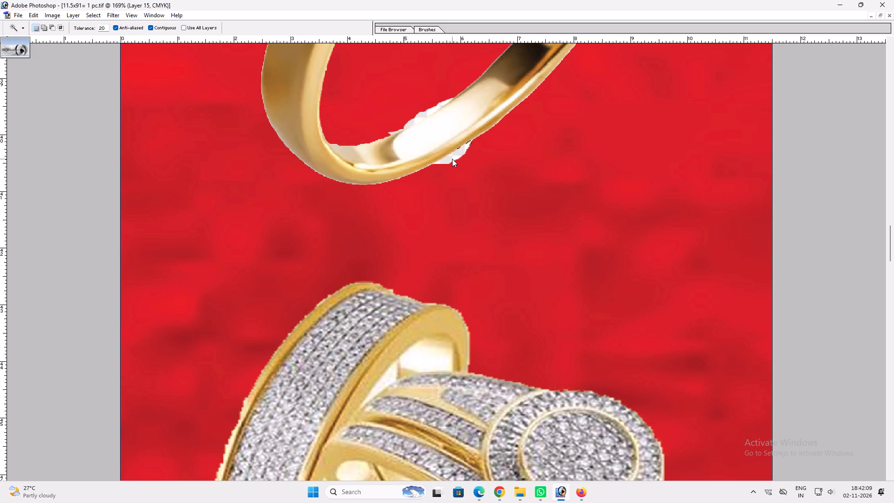
pyautogui.press('Delete')
pyautogui.click(423, 114)
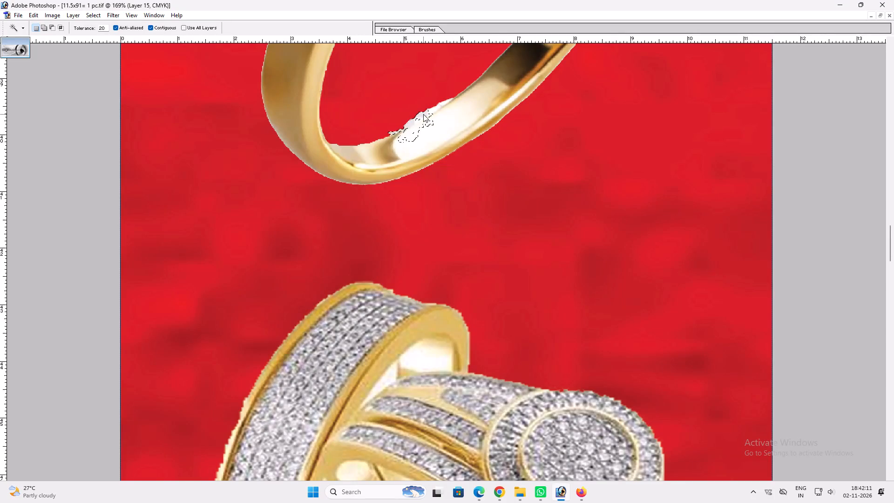
pyautogui.click(428, 110)
pyautogui.hotkey('ctrl', 'd')
# Outline the white remnant along the band's inner edge with the Pen tool, turn the path into a selection, delete it and deselect.
pyautogui.press('p')
pyautogui.click(388, 135)
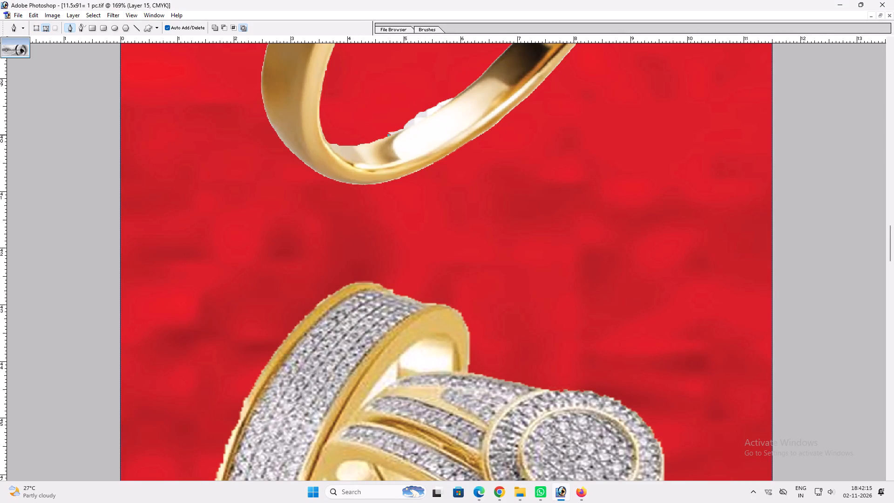
pyautogui.moveTo(450, 101); pyautogui.dragTo(454, 93)
pyautogui.click(454, 88)
pyautogui.moveTo(455, 83); pyautogui.dragTo(447, 82)
pyautogui.moveTo(435, 88); pyautogui.dragTo(400, 108)
pyautogui.moveTo(395, 113); pyautogui.dragTo(379, 127)
pyautogui.hotkey('ctrl', 'Return')
pyautogui.press('Delete')
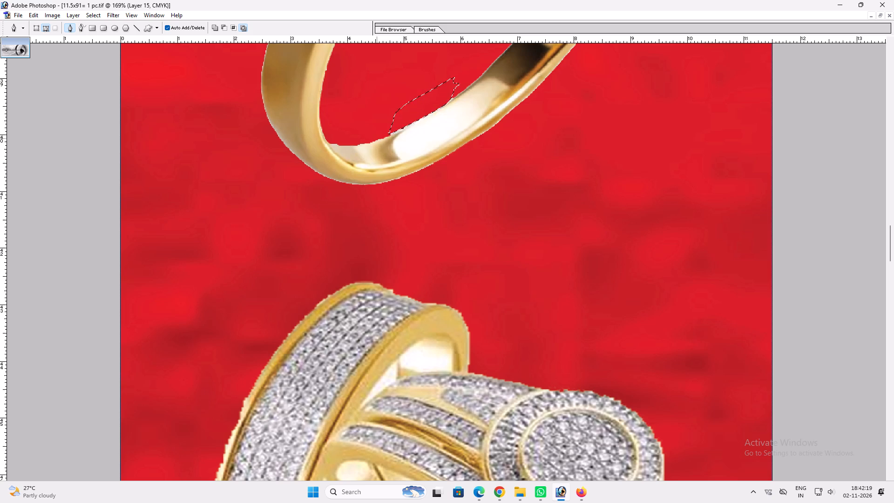
pyautogui.hotkey('ctrl', 'd')
# Save the finished 11.5x91 banner under its existing name and close it.
pyautogui.press('space')
pyautogui.rightClick(411, 158)
pyautogui.moveTo(420, 159); pyautogui.dragTo(433, 165)
pyautogui.press('v')
pyautogui.hotkey('ctrl', 'shift', 's')
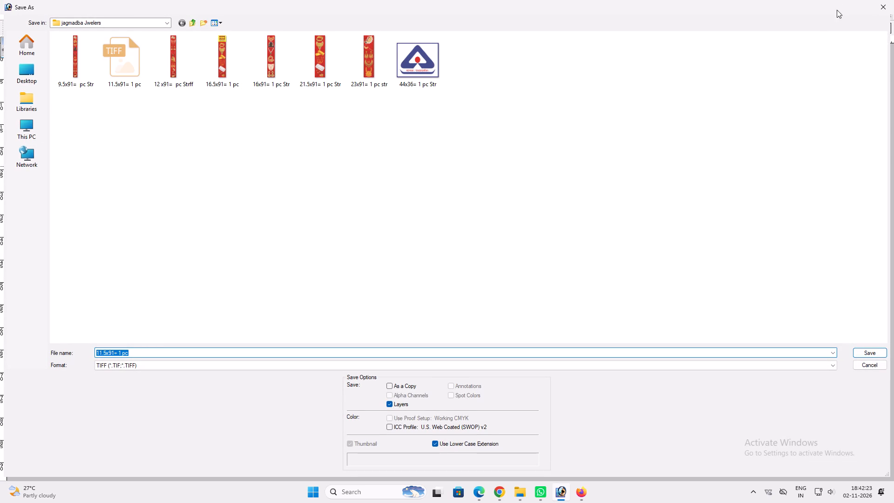
pyautogui.click(893, 10)
pyautogui.hotkey('ctrl', 's')
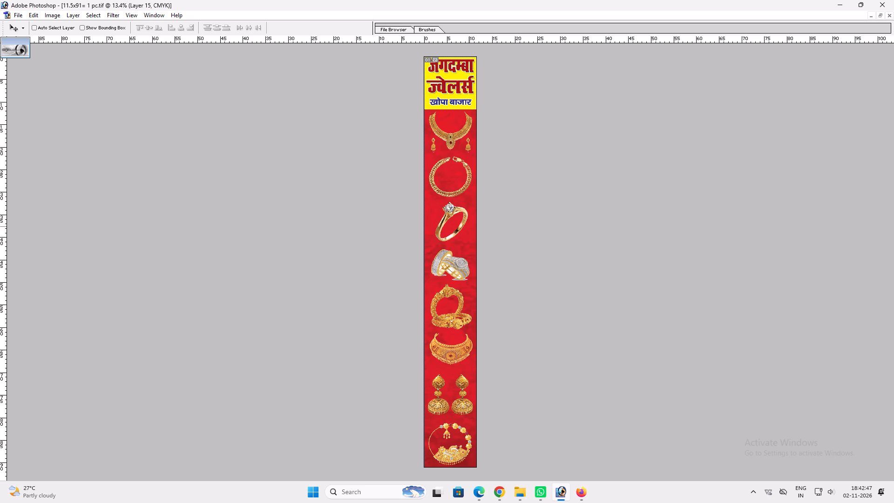
pyautogui.hotkey('ctrl', 'w')
pyautogui.hotkey('ctrl', 'w')
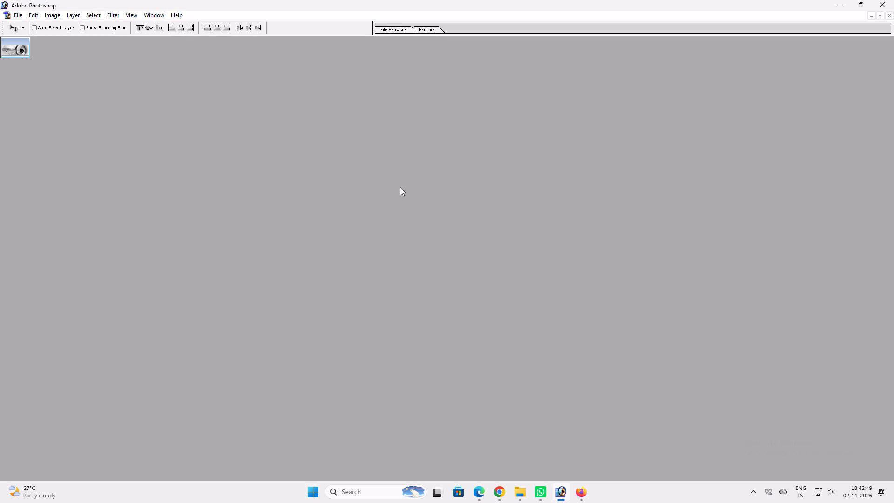
# Enlarge the thumbnails of the jagmadba Jwelers folder and open the 16.5x91= 1 pc banner.
pyautogui.doubleClick(405, 184)
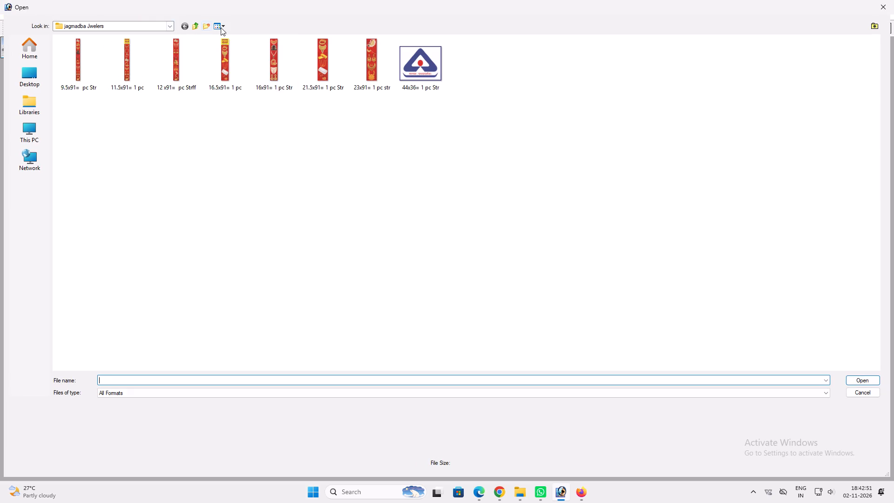
pyautogui.click(222, 27)
pyautogui.click(231, 37)
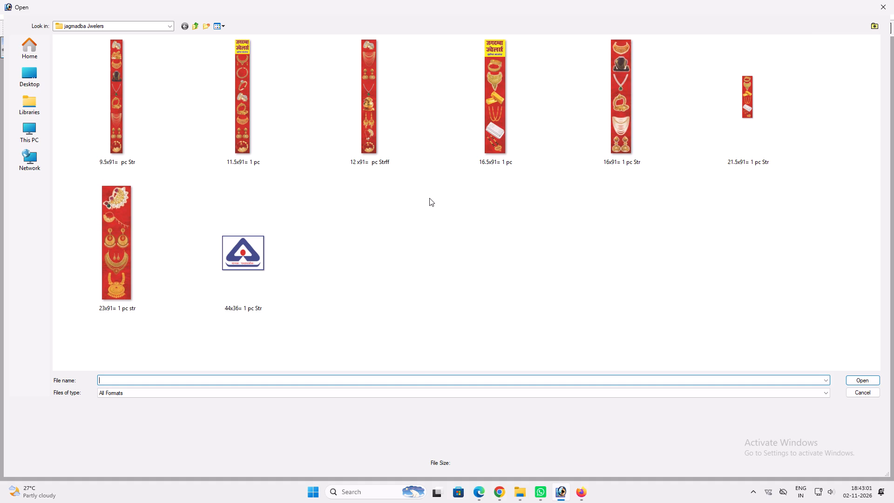
pyautogui.click(893, 0)
pyautogui.doubleClick(313, 270)
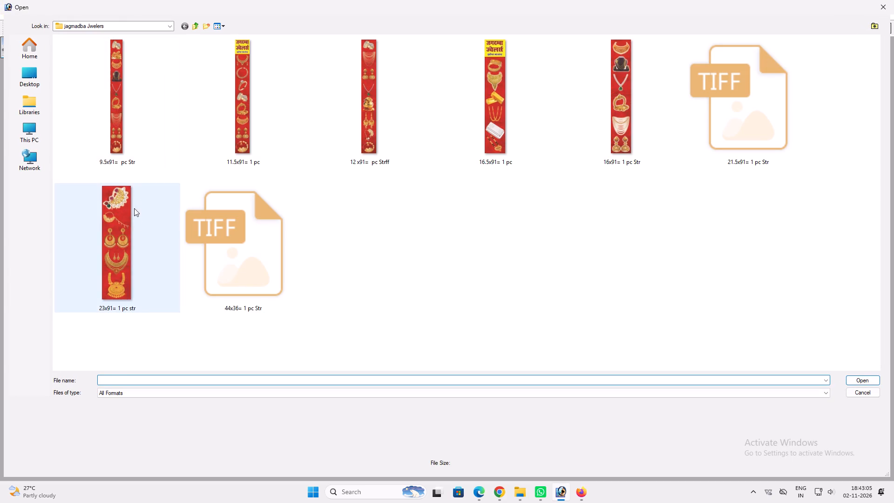
pyautogui.click(130, 220)
pyautogui.click(625, 131)
pyautogui.click(508, 108)
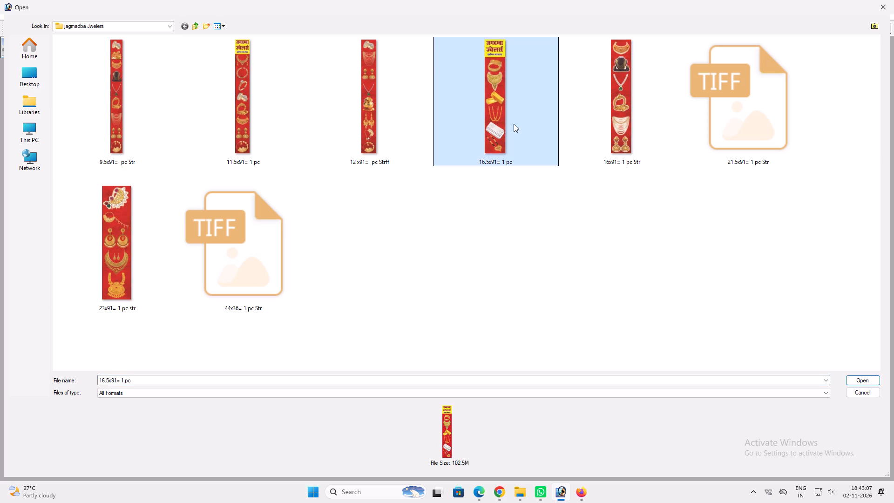
pyautogui.press('Return')
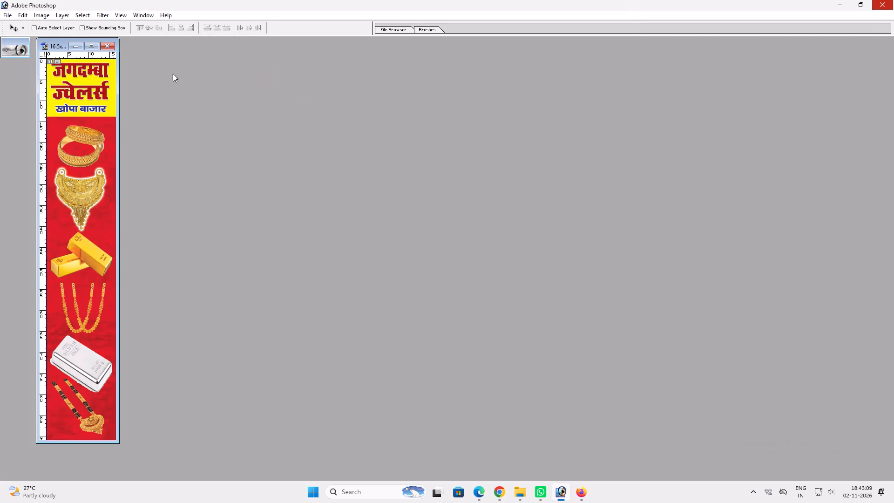
# Resize the 16.5x91 banner image to 18.5 inches wide without constraining proportions and fit it in the window.
pyautogui.click(96, 48)
pyautogui.hotkey('ctrl', '0')
pyautogui.write('vv')
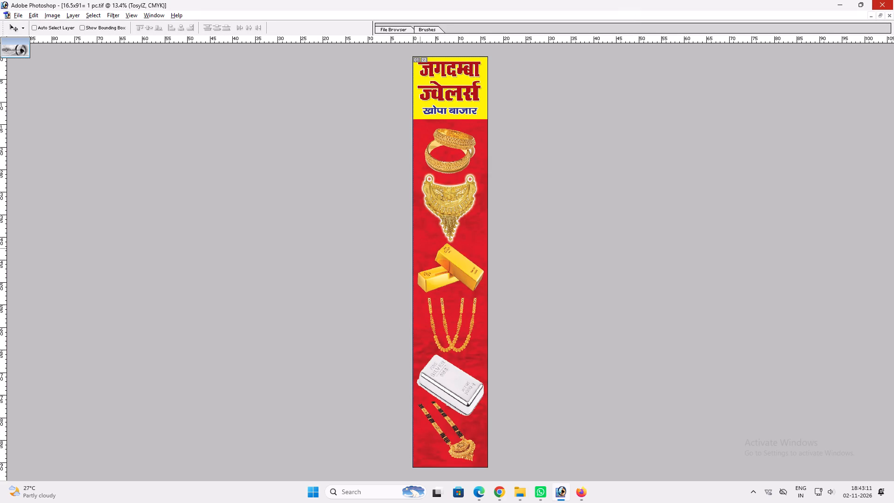
pyautogui.hotkey('alt', 'i')
pyautogui.hotkey('alt', 'i')
pyautogui.press('Tab')
pyautogui.press('Tab')
pyautogui.press('Tab')
pyautogui.press('Tab')
pyautogui.press('1')
pyautogui.press('8')
pyautogui.write('.5')
pyautogui.press('Tab')
pyautogui.press('Tab')
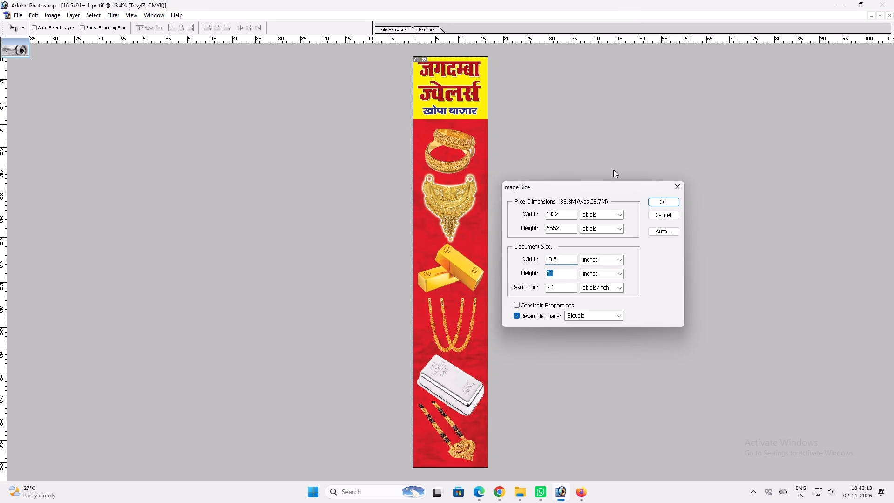
pyautogui.press('Return')
pyautogui.hotkey('ctrl', '0')
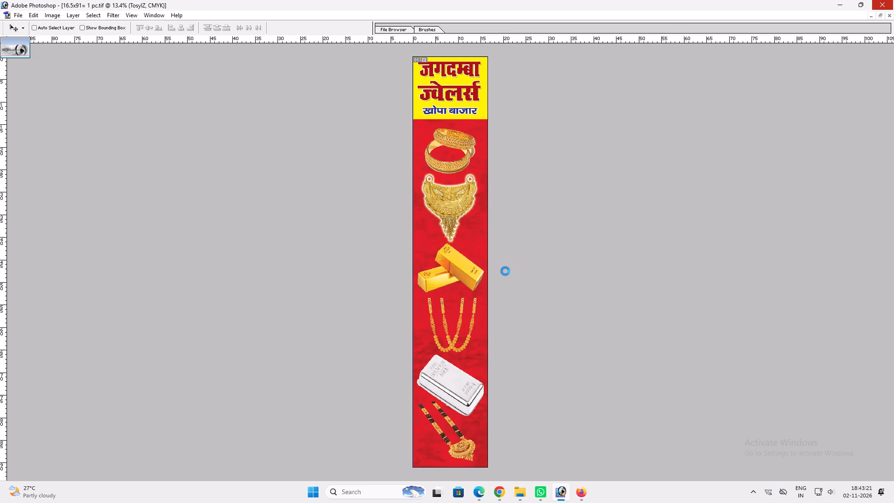
# Switch to Chrome and search Google Images for "Silver payal png".
pyautogui.click(502, 495)
pyautogui.click(230, 57)
pyautogui.keyDown('ctrl'); pyautogui.click(229, 99); pyautogui.keyUp('ctrl')
pyautogui.keyDown('ctrl'); pyautogui.click(214, 82); pyautogui.keyUp('ctrl')
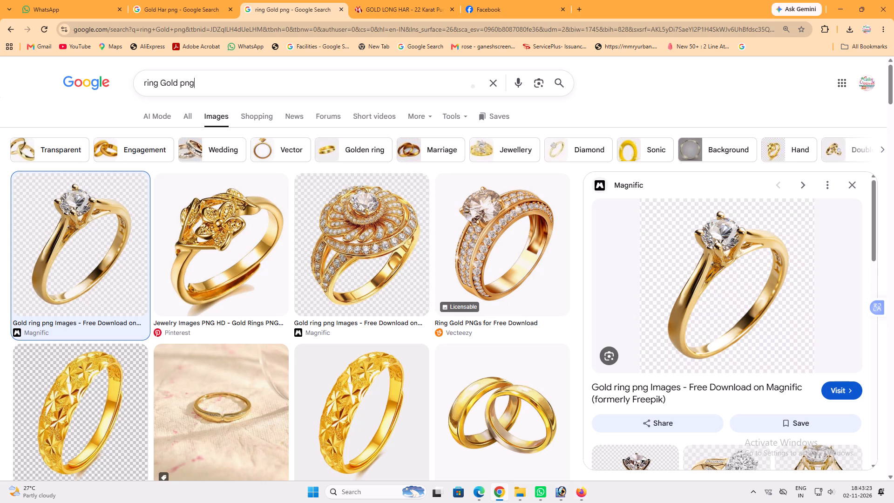
pyautogui.hotkey('ctrl', 'a')
pyautogui.write('Silb')
pyautogui.press('BackSpace')
pyautogui.write('ver a')
pyautogui.press('BackSpace')
pyautogui.write('pat')
pyautogui.press('BackSpace')
pyautogui.write('ya;')
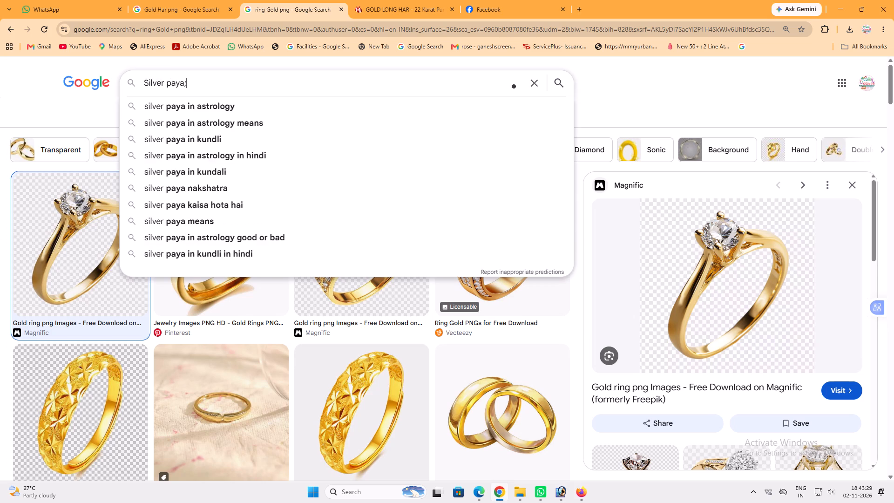
pyautogui.press('BackSpace')
pyautogui.press('k')
pyautogui.press('BackSpace')
pyautogui.press('l')
pyautogui.press('Return')
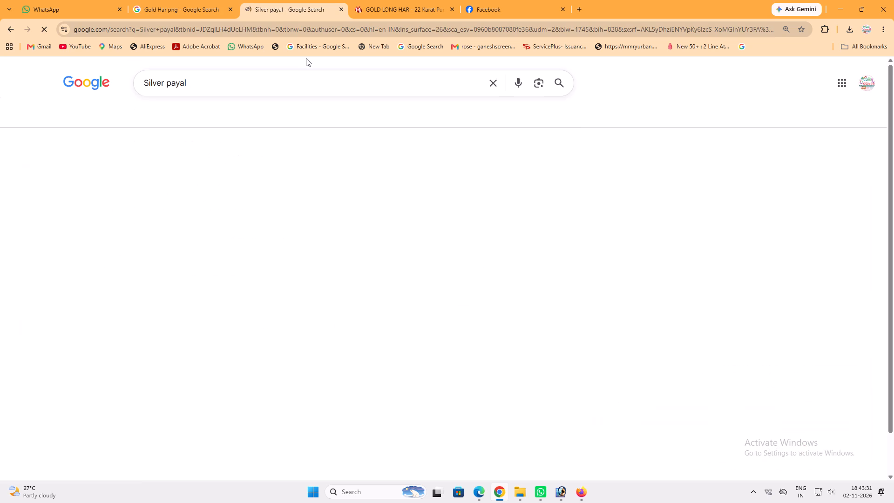
pyautogui.click(197, 88)
pyautogui.press('space')
pyautogui.write('png')
pyautogui.press('space')
pyautogui.press('Return')
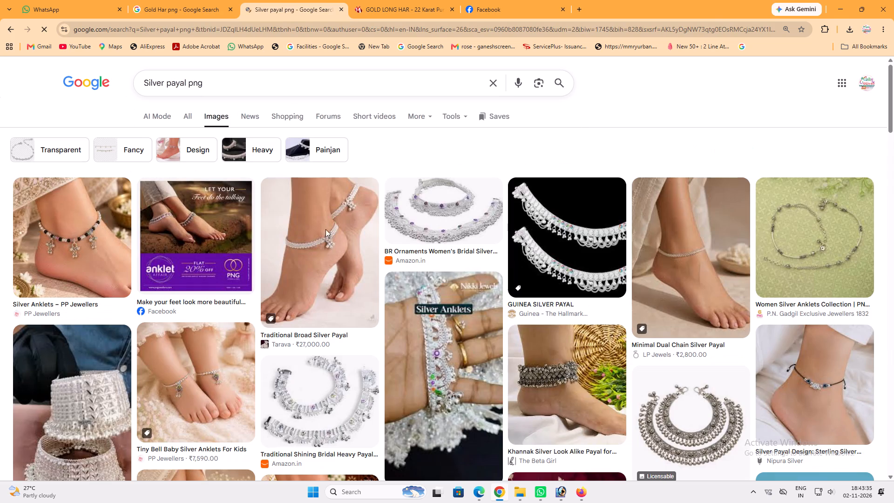
# Open the BR Ornaments bridal silver anklet result from Amazon.in and copy its image.
pyautogui.click(457, 218)
pyautogui.rightClick(686, 258)
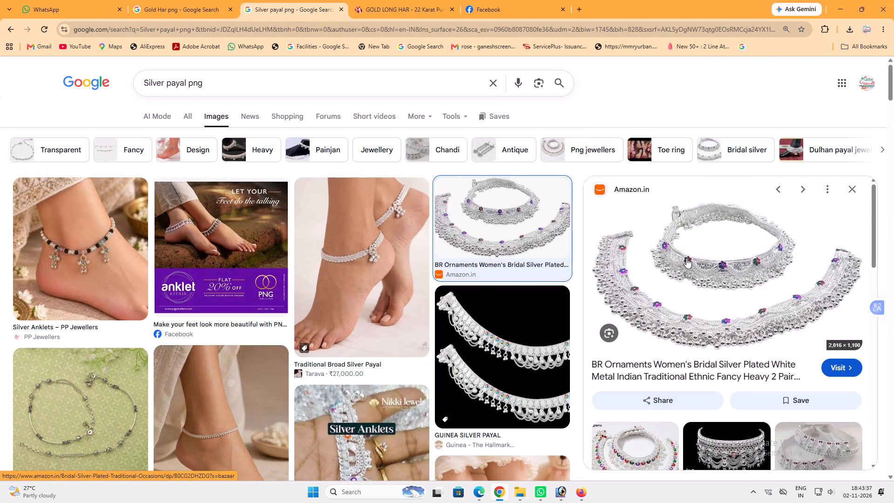
pyautogui.click(737, 172)
# Return to Photoshop and clear the old gold and silver jewellery pictures from the banner's red area.
pyautogui.click(566, 496)
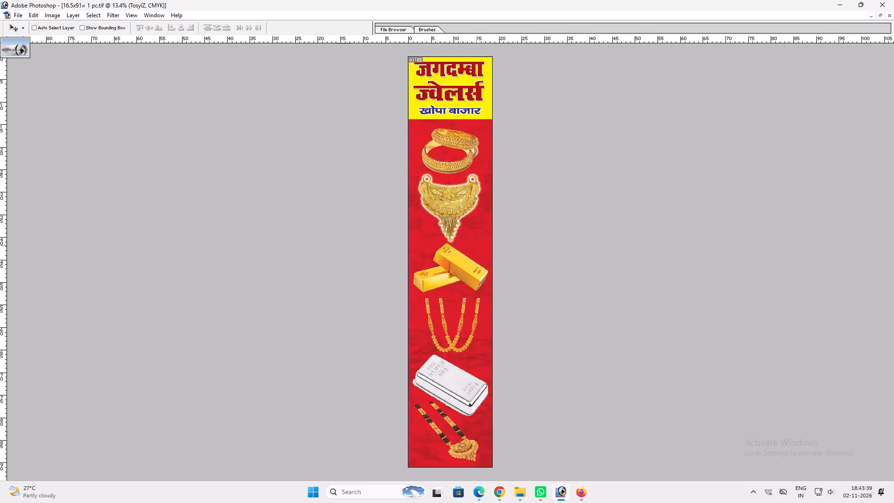
pyautogui.hotkey('ctrl', '+')
pyautogui.hotkey('ctrl', '+')
pyautogui.press('space')
pyautogui.keyDown('ctrl'); pyautogui.click(456, 186); pyautogui.keyUp('ctrl')
pyautogui.moveTo(449, 180); pyautogui.dragTo(474, 190)
pyautogui.hotkey('ctrl', 'z')
pyautogui.hotkey('ctrl', 'e')
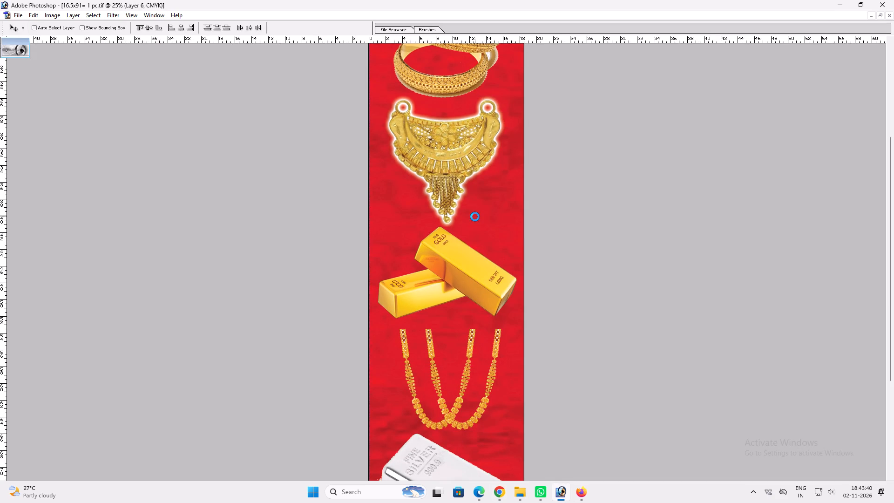
pyautogui.hotkey('alt', 'l')
pyautogui.hotkey('alt', 'l')
pyautogui.hotkey('alt', 'l')
# Paste the copied silver anklet picture into the banner and narrow it to about 15 inches wide.
pyautogui.hotkey('ctrl', 'v')
pyautogui.press('space')
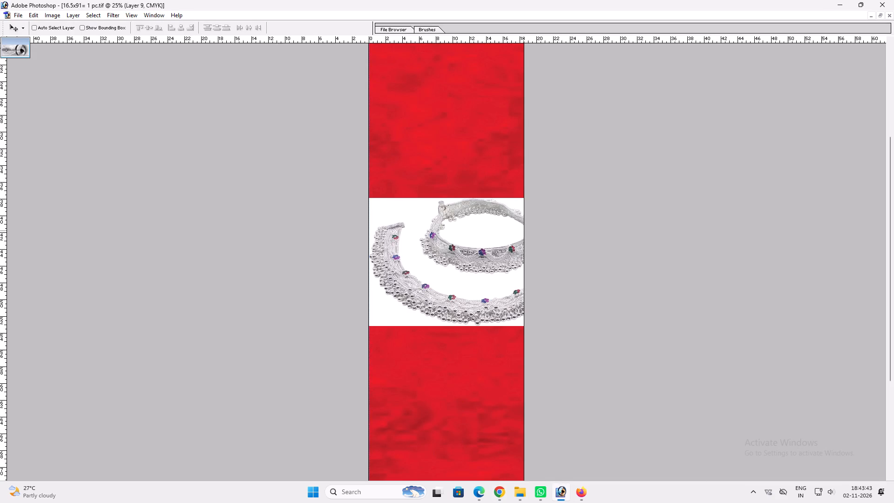
pyautogui.hotkey('ctrl', 't')
pyautogui.keyDown('shift'); pyautogui.moveTo(602, 237); pyautogui.dragTo(492, 238); pyautogui.keyUp('shift')
pyautogui.press('Return')
# Remove the white background around the anklets and inside the small one with the Magic Wand, then deselect.
pyautogui.press('v')
pyautogui.press('w')
pyautogui.click(474, 230)
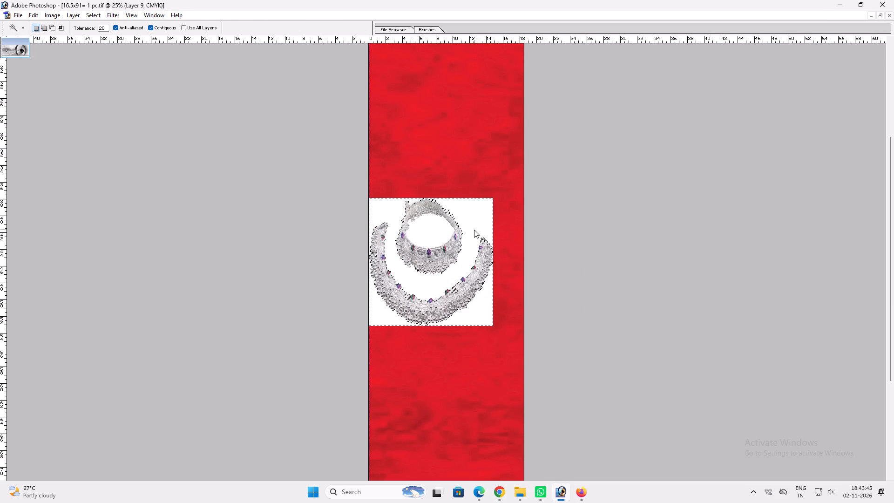
pyautogui.press('Delete')
pyautogui.hotkey('ctrl', 'd')
pyautogui.click(441, 228)
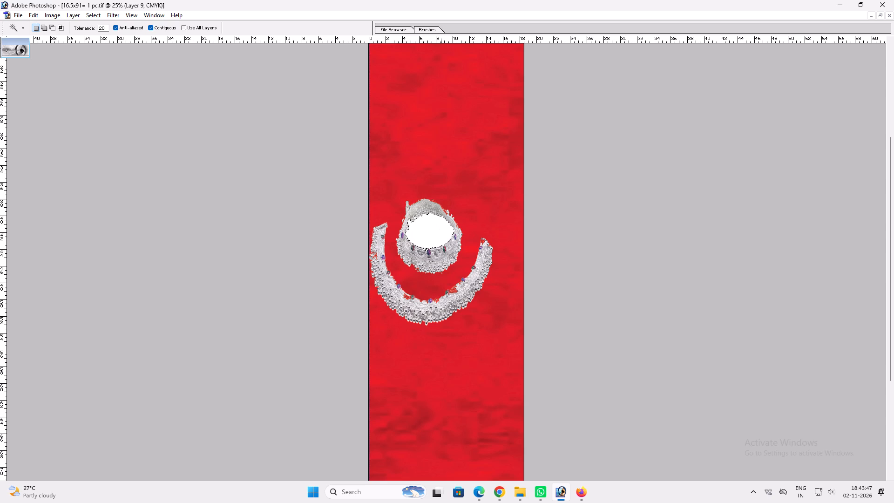
pyautogui.press('Delete')
pyautogui.hotkey('ctrl', 'd')
# Move the anklet cutout just below the yellow header and enlarge it slightly to fill the banner's width.
pyautogui.press('space')
pyautogui.rightClick(439, 242)
pyautogui.moveTo(460, 248); pyautogui.dragTo(467, 250)
pyautogui.press('v')
pyautogui.press('v')
pyautogui.moveTo(457, 252); pyautogui.dragTo(457, 252)
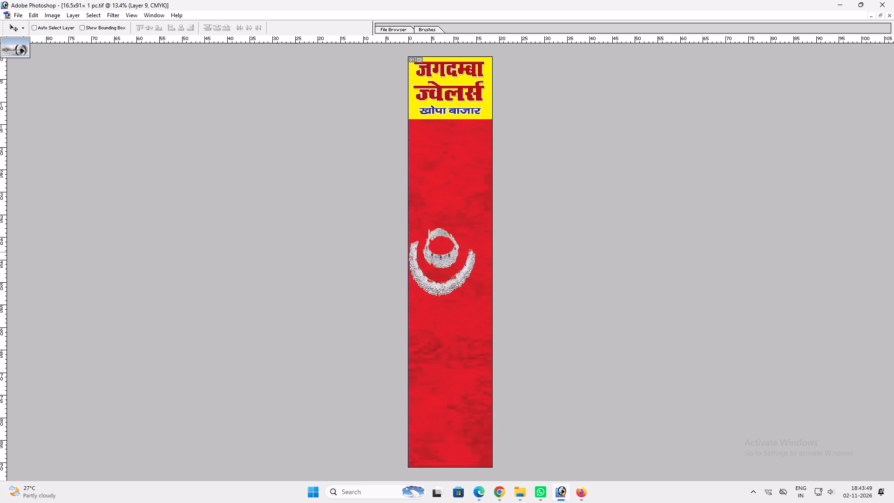
pyautogui.moveTo(457, 252); pyautogui.dragTo(463, 150)
pyautogui.hotkey('ctrl', 't')
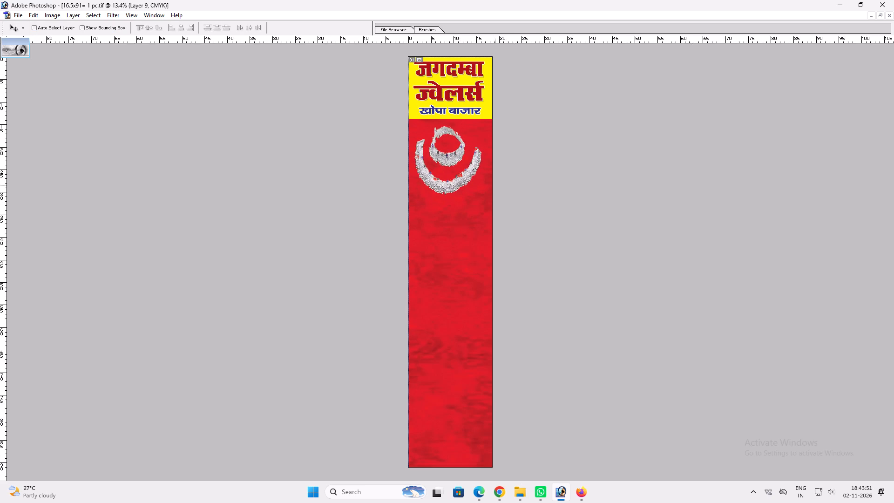
pyautogui.keyDown('shift'); pyautogui.moveTo(483, 194); pyautogui.dragTo(489, 198); pyautogui.keyUp('shift')
pyautogui.hotkey('shift', 'Return')
pyautogui.press('v')
pyautogui.press('v')
# Switch to Chrome, look through the silver payal images and copy the GUINEA SILVER PAYAL picture with two anklets on black.
pyautogui.click(506, 489)
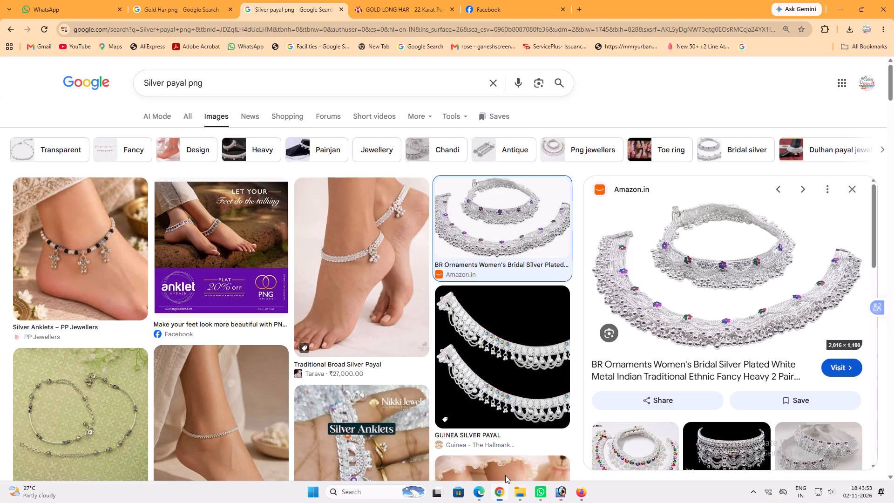
pyautogui.scroll(-6, 309, 221)
pyautogui.scroll(-8, 602, 264)
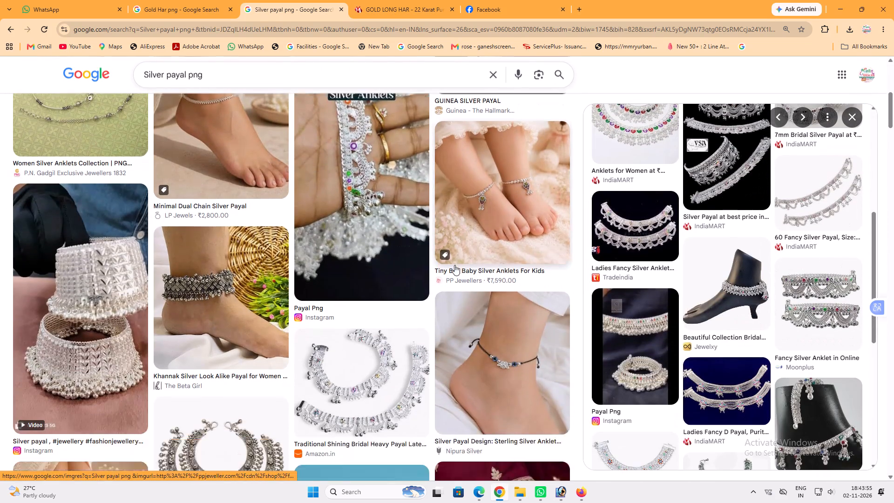
pyautogui.scroll(-6, 454, 265)
pyautogui.scroll(-2, 680, 261)
pyautogui.click(652, 260)
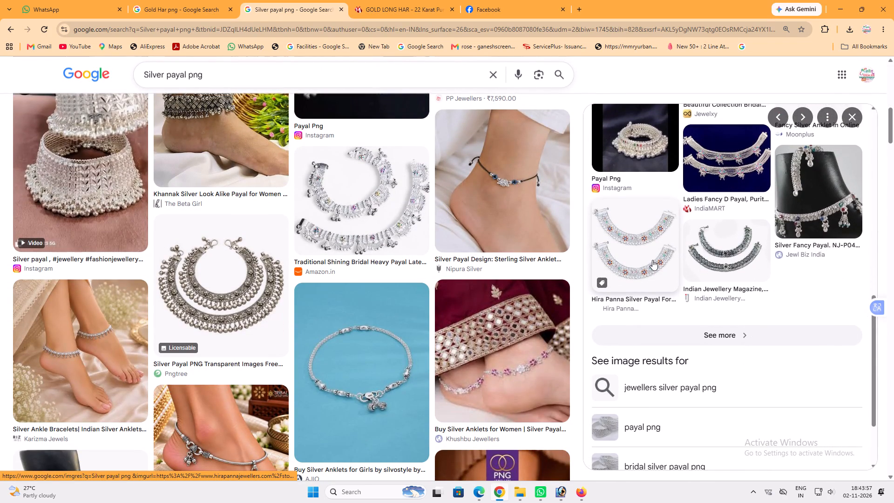
pyautogui.scroll(-7, 711, 294)
pyautogui.click(185, 74)
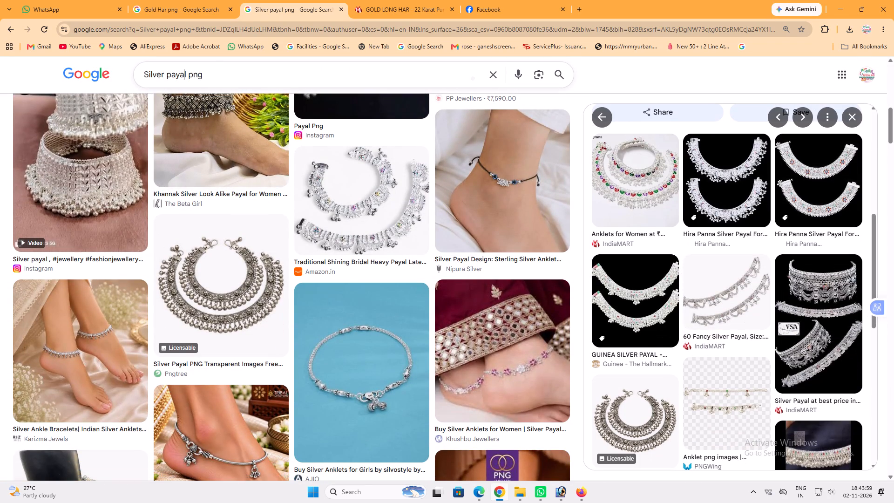
pyautogui.click(186, 75)
pyautogui.press('space')
pyautogui.write('gu')
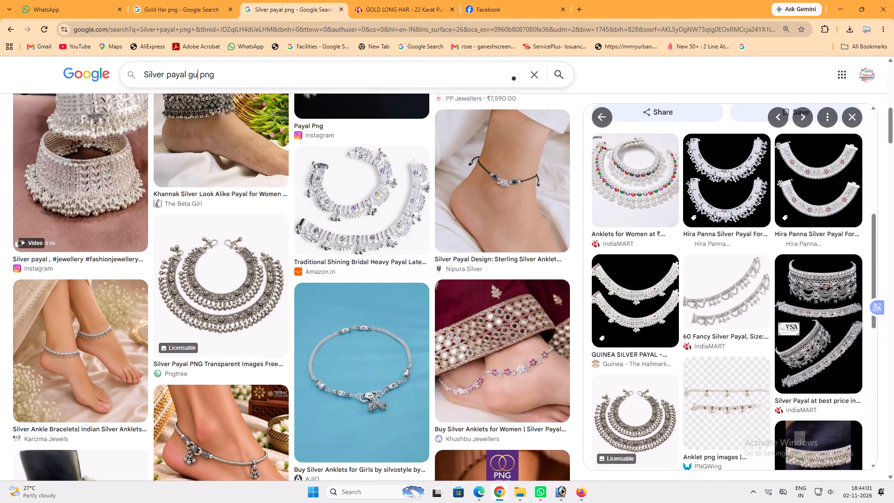
pyautogui.write('ngru')
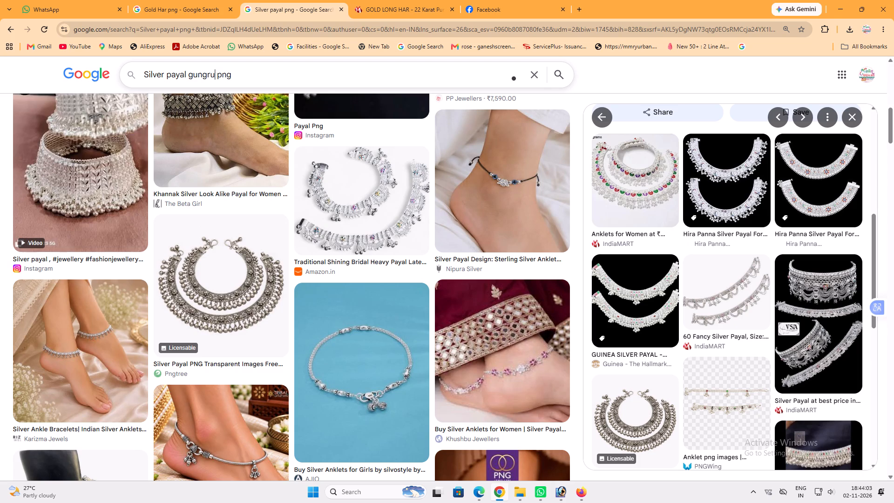
pyautogui.click(619, 275)
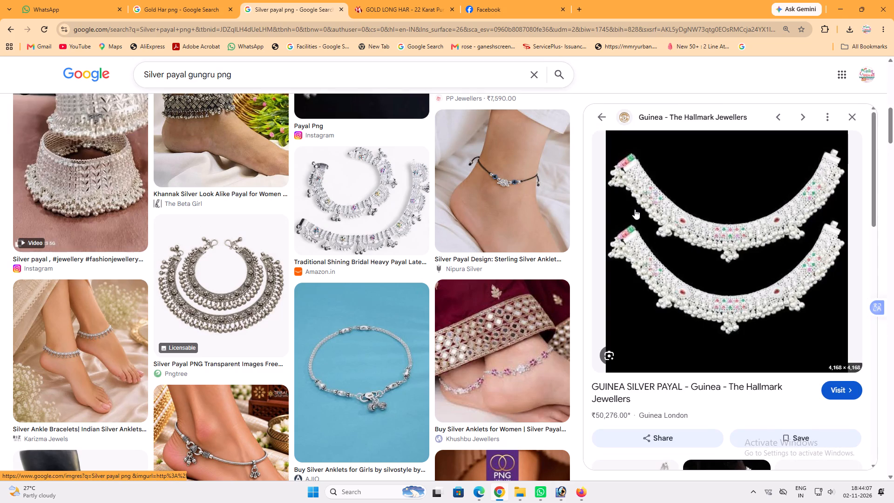
pyautogui.rightClick(639, 174)
pyautogui.click(689, 325)
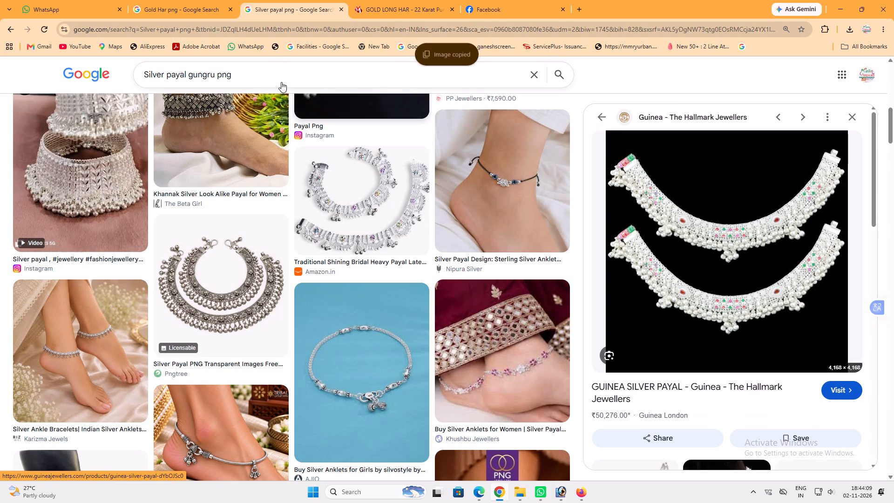
# Search images for "Silver payal gungru png", switch to the "ghungroo" spelling and preview the Intricate Pure Silver Payal result.
pyautogui.click(279, 80)
pyautogui.press('Return')
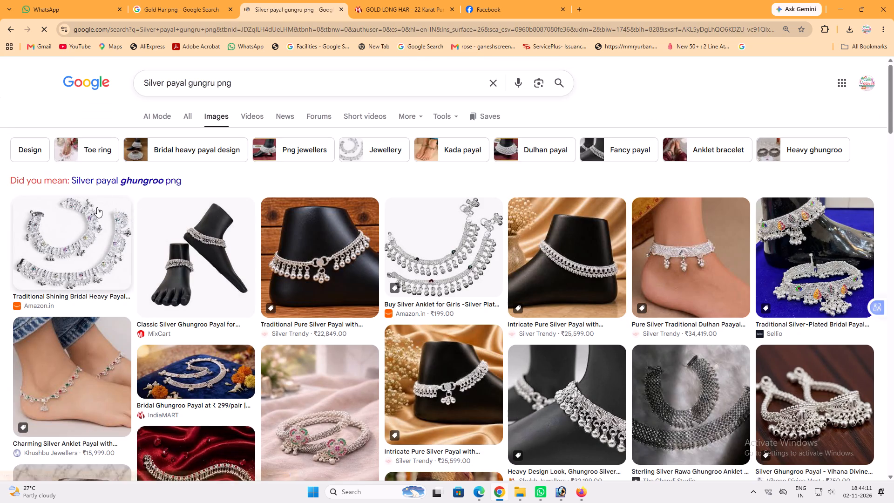
pyautogui.click(111, 174)
pyautogui.click(114, 178)
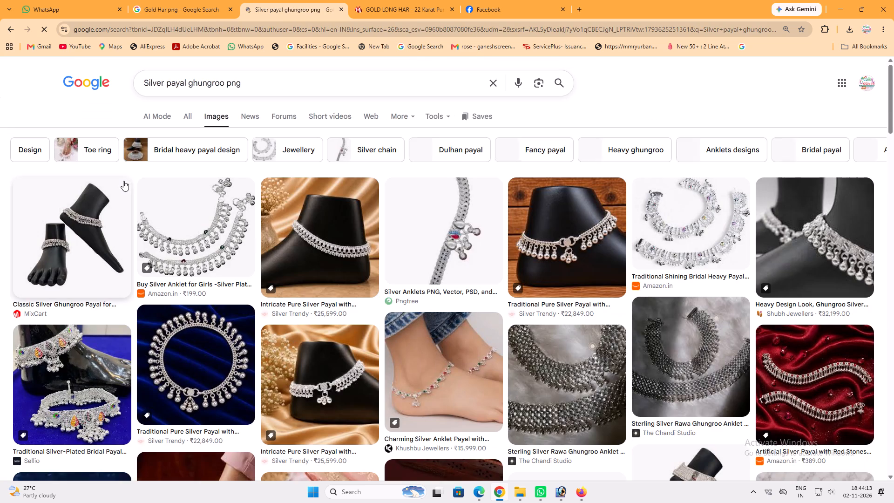
pyautogui.scroll(-3, 253, 216)
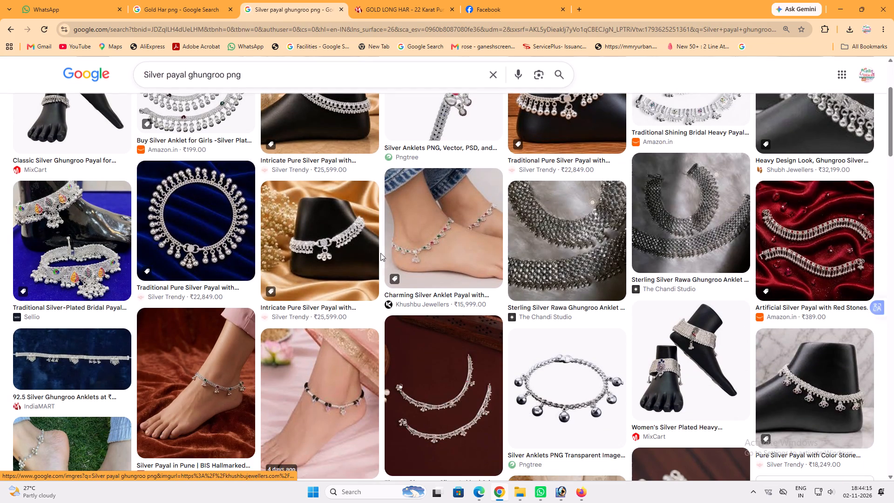
pyautogui.click(332, 229)
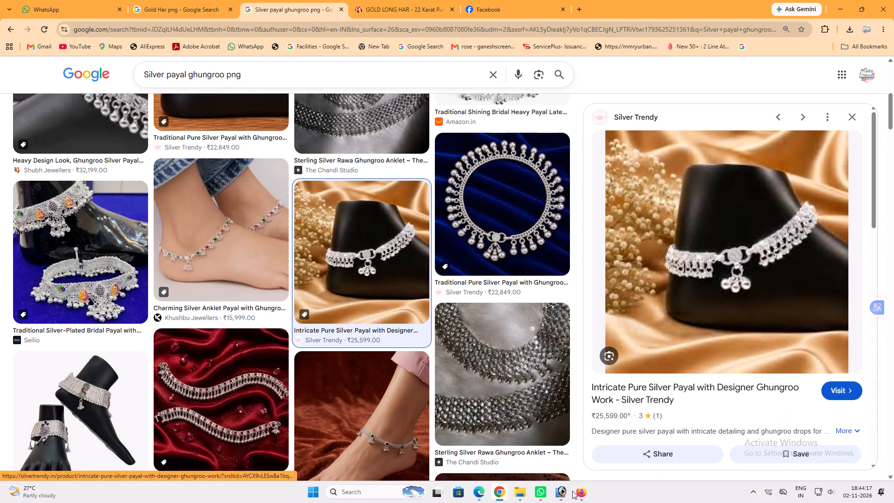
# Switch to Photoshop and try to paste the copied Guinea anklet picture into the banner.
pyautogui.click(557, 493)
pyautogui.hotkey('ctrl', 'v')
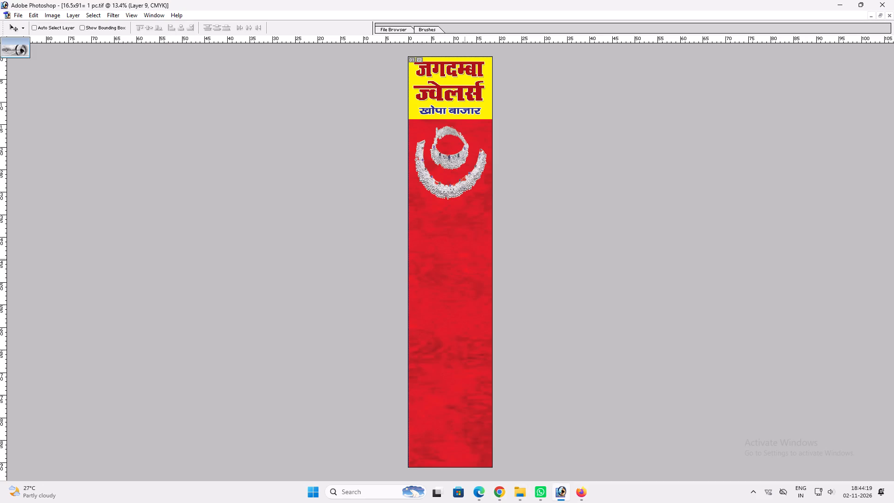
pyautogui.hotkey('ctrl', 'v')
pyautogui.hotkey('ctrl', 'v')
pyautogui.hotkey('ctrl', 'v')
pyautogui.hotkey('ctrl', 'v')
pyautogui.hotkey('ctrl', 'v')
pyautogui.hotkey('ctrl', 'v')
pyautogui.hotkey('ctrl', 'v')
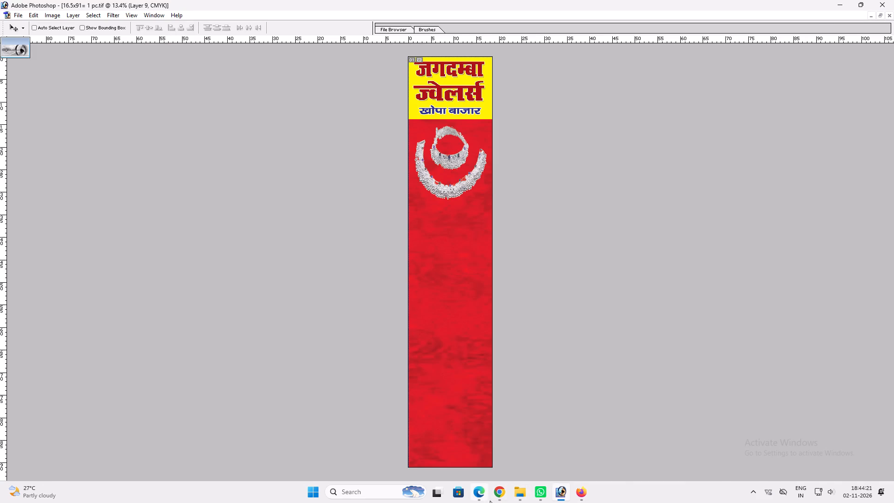
# Go back in Chrome to the "Silver payal png" results and copy the GUINEA SILVER PAYAL image again.
pyautogui.click(490, 501)
pyautogui.scroll(3, 136, 217)
pyautogui.scroll(4, 305, 285)
pyautogui.click(88, 228)
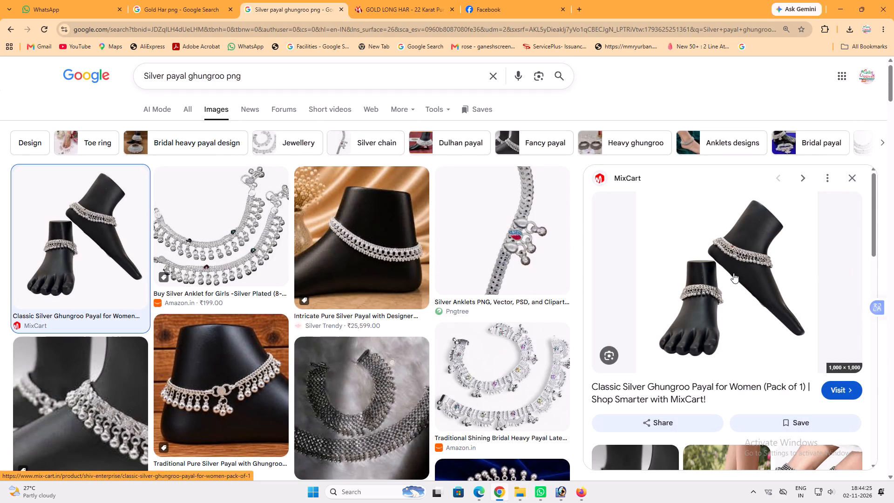
pyautogui.scroll(-7, 734, 272)
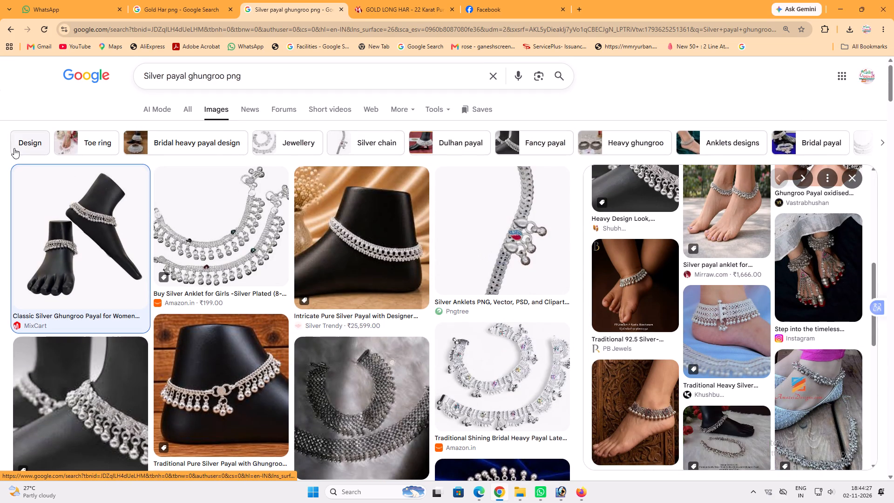
pyautogui.doubleClick(10, 28)
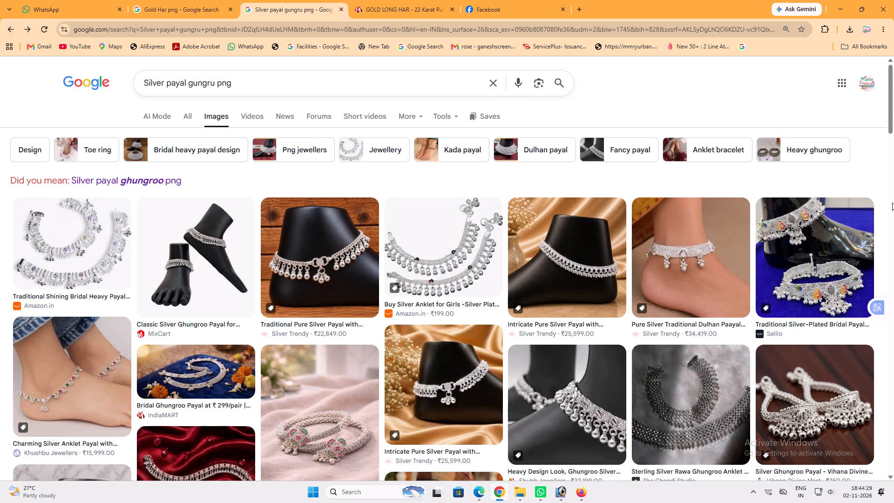
pyautogui.click(9, 27)
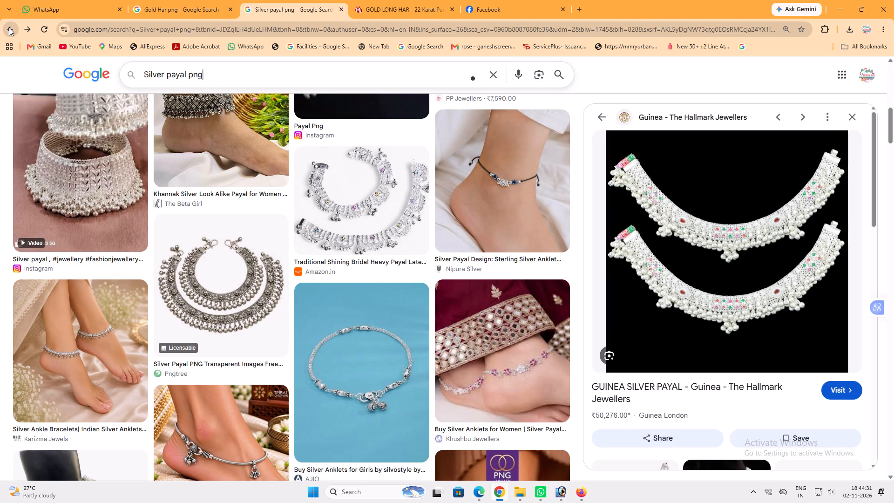
pyautogui.click(9, 27)
pyautogui.click(30, 27)
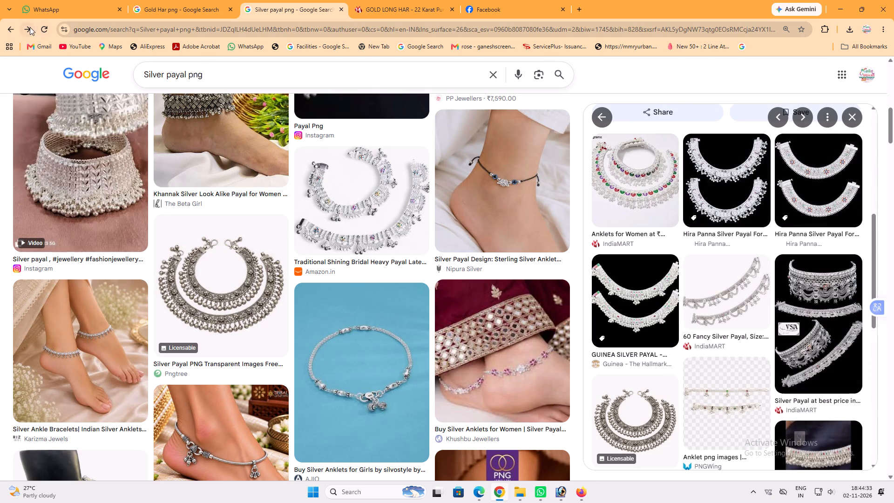
pyautogui.rightClick(727, 197)
pyautogui.click(781, 342)
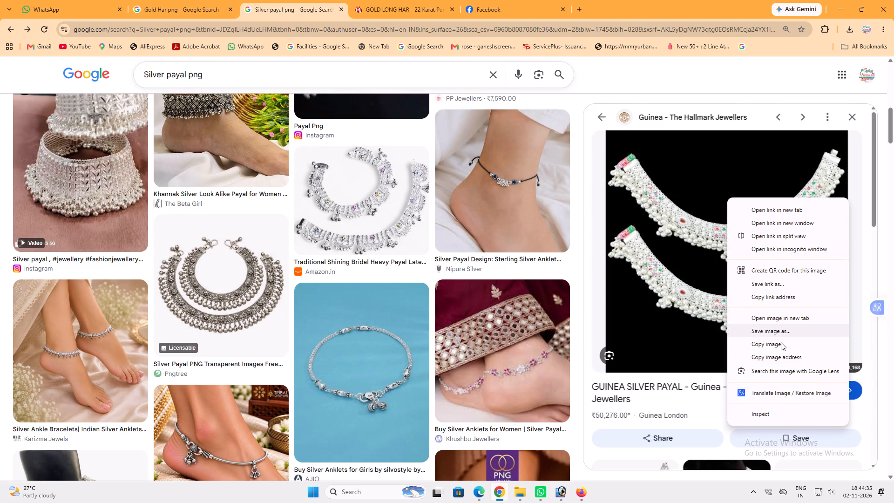
# Go back to the "Silver payal" image results and look through the anklet pictures.
pyautogui.click(10, 26)
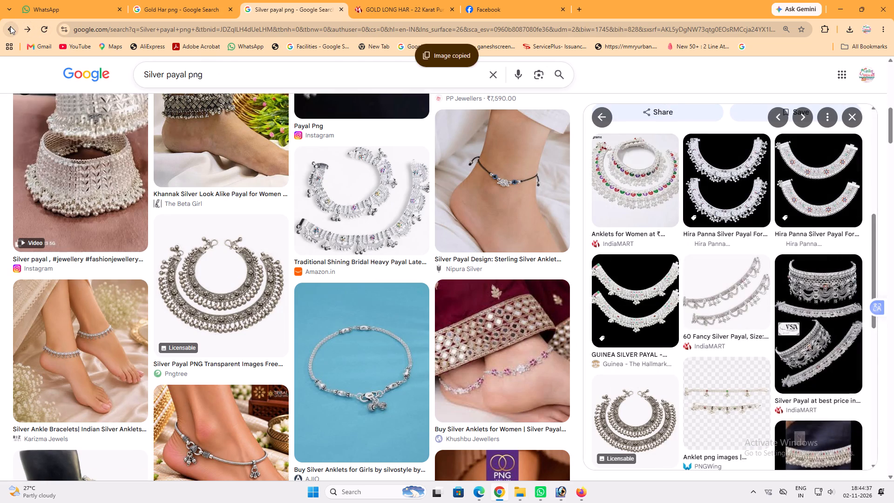
pyautogui.scroll(16, 581, 309)
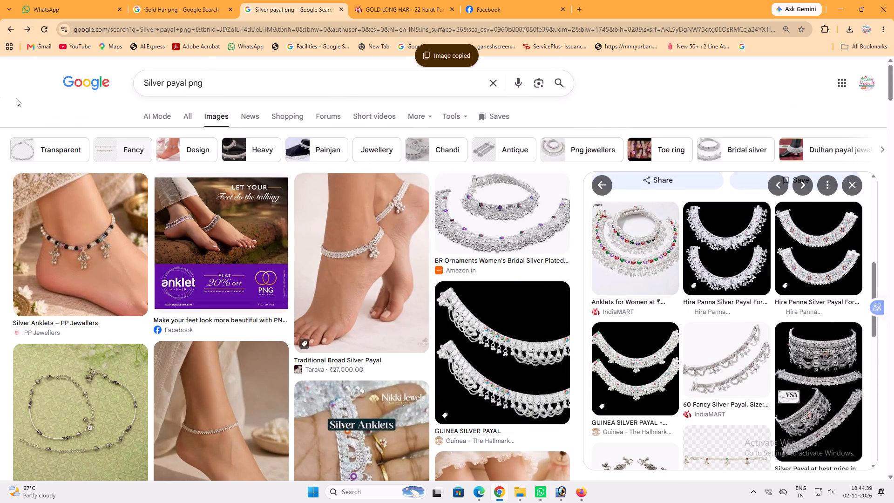
pyautogui.click(11, 30)
pyautogui.click(11, 30)
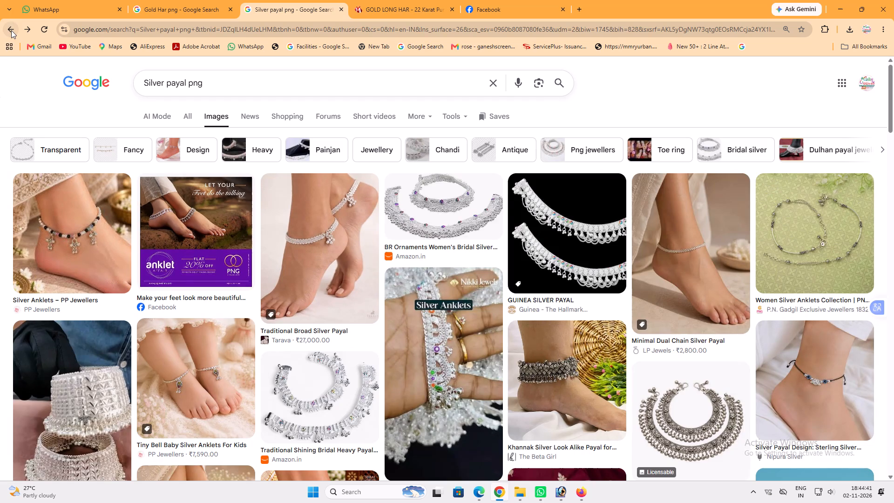
pyautogui.click(11, 30)
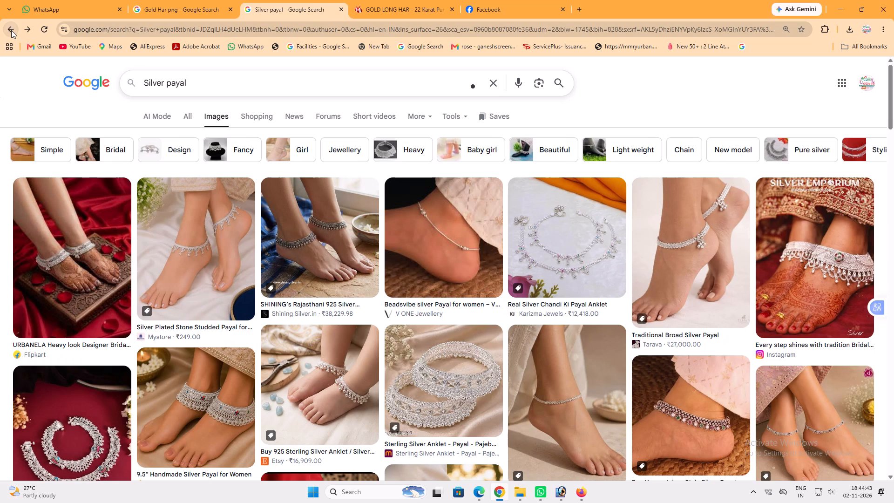
pyautogui.click(11, 30)
pyautogui.click(34, 29)
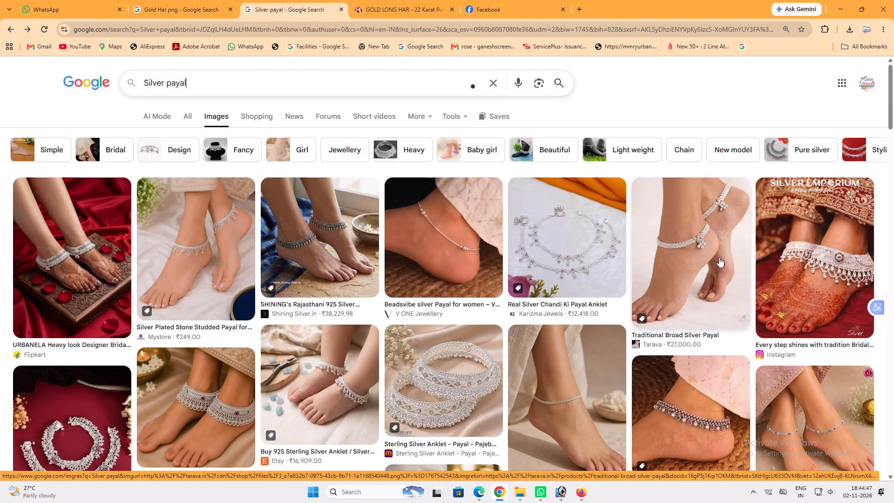
pyautogui.scroll(-6, 551, 279)
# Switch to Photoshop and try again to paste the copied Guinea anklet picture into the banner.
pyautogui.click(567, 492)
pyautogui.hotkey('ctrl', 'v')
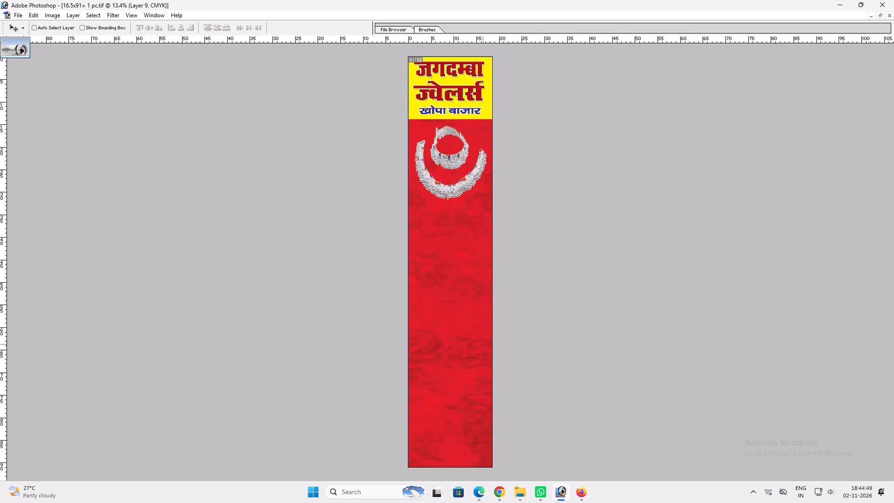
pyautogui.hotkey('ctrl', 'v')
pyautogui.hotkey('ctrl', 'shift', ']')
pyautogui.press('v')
# Switch to Chrome and look through the "Silver payal" results, previewing the Khushbu Jewellers flower design and the Amazon ghungroo anklet.
pyautogui.click(502, 492)
pyautogui.scroll(-4, 684, 244)
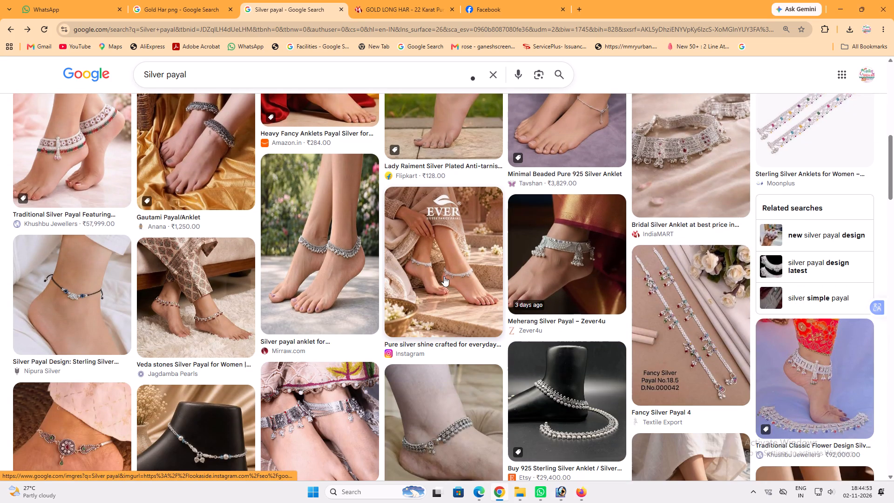
pyautogui.scroll(-4, 209, 284)
pyautogui.scroll(3, 205, 283)
pyautogui.click(91, 147)
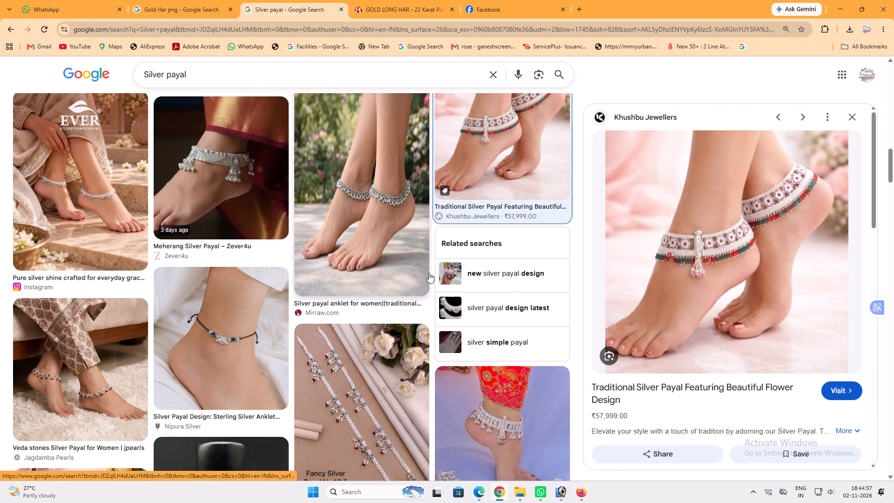
pyautogui.scroll(-6, 429, 273)
pyautogui.scroll(1, 429, 273)
pyautogui.scroll(-6, 429, 273)
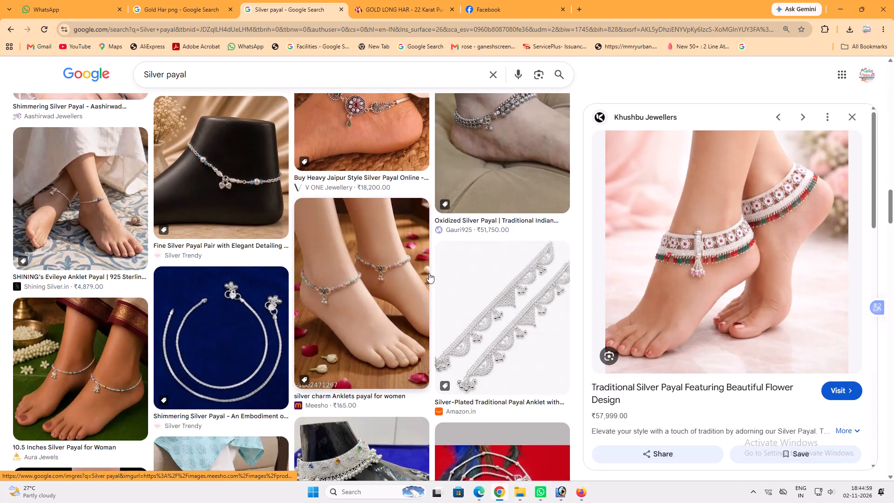
pyautogui.scroll(-2, 429, 273)
pyautogui.click(492, 266)
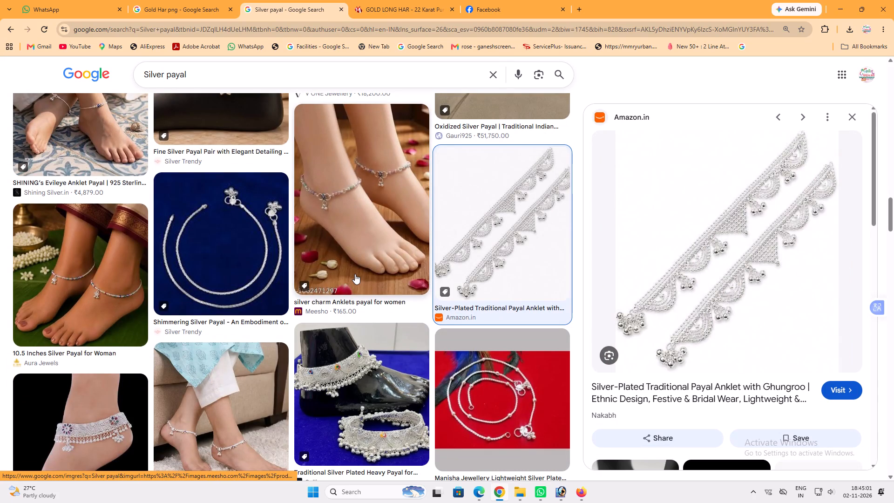
pyautogui.scroll(-6, 355, 274)
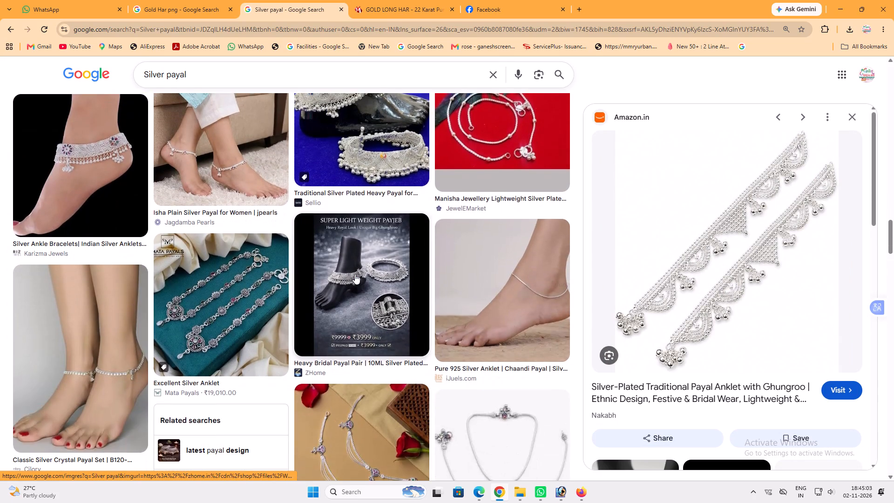
pyautogui.scroll(-8, 355, 274)
# Open the Tradeindia Traditional Silver Payal result with the anklet on a black foot, save its picture and copy it.
pyautogui.click(336, 257)
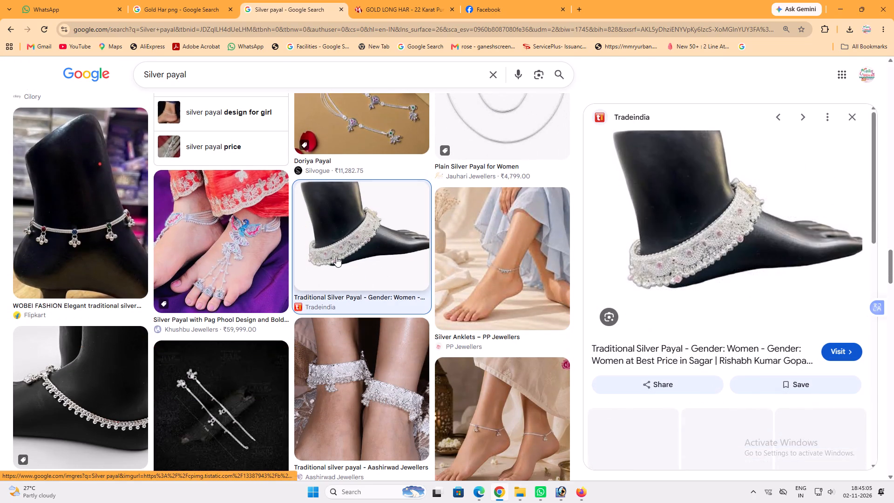
pyautogui.rightClick(716, 228)
pyautogui.rightClick(716, 228)
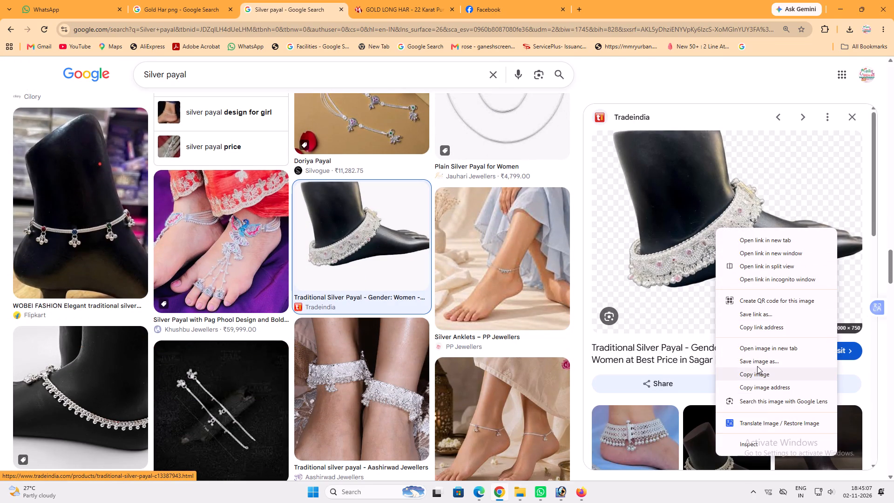
pyautogui.click(757, 366)
pyautogui.press('Return')
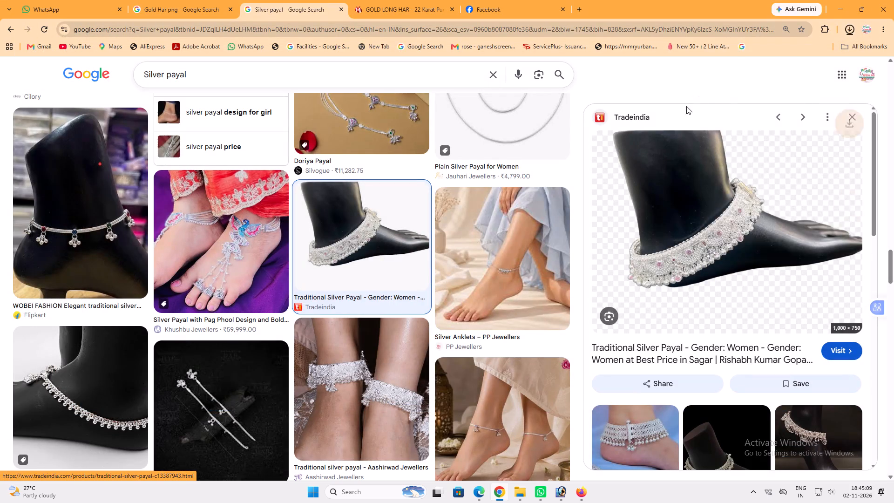
pyautogui.rightClick(612, 223)
pyautogui.click(659, 364)
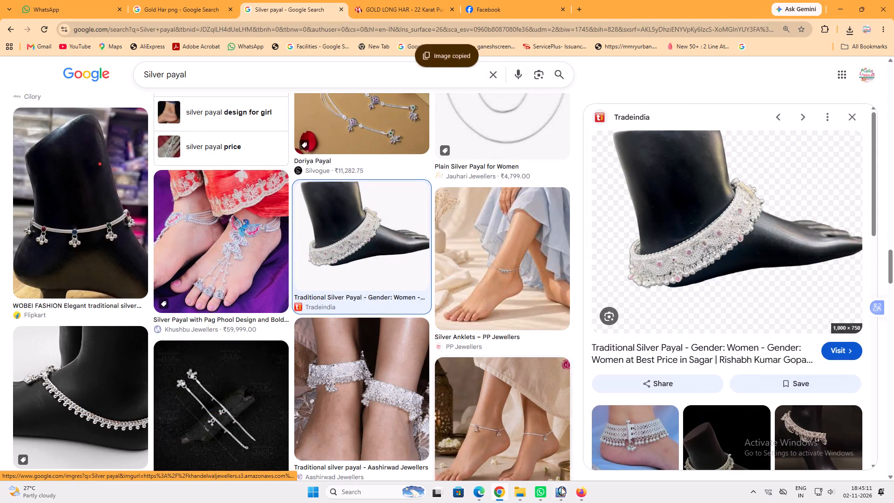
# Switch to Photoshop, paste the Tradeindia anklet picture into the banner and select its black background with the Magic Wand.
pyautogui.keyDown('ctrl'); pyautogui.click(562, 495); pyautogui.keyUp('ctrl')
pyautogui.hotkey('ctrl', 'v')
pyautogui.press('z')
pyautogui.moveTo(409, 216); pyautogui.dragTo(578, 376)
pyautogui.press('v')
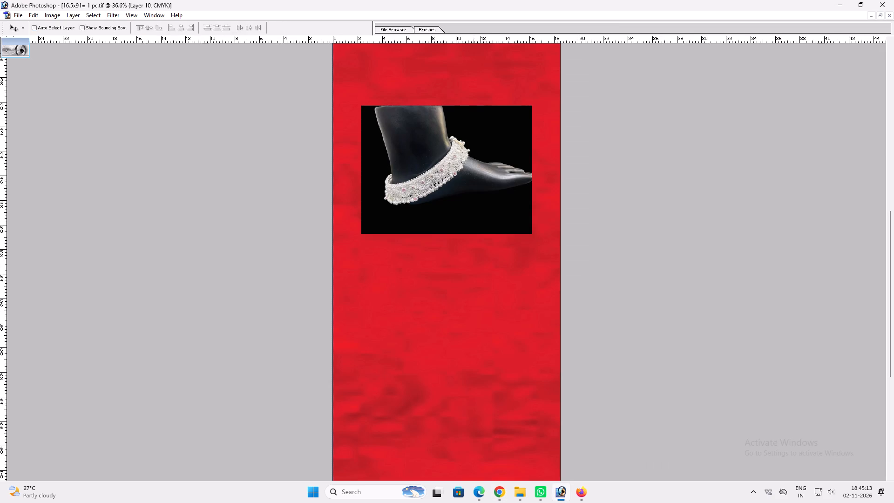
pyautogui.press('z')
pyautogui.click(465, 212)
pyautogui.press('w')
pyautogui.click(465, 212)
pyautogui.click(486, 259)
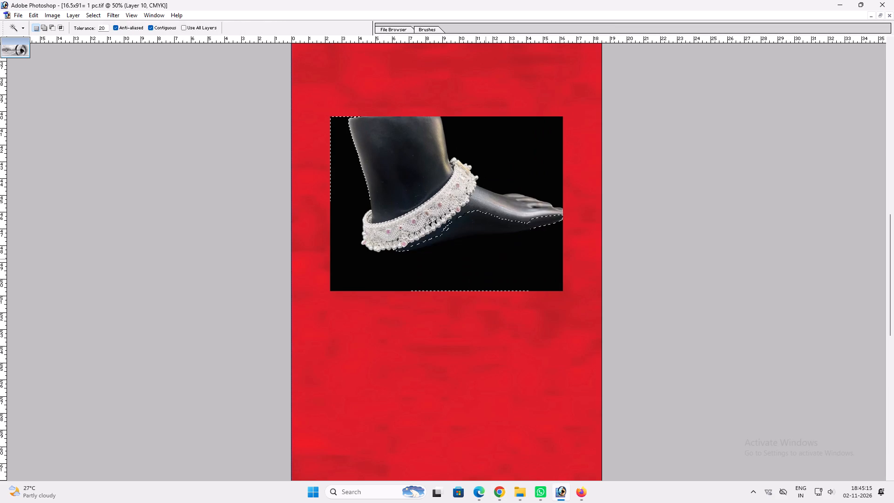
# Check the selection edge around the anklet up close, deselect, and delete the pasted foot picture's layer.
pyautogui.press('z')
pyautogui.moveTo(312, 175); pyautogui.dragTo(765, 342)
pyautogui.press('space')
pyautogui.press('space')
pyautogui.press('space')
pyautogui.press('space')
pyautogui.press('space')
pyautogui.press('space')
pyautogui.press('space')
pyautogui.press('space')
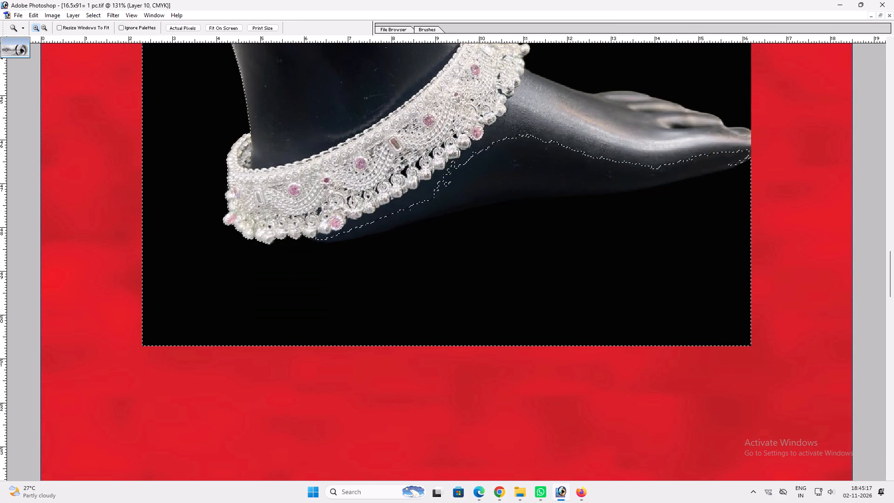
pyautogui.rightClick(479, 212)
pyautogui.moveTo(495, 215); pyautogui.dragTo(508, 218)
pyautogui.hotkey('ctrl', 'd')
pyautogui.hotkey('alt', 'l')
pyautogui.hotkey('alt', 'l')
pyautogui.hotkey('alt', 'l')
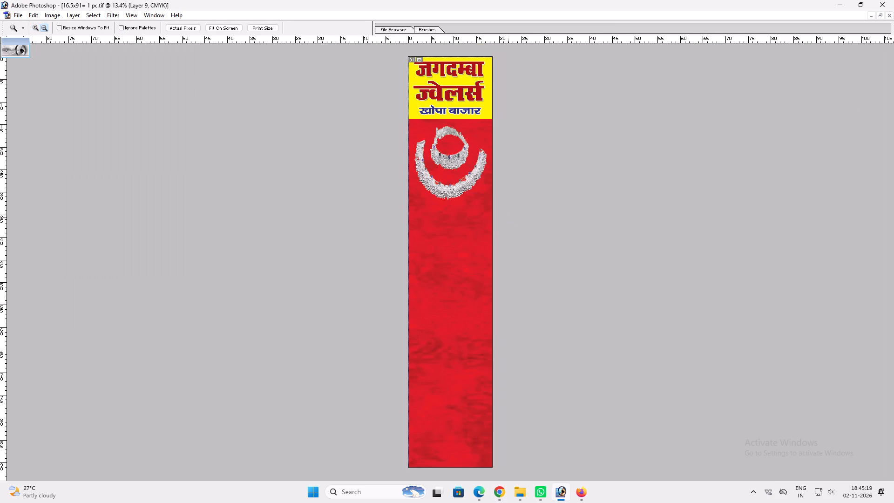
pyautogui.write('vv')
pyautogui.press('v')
# Switch to Chrome and look back through the "Silver payal" results for another anklet picture.
pyautogui.click(505, 490)
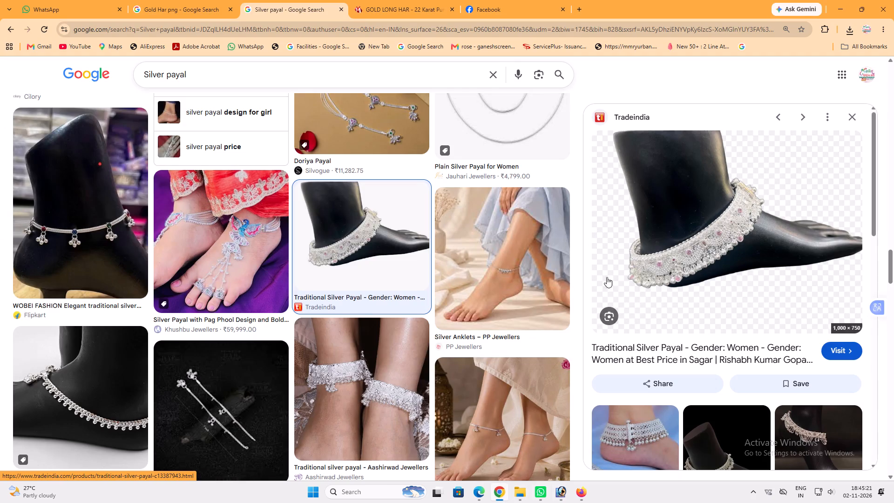
pyautogui.scroll(2, 608, 284)
pyautogui.scroll(3, 419, 288)
pyautogui.scroll(-3, 460, 272)
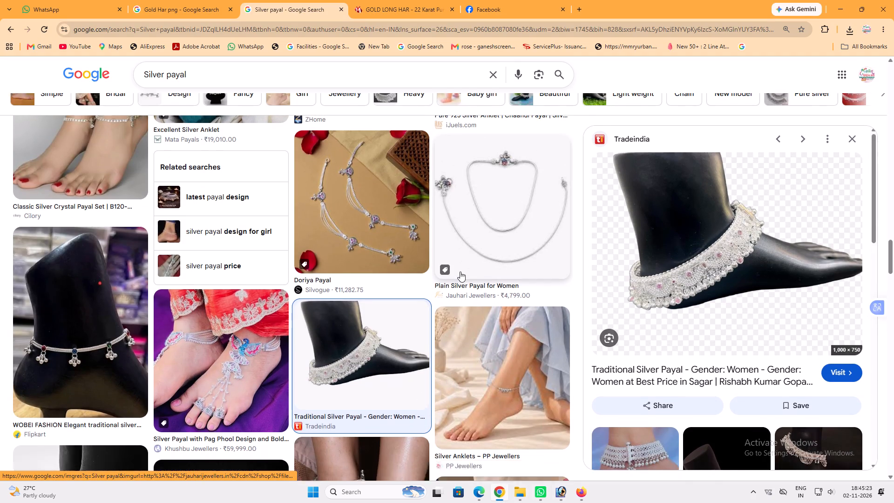
pyautogui.scroll(-5, 460, 272)
pyautogui.scroll(4, 379, 292)
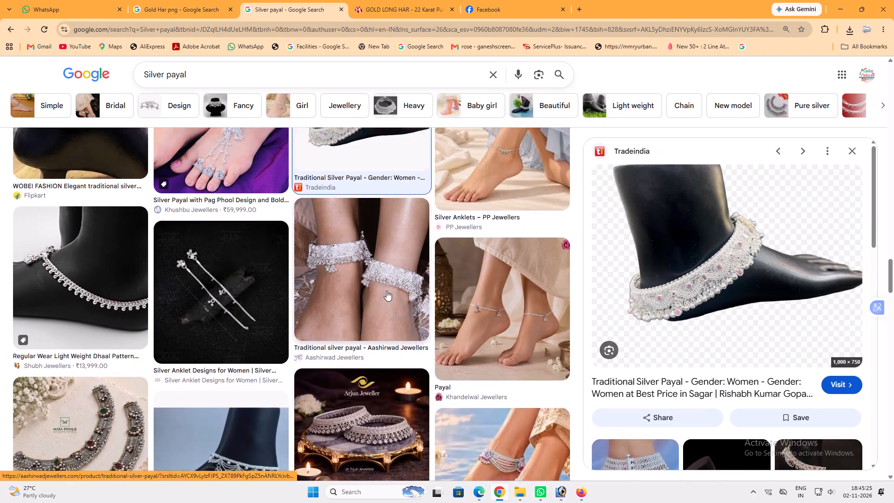
pyautogui.scroll(12, 387, 286)
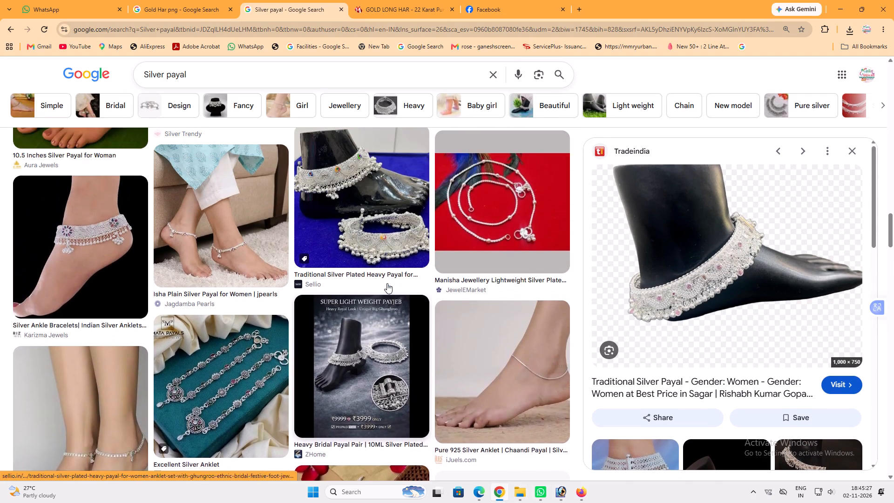
pyautogui.scroll(16, 387, 283)
pyautogui.scroll(8, 396, 279)
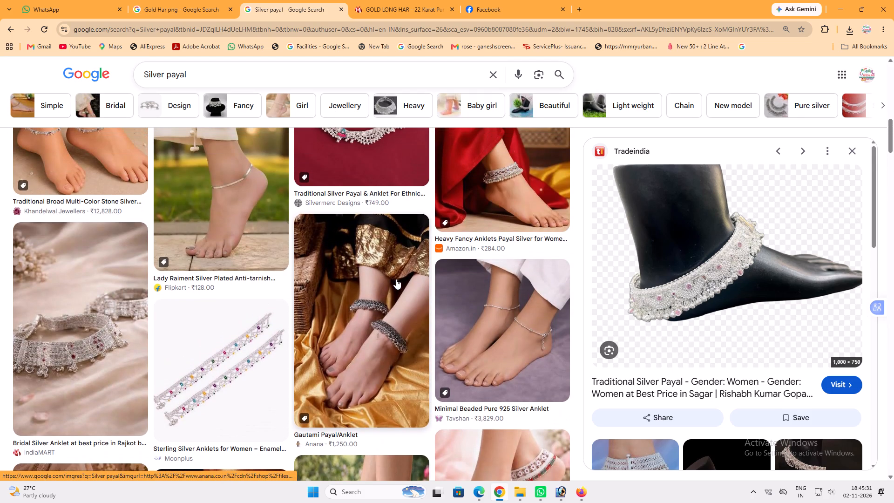
pyautogui.scroll(4, 396, 279)
pyautogui.scroll(-9, 396, 279)
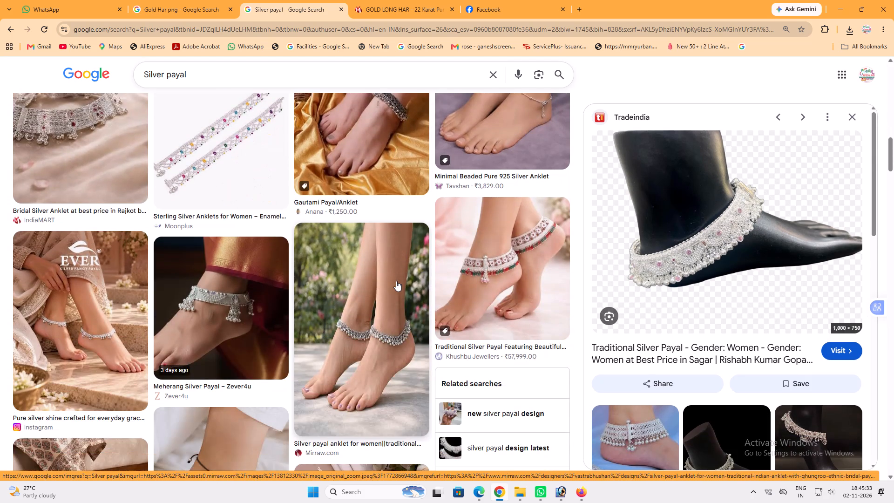
# Open the Meherang Silver Payal result from Zever4u and copy its picture.
pyautogui.click(199, 283)
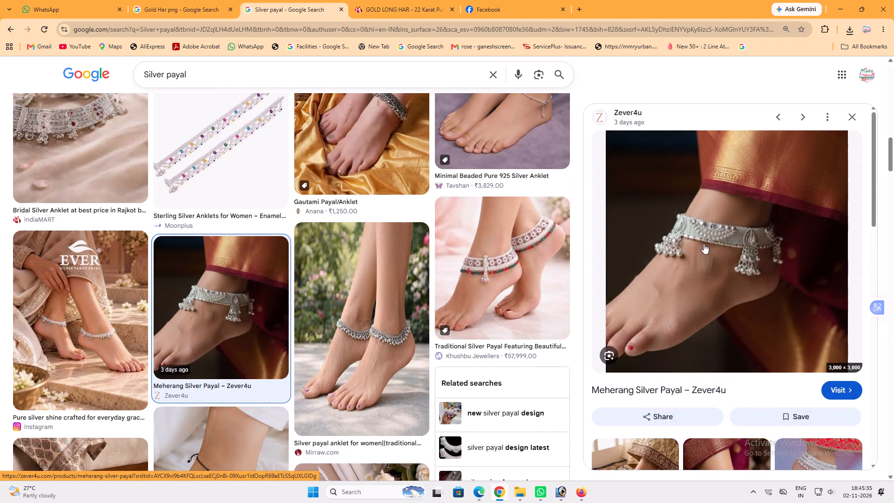
pyautogui.rightClick(694, 243)
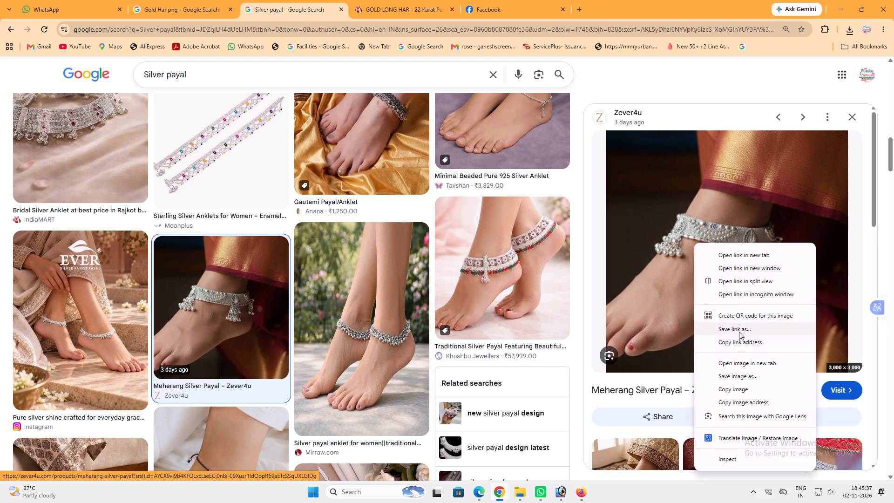
pyautogui.click(752, 387)
# Preview the related Oxidized German Payal Anklets result from Amazon.in and open the full set of its related images.
pyautogui.scroll(-4, 704, 252)
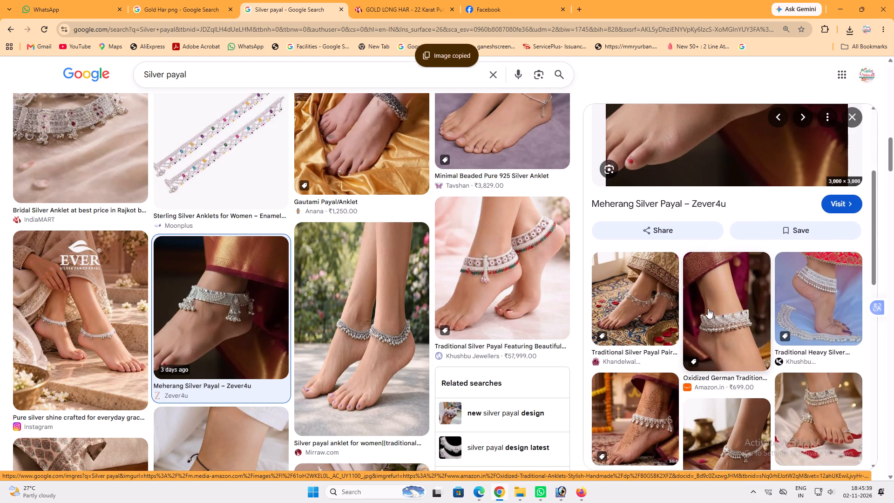
pyautogui.click(710, 312)
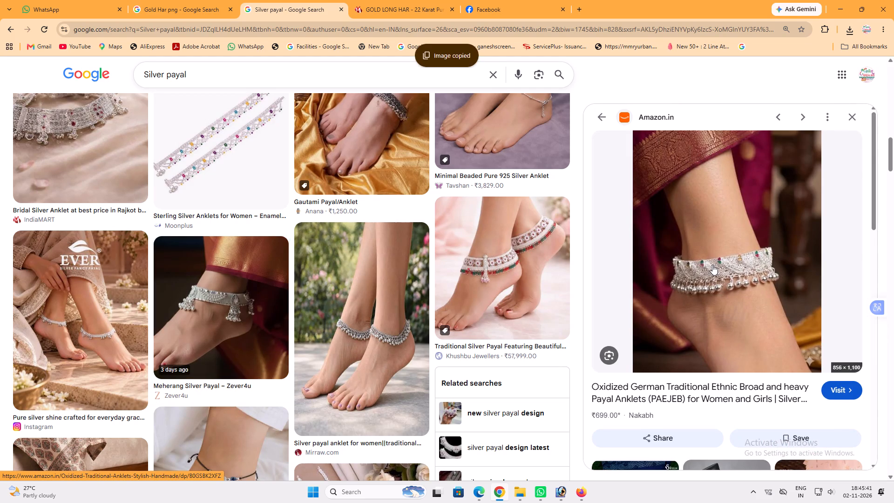
pyautogui.scroll(-11, 712, 265)
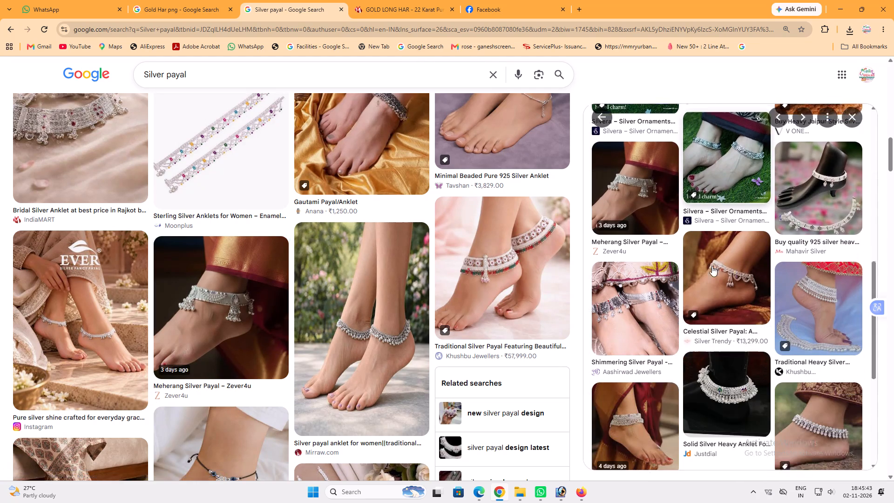
pyautogui.scroll(-5, 569, 212)
pyautogui.click(745, 449)
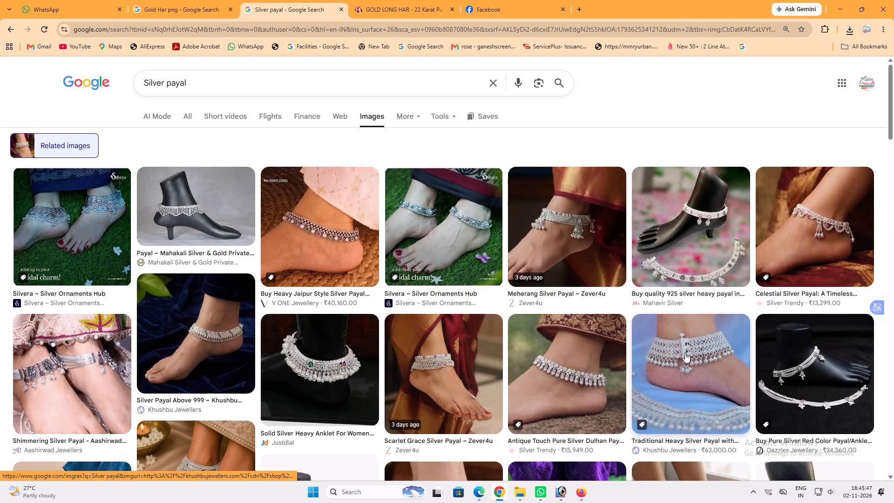
# Browse the related images, previewing Mahavir Silver's 925 silver heavy payal and Abaran's Multilayered Kundan Floral Silver Payal.
pyautogui.click(734, 248)
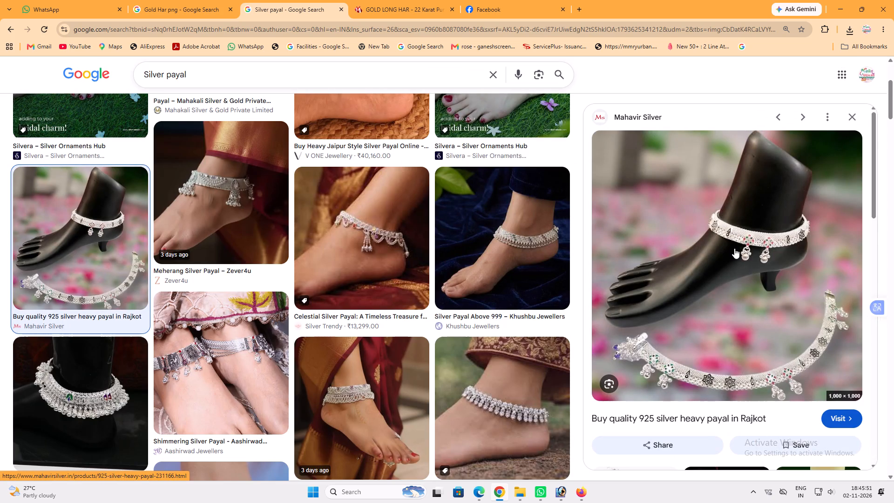
pyautogui.scroll(-5, 731, 257)
pyautogui.scroll(-1, 537, 267)
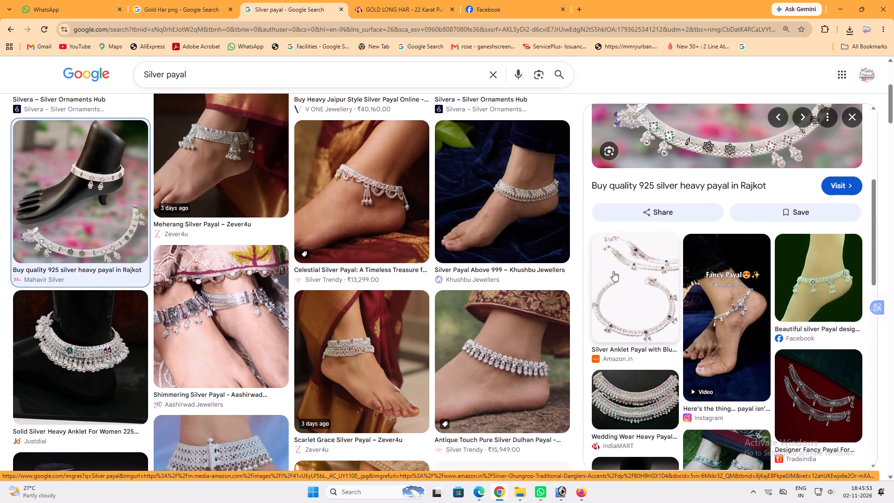
pyautogui.scroll(-4, 539, 262)
pyautogui.scroll(-2, 464, 256)
pyautogui.click(502, 260)
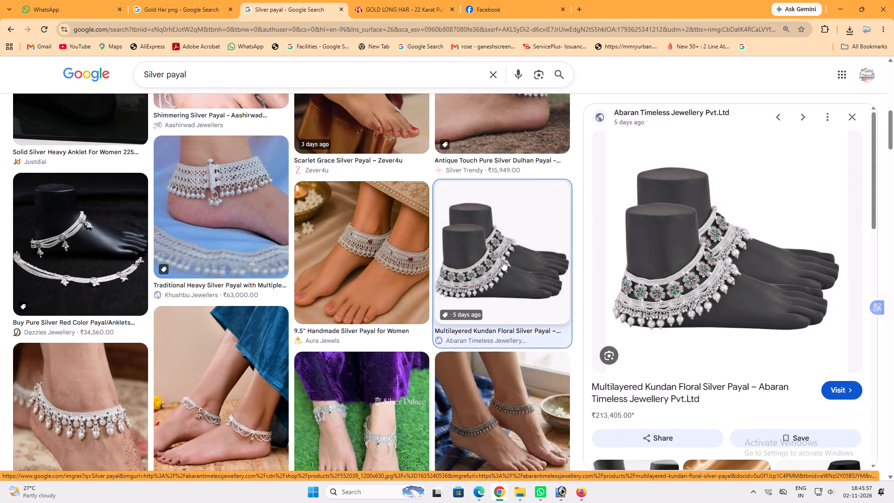
# Copy Abaran's Multilayered Kundan Floral Silver Payal picture and paste it into the 16.5x91 banner in Photoshop.
pyautogui.scroll(-2, 684, 272)
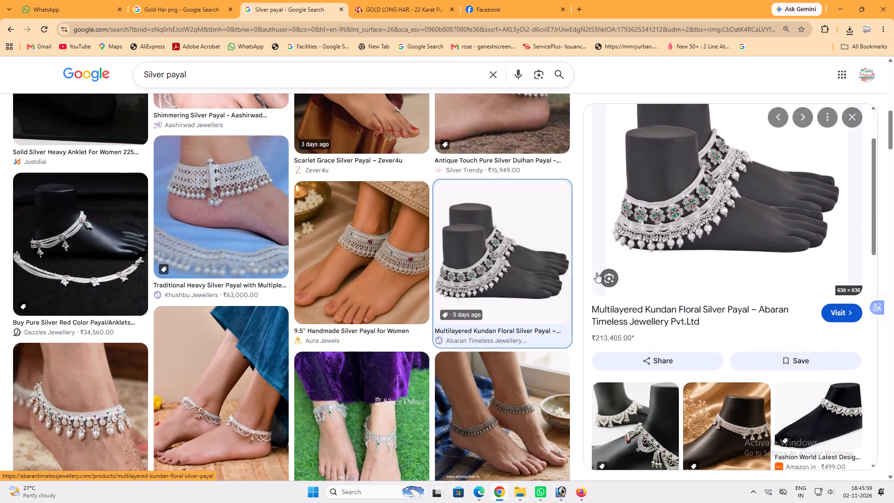
pyautogui.scroll(2, 734, 201)
pyautogui.rightClick(731, 202)
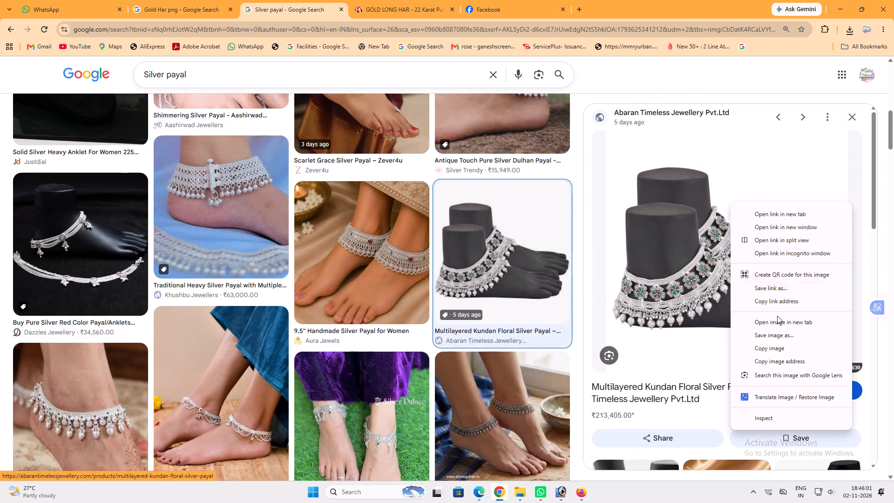
pyautogui.click(779, 349)
pyautogui.click(559, 489)
pyautogui.hotkey('ctrl', 'v')
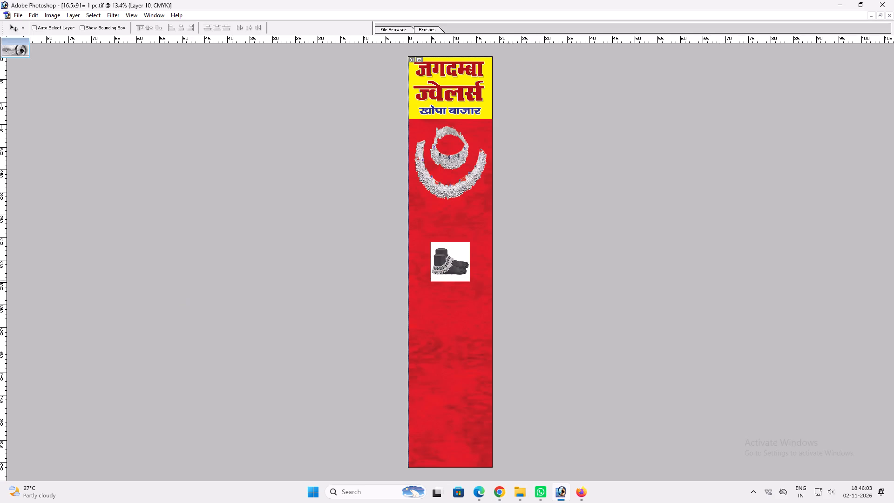
# Delete the white background around the pasted anklet picture with the Magic Wand and clear the selection.
pyautogui.click(460, 253)
pyautogui.press('w')
pyautogui.press('w')
pyautogui.click(460, 253)
pyautogui.press('Delete')
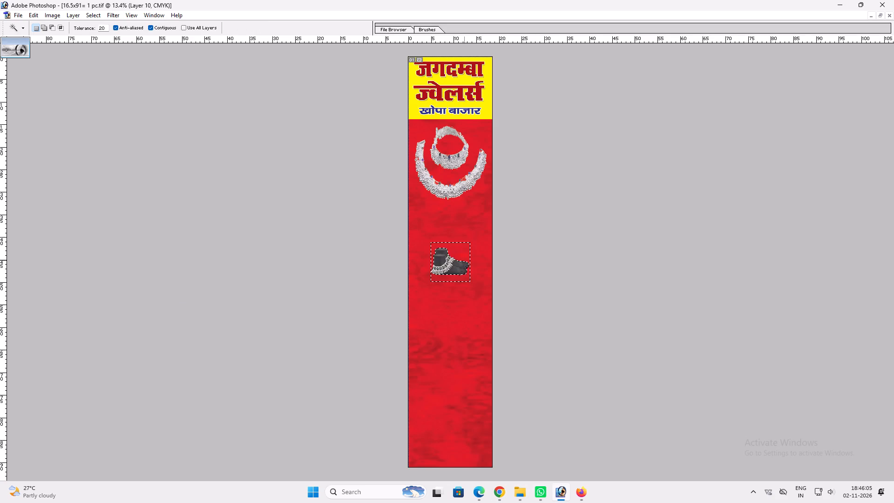
pyautogui.hotkey('ctrl', 'd')
# Enlarge the anklet picture to nearly the banner's width and place it just below the silver necklace.
pyautogui.hotkey('ctrl', 't')
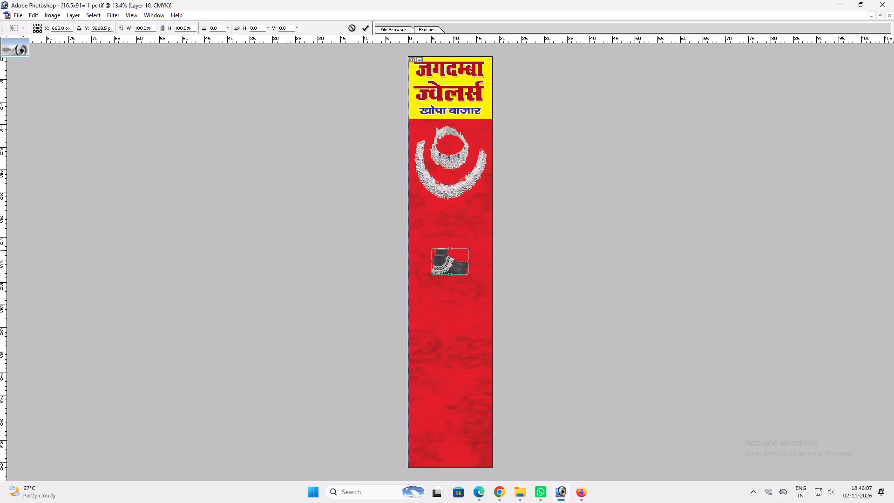
pyautogui.keyDown('alt'); pyautogui.keyDown('shift'); pyautogui.moveTo(467, 249); pyautogui.dragTo(481, 230); pyautogui.keyUp('shift'); pyautogui.keyUp('alt')
pyautogui.press('Return')
pyautogui.press('v')
pyautogui.moveTo(466, 251); pyautogui.dragTo(465, 220)
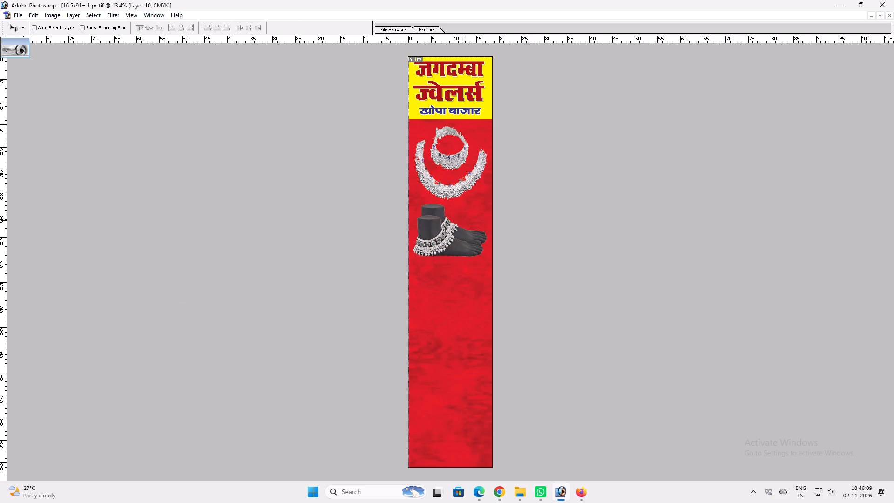
# Stretch the anklet picture downward to about 115% of its height, keeping its width at 100%.
pyautogui.hotkey('ctrl', 't')
pyautogui.keyDown('shift'); pyautogui.moveTo(461, 254); pyautogui.dragTo(459, 262); pyautogui.keyUp('shift')
pyautogui.keyDown('shift'); pyautogui.click(489, 264); pyautogui.keyUp('shift')
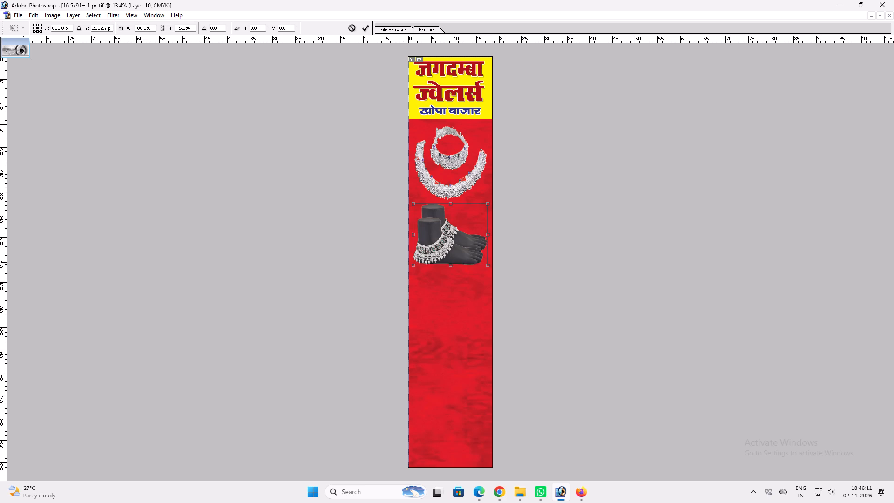
pyautogui.hotkey('shift', 'Return')
pyautogui.press('v')
# Switch to Chrome, return to the earlier "Silver payal" results and look through them for another silver picture.
pyautogui.click(500, 485)
pyautogui.tripleClick(14, 24)
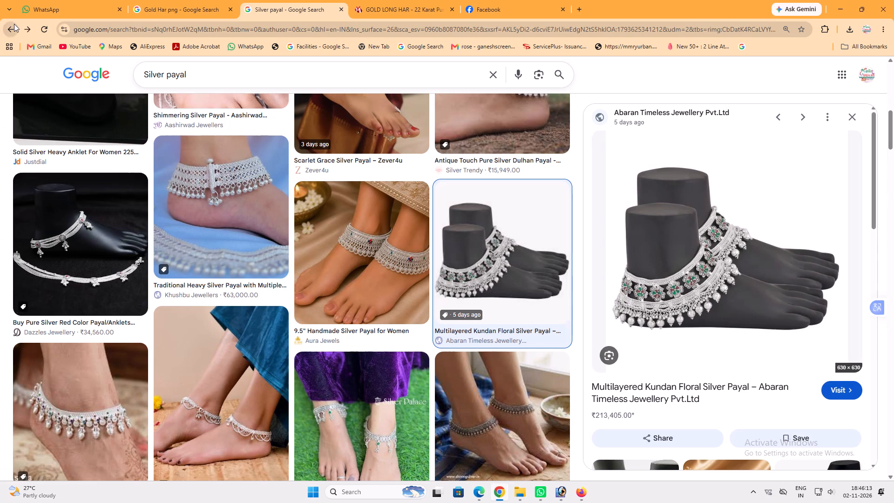
pyautogui.click(14, 24)
pyautogui.click(15, 27)
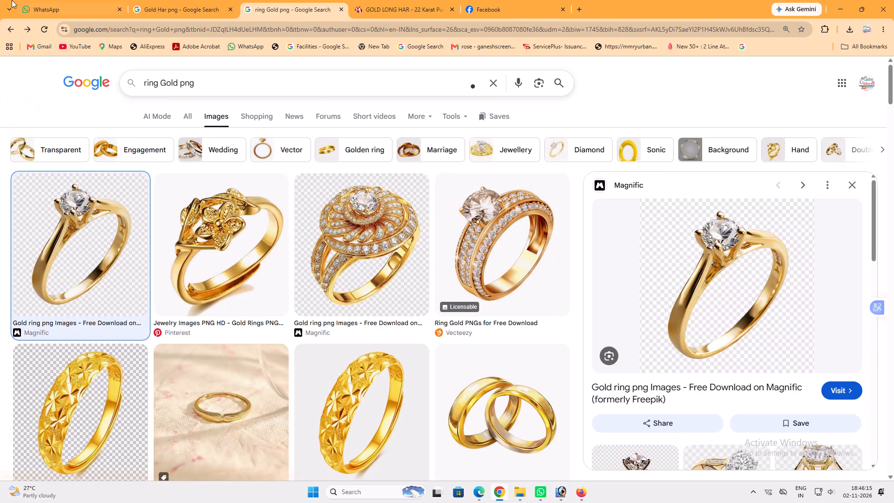
pyautogui.click(29, 28)
pyautogui.click(29, 28)
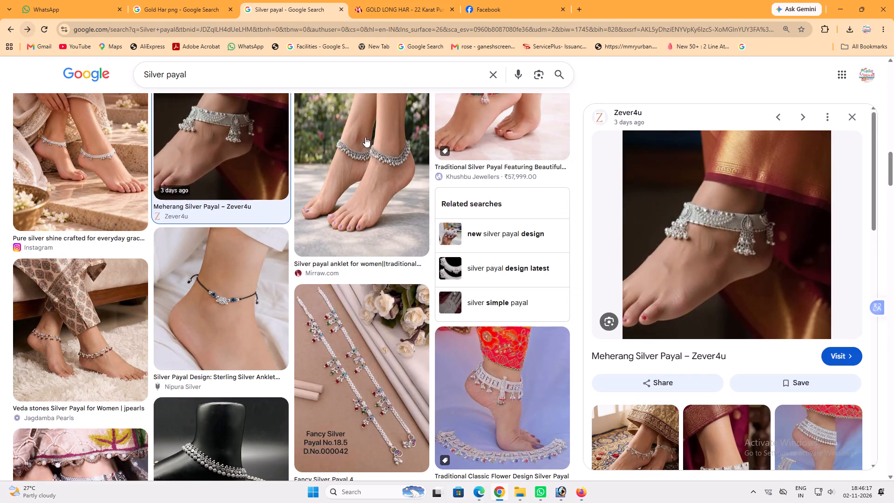
pyautogui.scroll(6, 720, 205)
pyautogui.scroll(7, 620, 249)
pyautogui.scroll(-4, 298, 227)
pyautogui.scroll(-6, 151, 242)
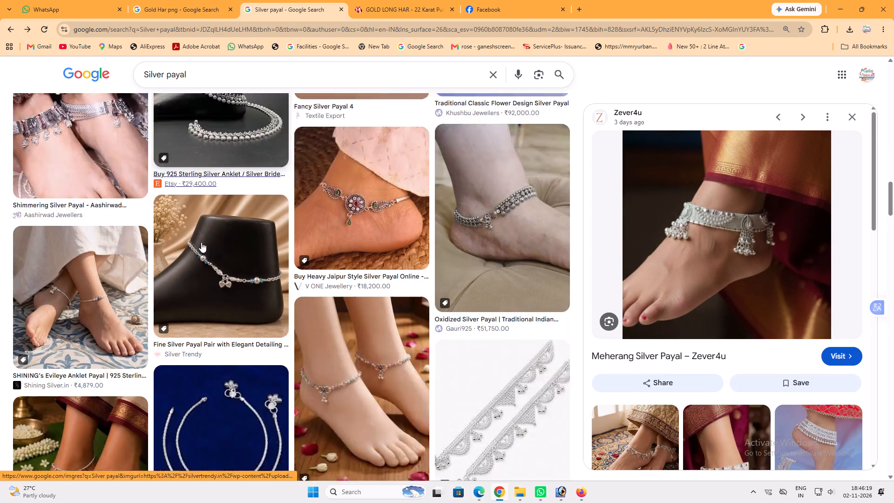
# Search Google Images for "Silver payal png".
pyautogui.click(217, 68)
pyautogui.press('space')
pyautogui.write('png')
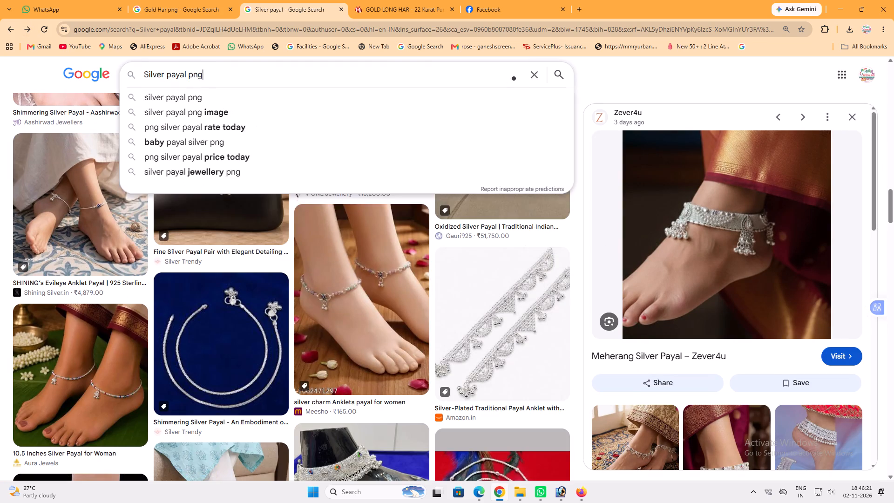
pyautogui.press('space')
pyautogui.press('Return')
# Preview the Guinea Silver Payal result, open its related images, and examine IndiaMART's Silver Jhalar Payal and the pictures related to it.
pyautogui.click(552, 245)
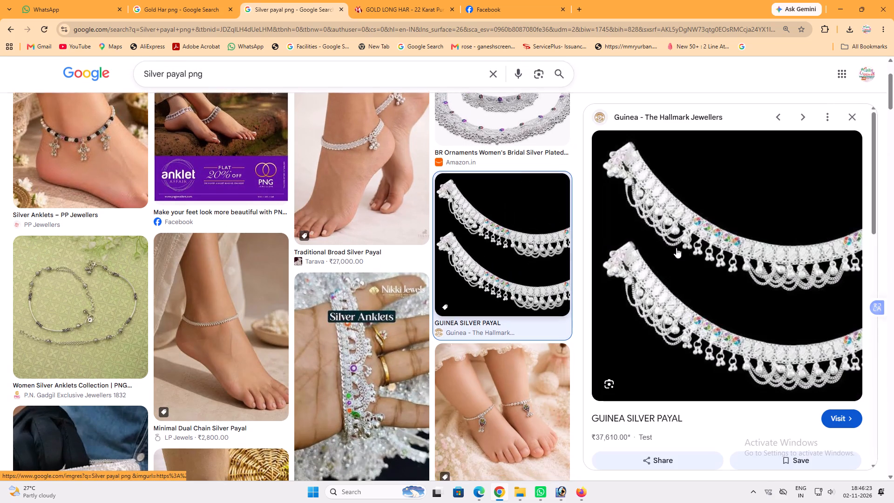
pyautogui.scroll(-11, 754, 221)
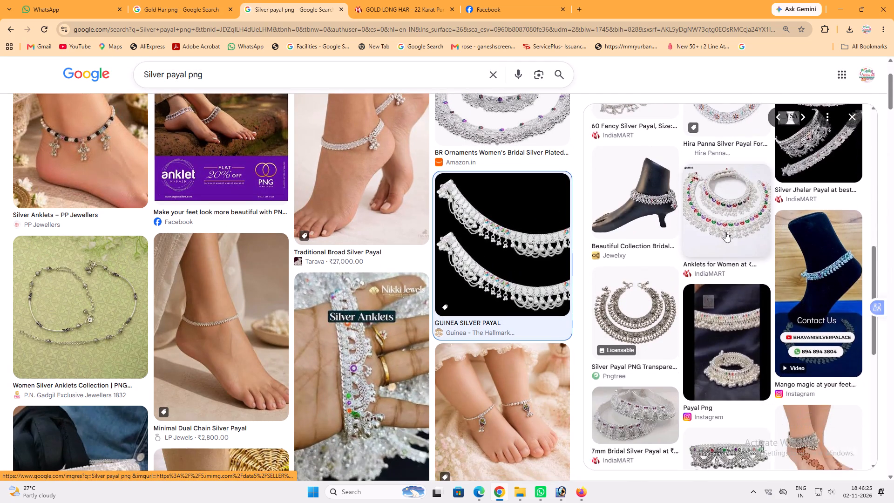
pyautogui.scroll(-8, 725, 232)
pyautogui.click(706, 227)
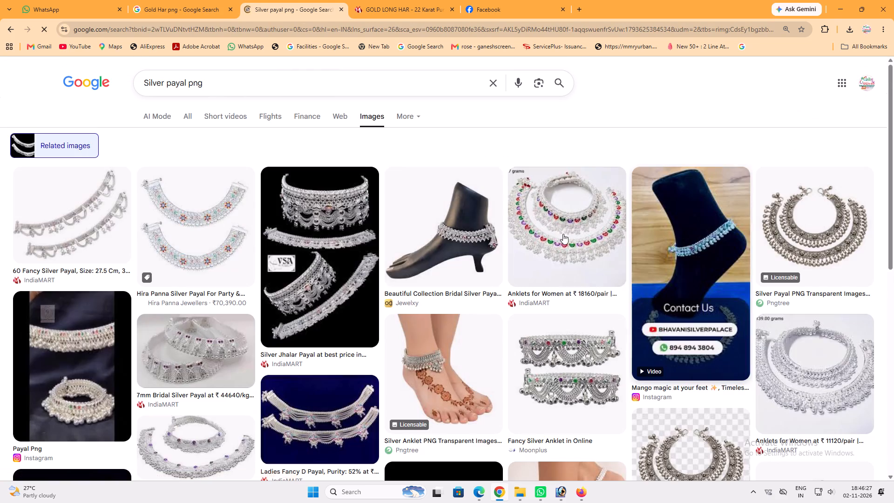
pyautogui.click(324, 240)
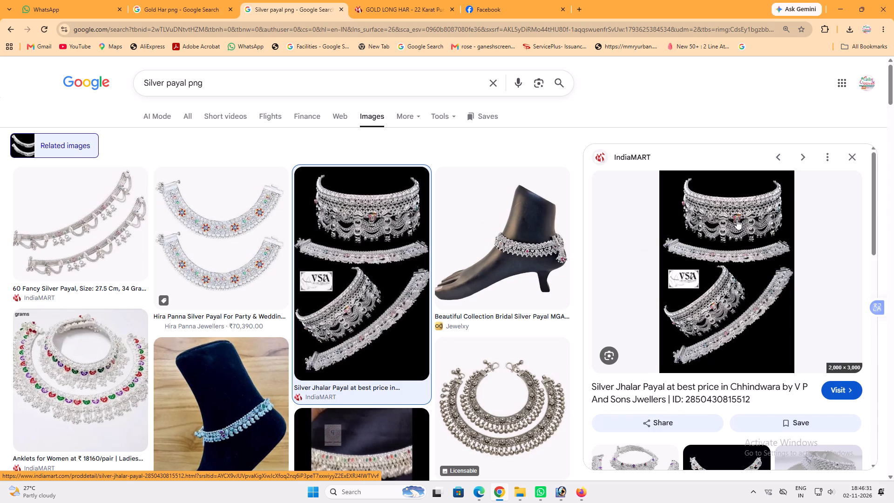
pyautogui.scroll(-7, 737, 219)
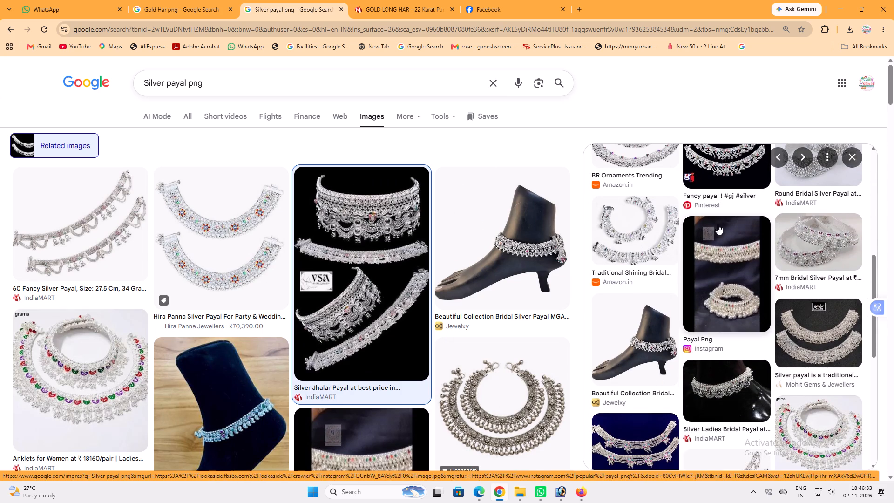
pyautogui.scroll(-5, 457, 249)
pyautogui.scroll(-3, 533, 243)
pyautogui.scroll(-5, 257, 288)
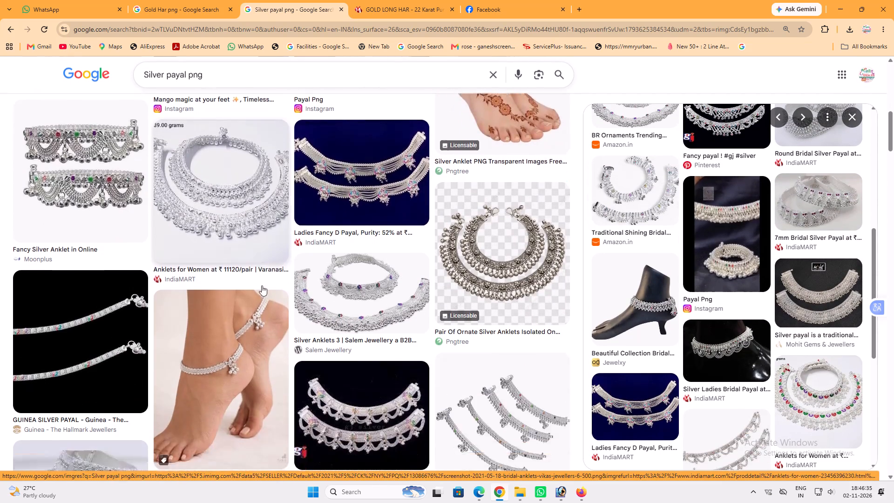
# Search Google Images for "chandi locket png".
pyautogui.click(212, 80)
pyautogui.hotkey('ctrl', 'a')
pyautogui.write('Chandu')
pyautogui.press('space')
pyautogui.press('BackSpace')
pyautogui.press('BackSpace')
pyautogui.write('i locker')
pyautogui.press('space')
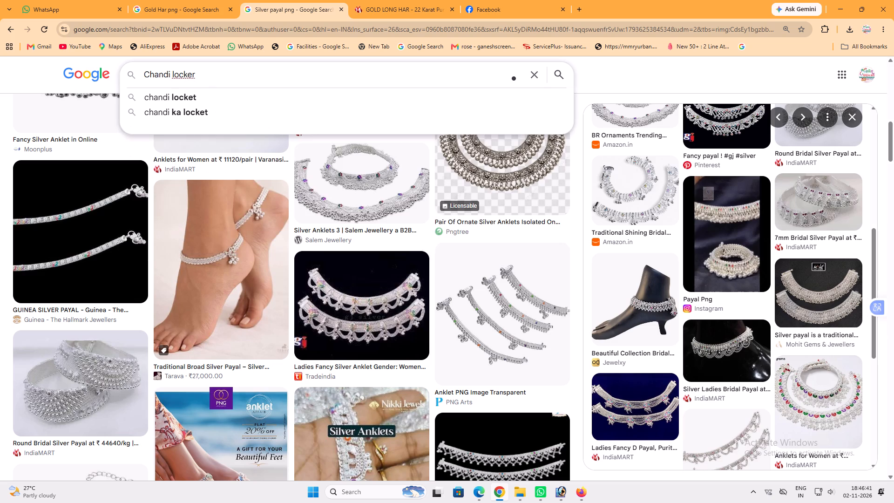
pyautogui.click(206, 91)
pyautogui.click(218, 80)
pyautogui.press('space')
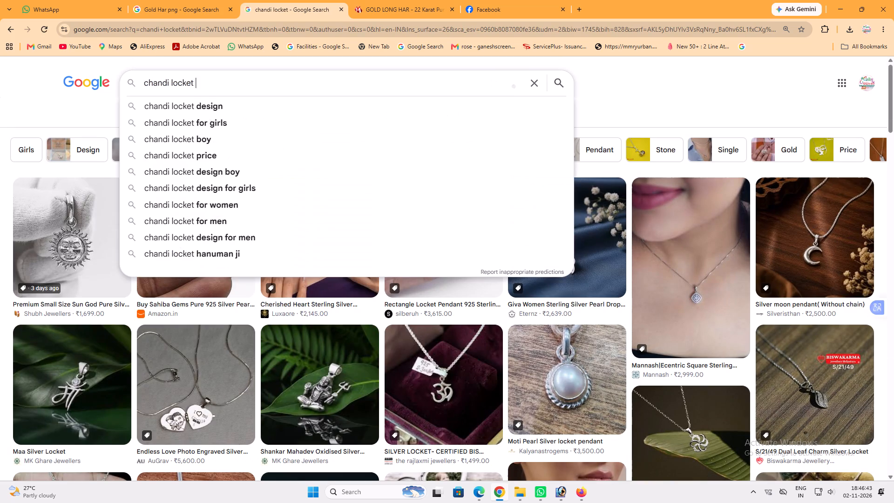
pyautogui.write('png')
pyautogui.press('space')
pyautogui.press('Return')
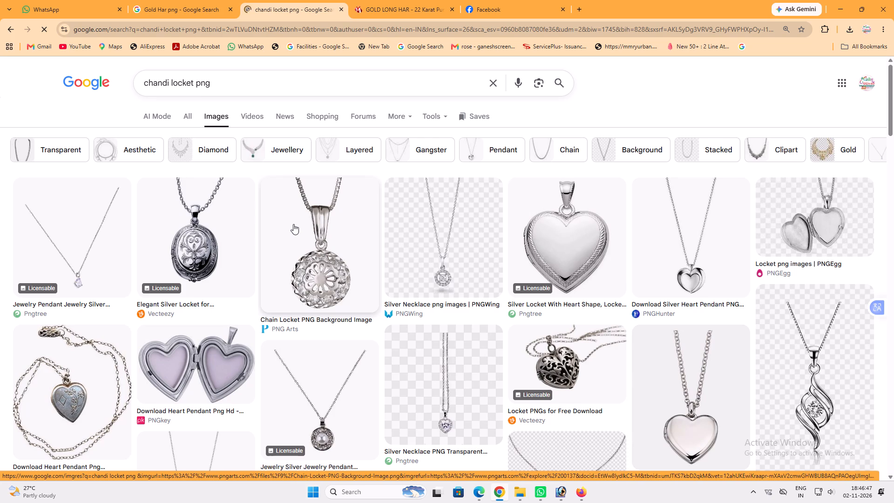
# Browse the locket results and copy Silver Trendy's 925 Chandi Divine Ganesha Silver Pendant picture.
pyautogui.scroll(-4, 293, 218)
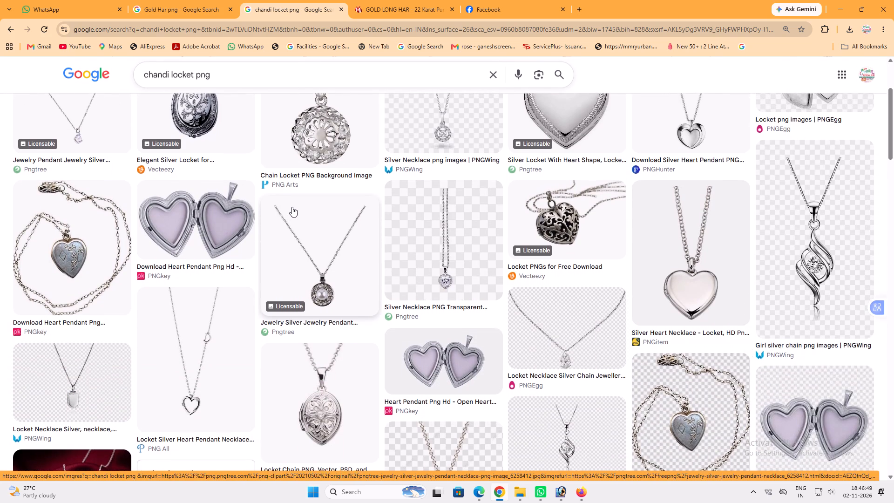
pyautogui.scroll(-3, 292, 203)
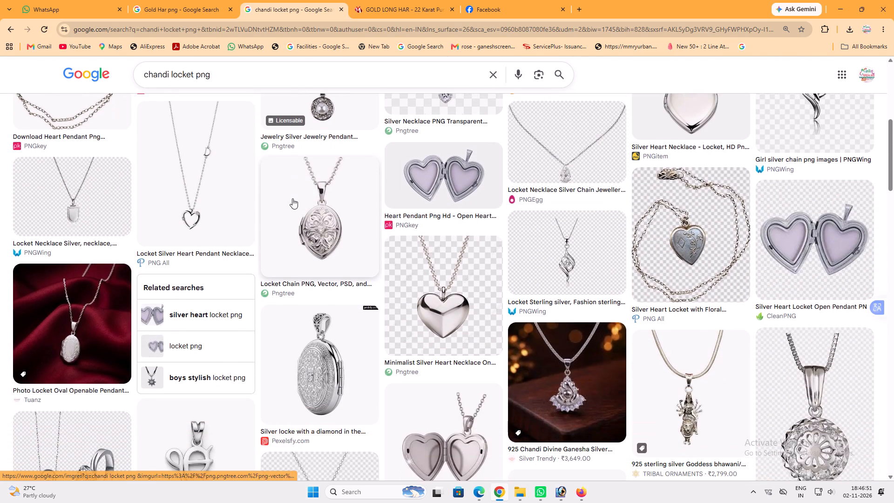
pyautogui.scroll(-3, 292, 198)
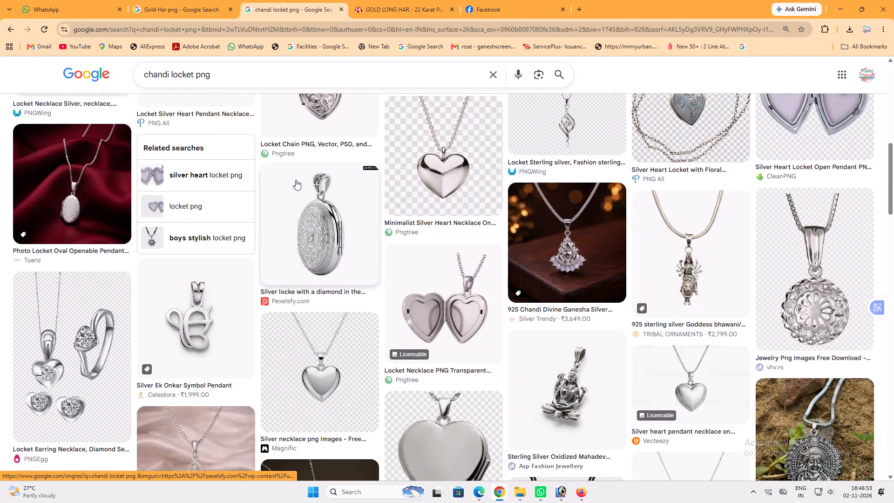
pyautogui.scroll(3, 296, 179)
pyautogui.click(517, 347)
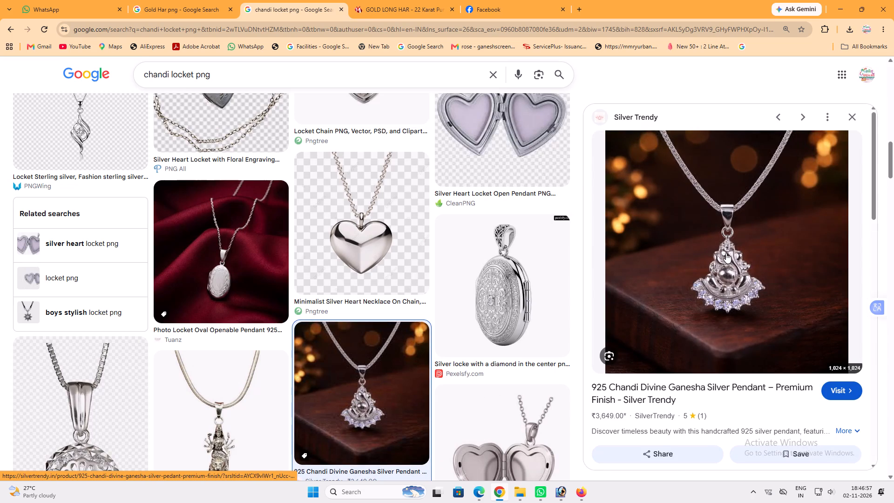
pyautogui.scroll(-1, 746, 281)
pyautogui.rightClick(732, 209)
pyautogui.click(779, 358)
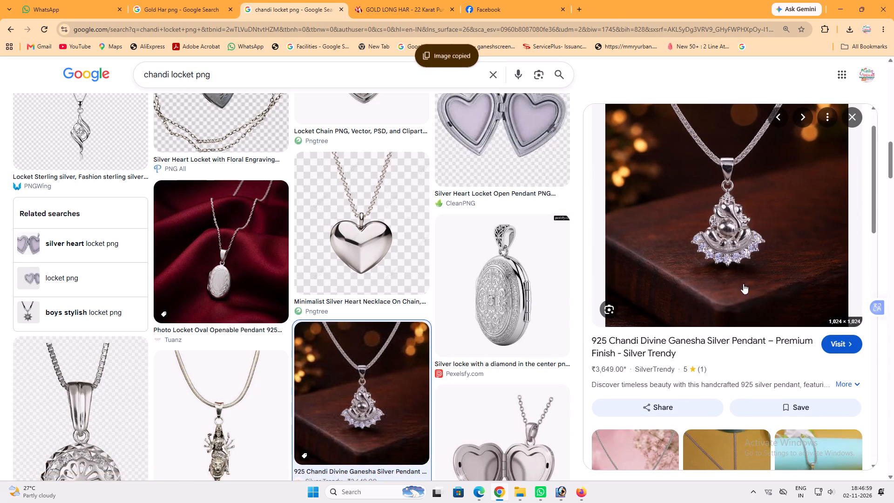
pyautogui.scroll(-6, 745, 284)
# Search Google Images for Hanuman lockets, using the corrected query "chandi hanuman ji locket png".
pyautogui.click(146, 81)
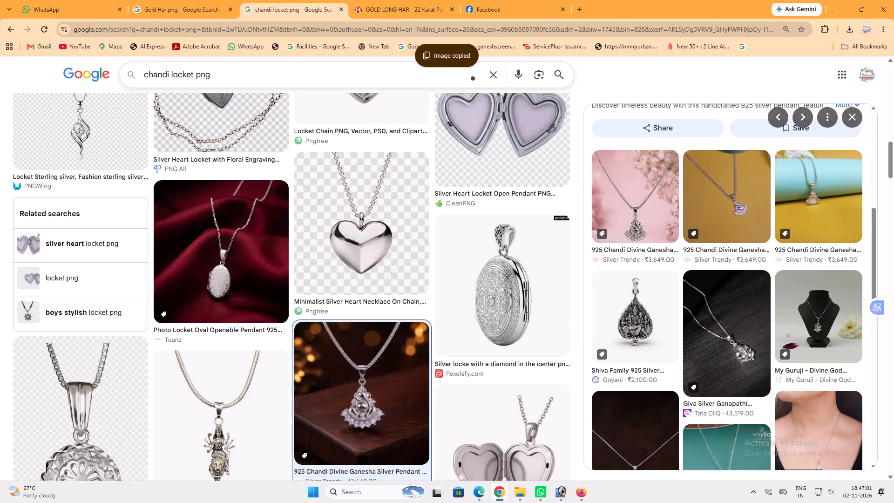
pyautogui.press('g')
pyautogui.press('BackSpace')
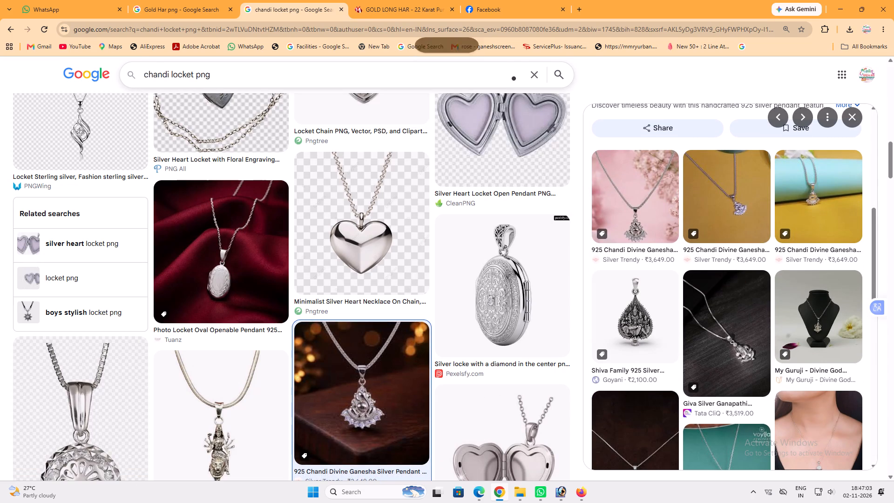
pyautogui.click(168, 76)
pyautogui.press('space')
pyautogui.write('hanuman jee')
pyautogui.press('Return')
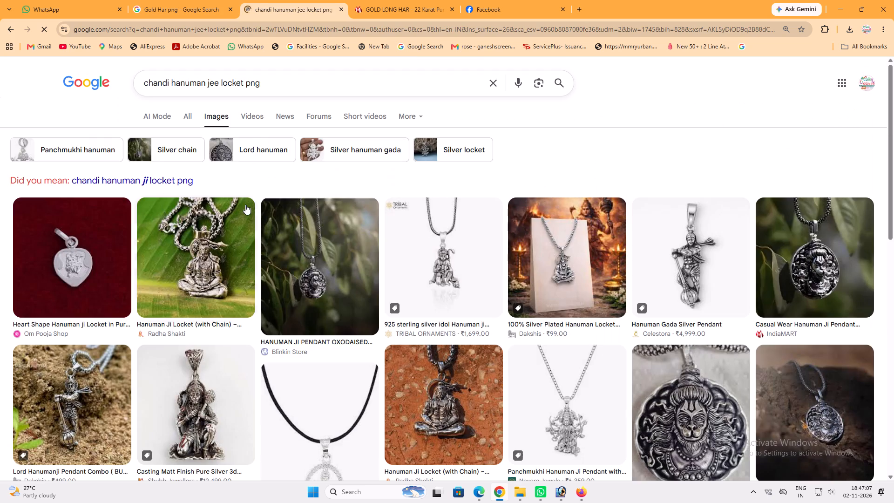
pyautogui.click(178, 184)
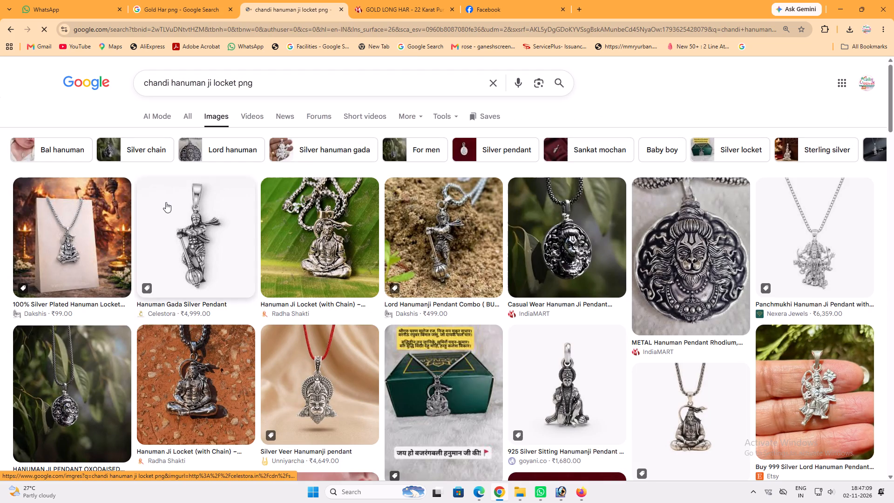
pyautogui.click(788, 255)
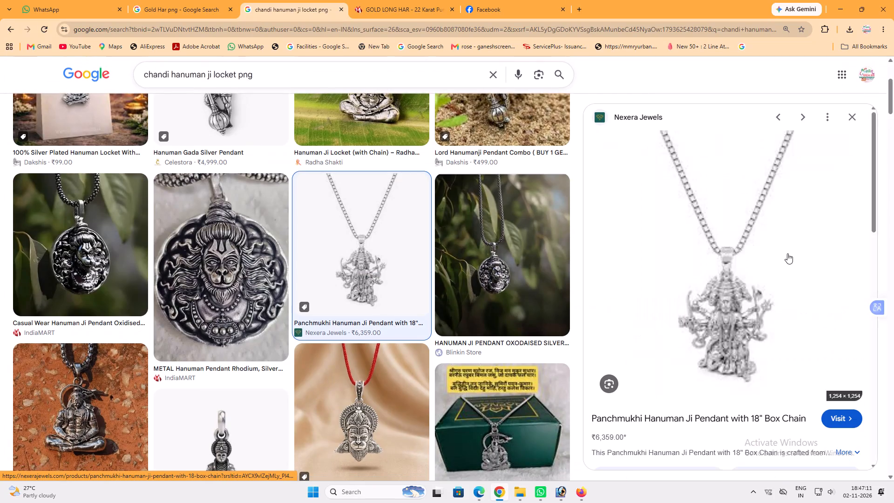
pyautogui.click(315, 81)
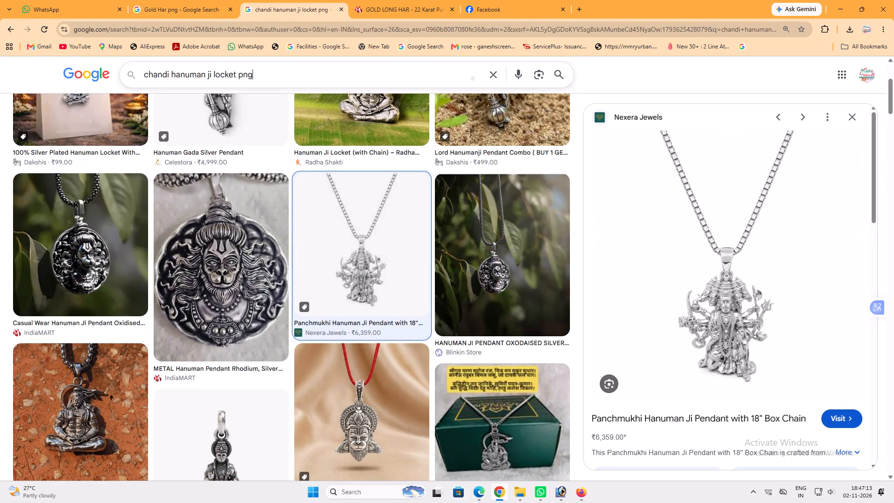
pyautogui.press('Return')
pyautogui.click(827, 390)
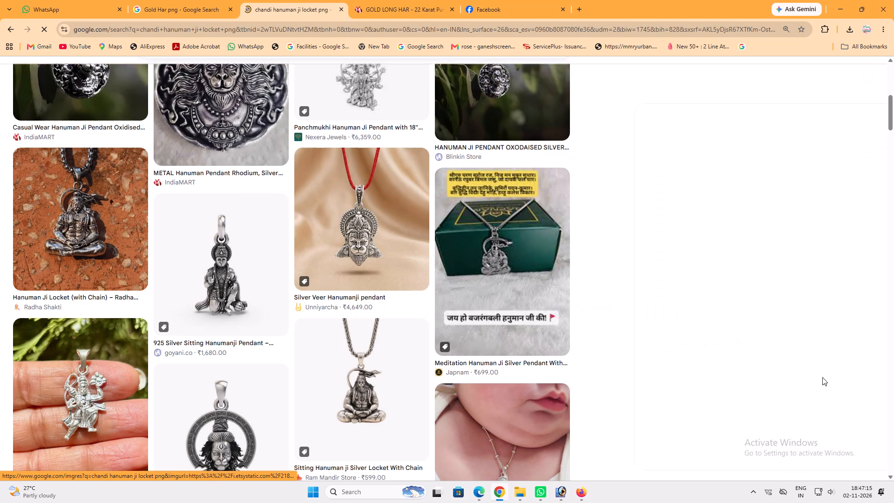
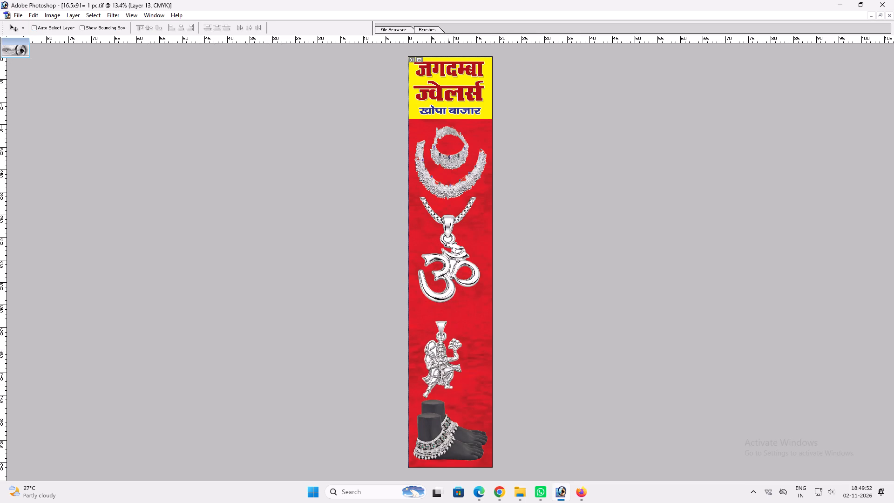
pyautogui.moveTo(448, 384); pyautogui.dragTo(448, 385)
pyautogui.hotkey('ctrl', 't')
pyautogui.keyDown('shift'); pyautogui.moveTo(464, 323); pyautogui.dragTo(480, 309); pyautogui.keyUp('shift')
pyautogui.hotkey('shift', 'Return')
pyautogui.press('v')
# Enlarge the Hanuman pendant further, widen it to about 127%, and lower its top edge clear of the Om pendant.
pyautogui.click(461, 327)
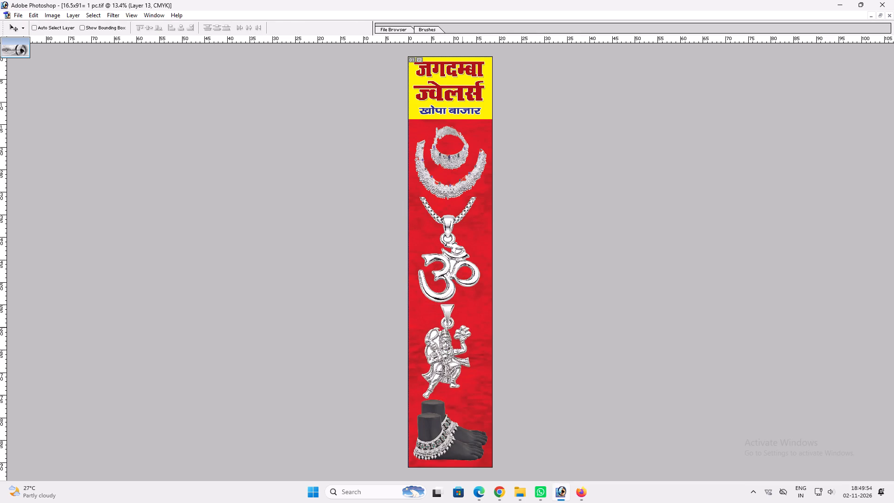
pyautogui.hotkey('ctrl', 't')
pyautogui.keyDown('shift'); pyautogui.moveTo(469, 305); pyautogui.dragTo(475, 299); pyautogui.keyUp('shift')
pyautogui.hotkey('shift', 'Return')
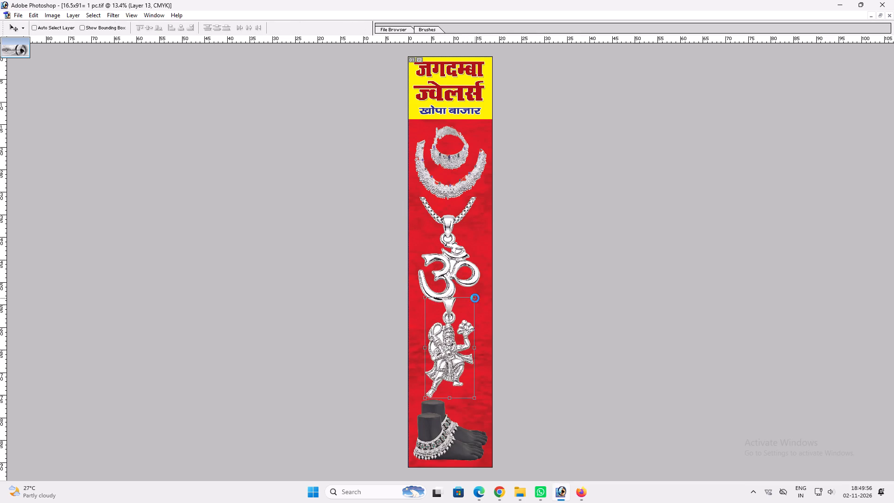
pyautogui.press('v')
pyautogui.moveTo(472, 304); pyautogui.dragTo(481, 304)
pyautogui.hotkey('ctrl', 't')
pyautogui.keyDown('shift'); pyautogui.moveTo(432, 319); pyautogui.dragTo(418, 319); pyautogui.keyUp('shift')
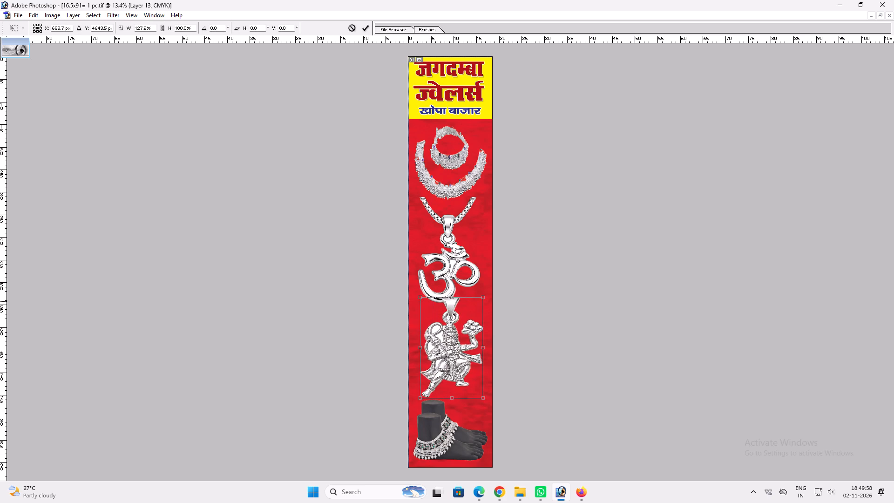
pyautogui.keyDown('shift'); pyautogui.moveTo(447, 301); pyautogui.dragTo(444, 310); pyautogui.keyUp('shift')
pyautogui.press('Return')
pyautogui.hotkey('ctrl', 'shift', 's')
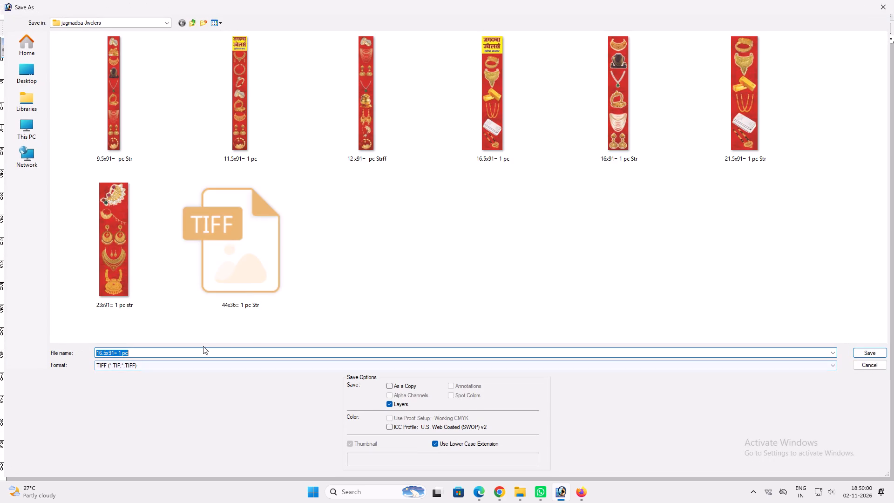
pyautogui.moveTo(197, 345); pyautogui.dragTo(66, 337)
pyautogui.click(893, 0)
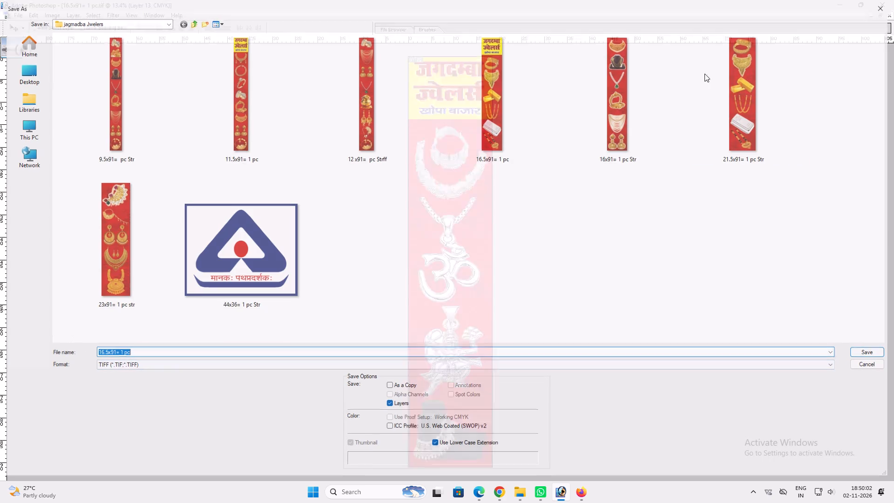
# Check the banner's image size.
pyautogui.hotkey('alt', 'i')
pyautogui.hotkey('alt', 'i')
pyautogui.press('Return')
# Save the banner as a new TIFF named "18x.5x91= 1 pcStr" in the jagmadba Jwelers folder and close it.
pyautogui.hotkey('ctrl', 'shift', 's')
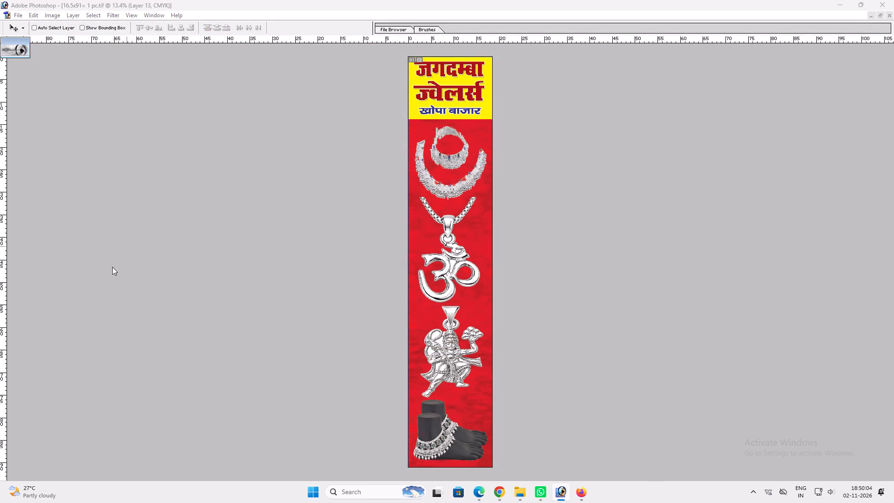
pyautogui.moveTo(139, 352); pyautogui.dragTo(0, 342)
pyautogui.press('1')
pyautogui.press('8')
pyautogui.write('x.5')
pyautogui.write('x91= 1 pcStr')
pyautogui.press('space')
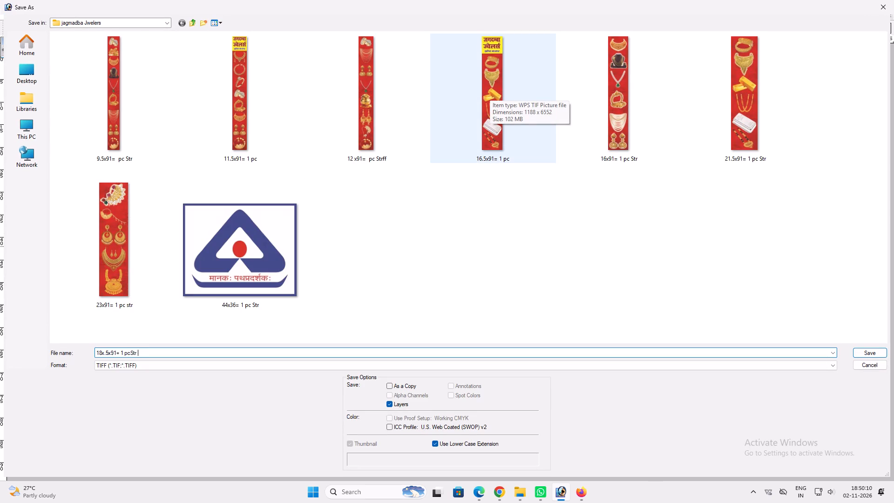
pyautogui.press('Return')
pyautogui.press('Return')
pyautogui.press('Return')
pyautogui.press('Return')
pyautogui.press('space')
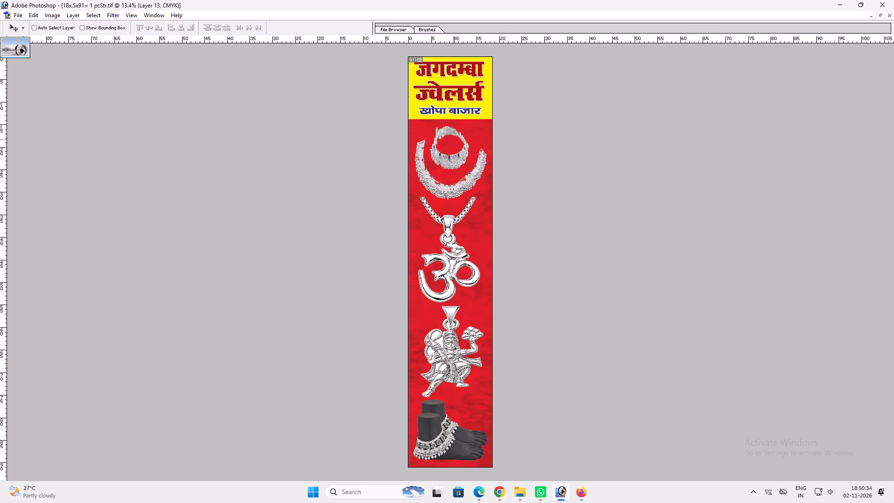
pyautogui.hotkey('ctrl', 'w')
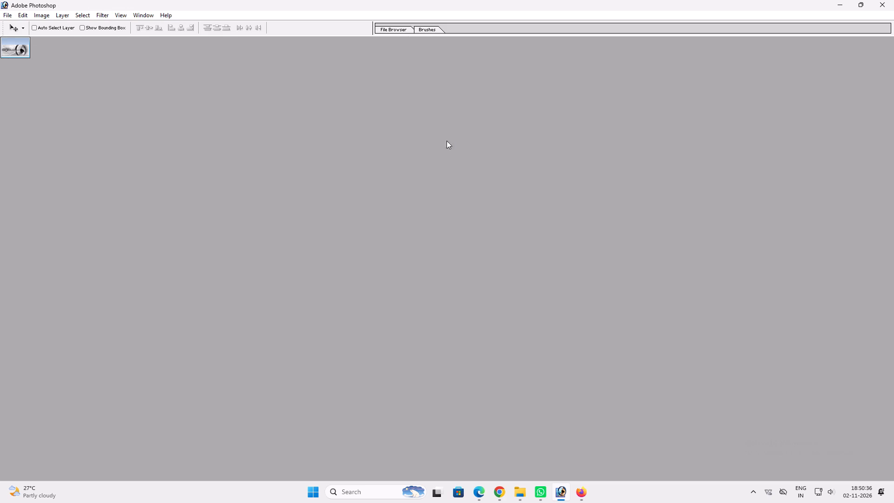
# Look through the finished banner files in the jagmadba Jwelers folder, checking the thumbnails and sizes of the different pieces.
pyautogui.doubleClick(351, 138)
pyautogui.click(105, 91)
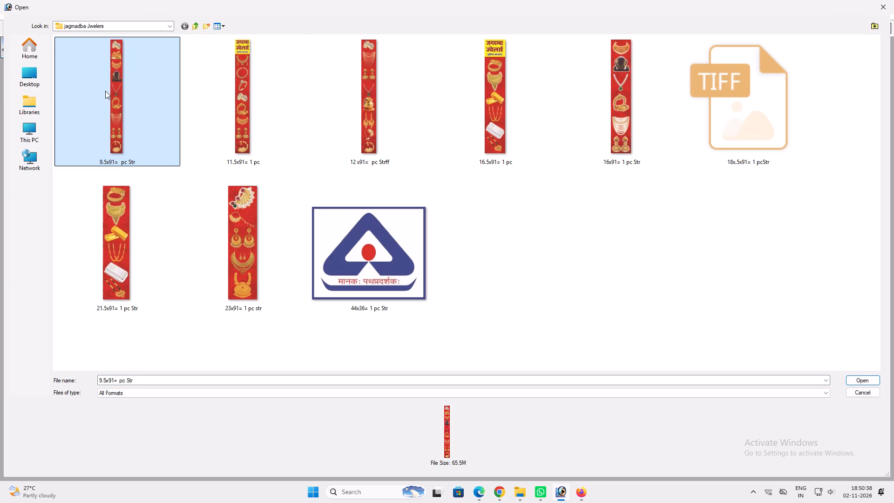
pyautogui.click(322, 249)
pyautogui.click(125, 131)
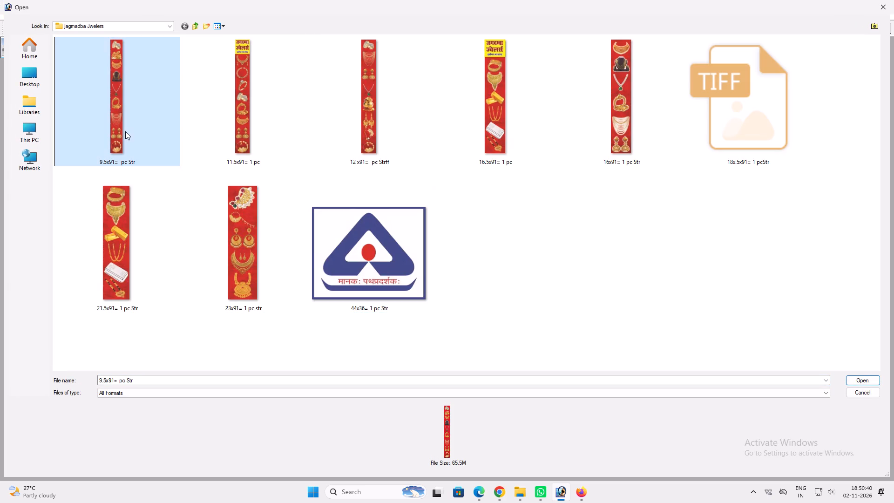
pyautogui.click(129, 134)
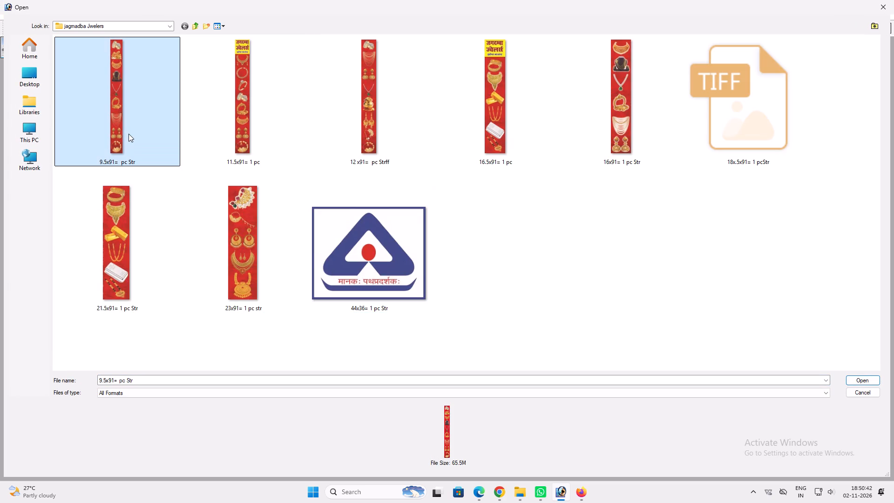
pyautogui.click(130, 142)
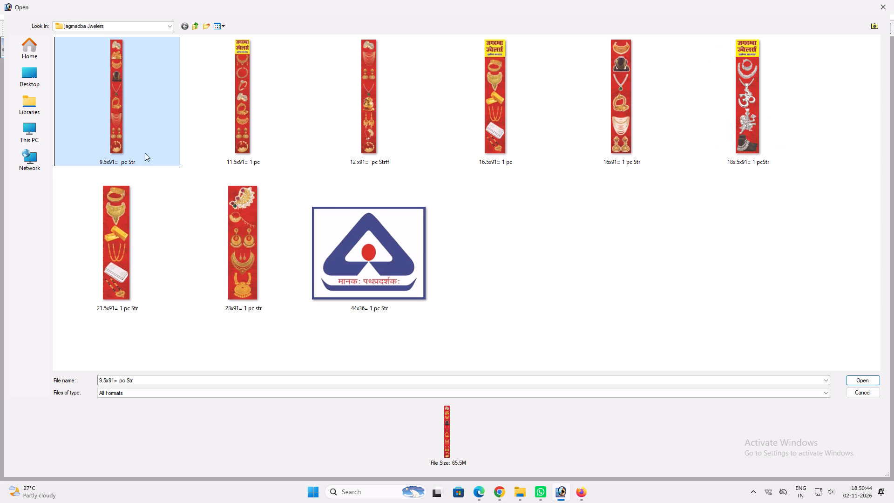
pyautogui.click(230, 147)
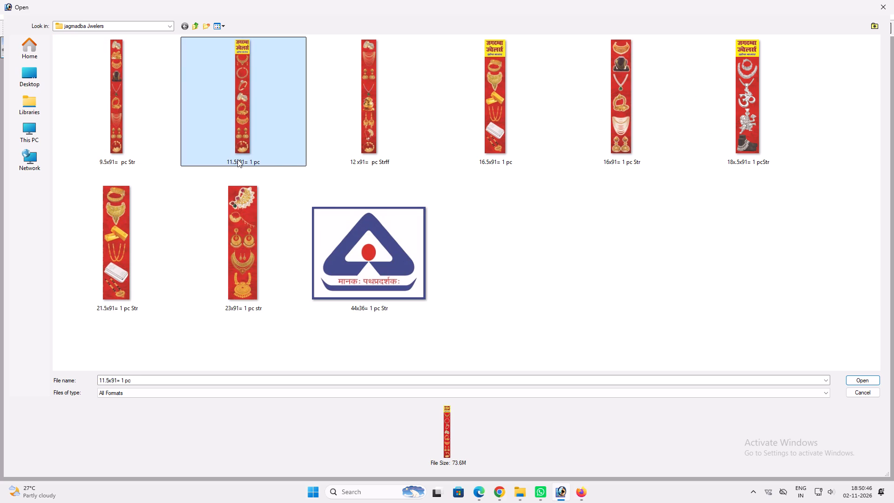
pyautogui.click(644, 136)
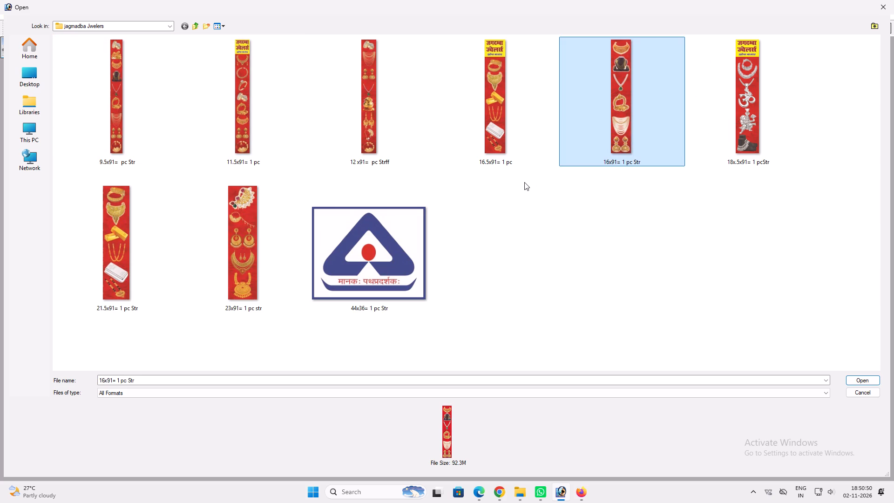
pyautogui.click(377, 163)
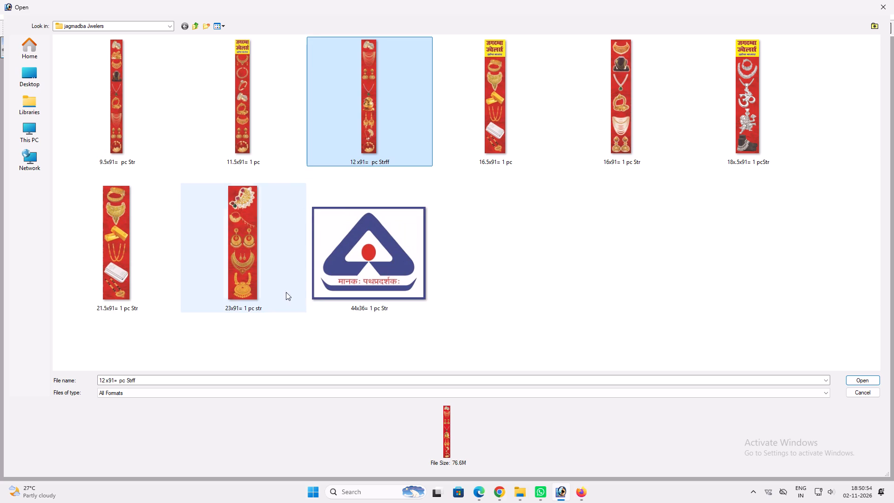
pyautogui.click(259, 297)
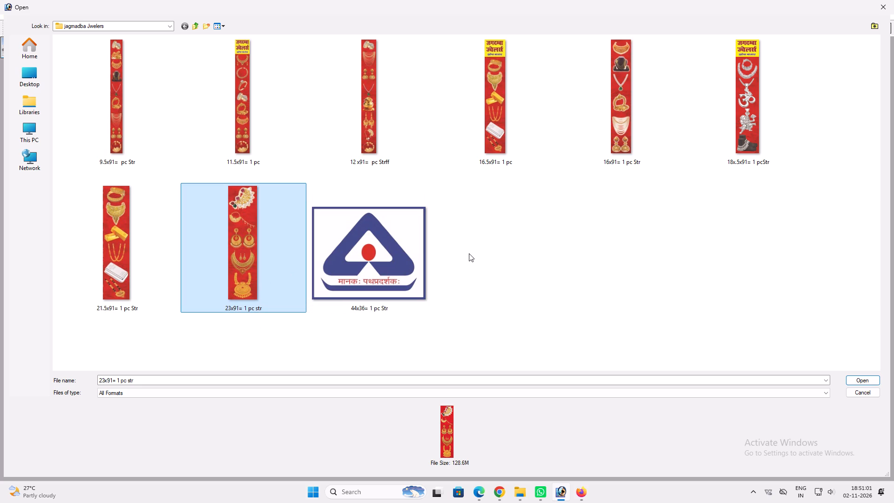
pyautogui.click(86, 252)
pyautogui.click(120, 240)
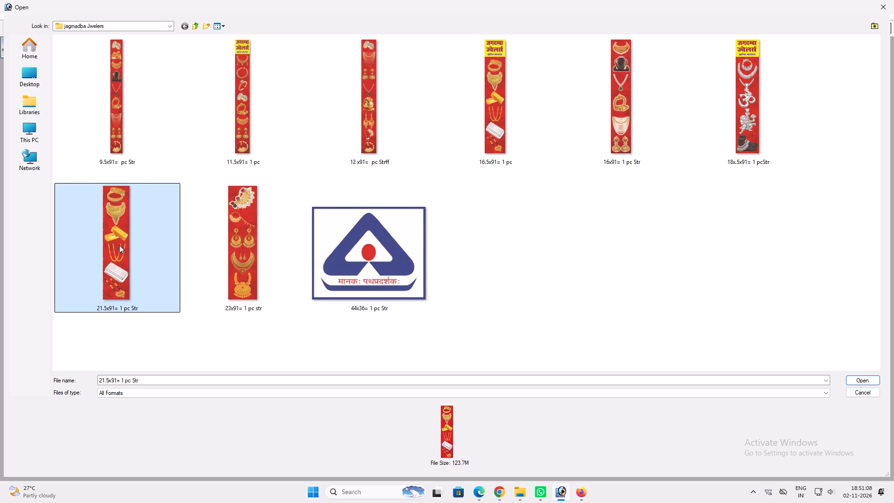
pyautogui.click(496, 129)
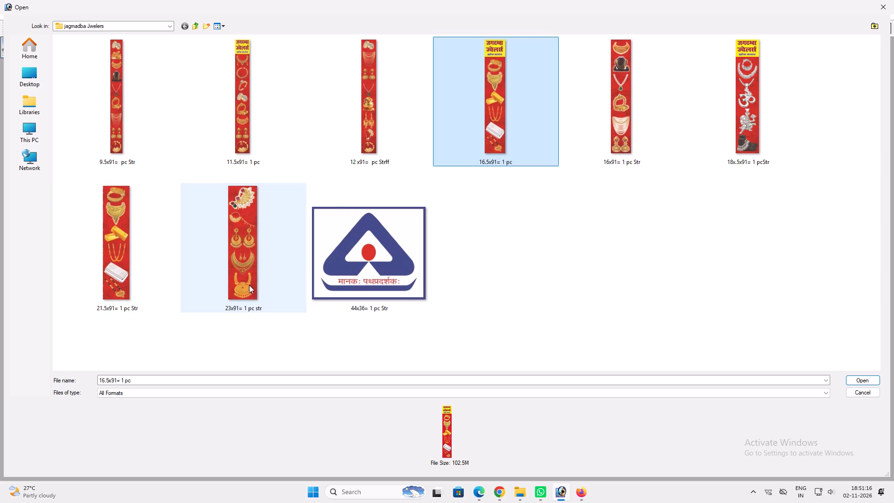
pyautogui.click(728, 146)
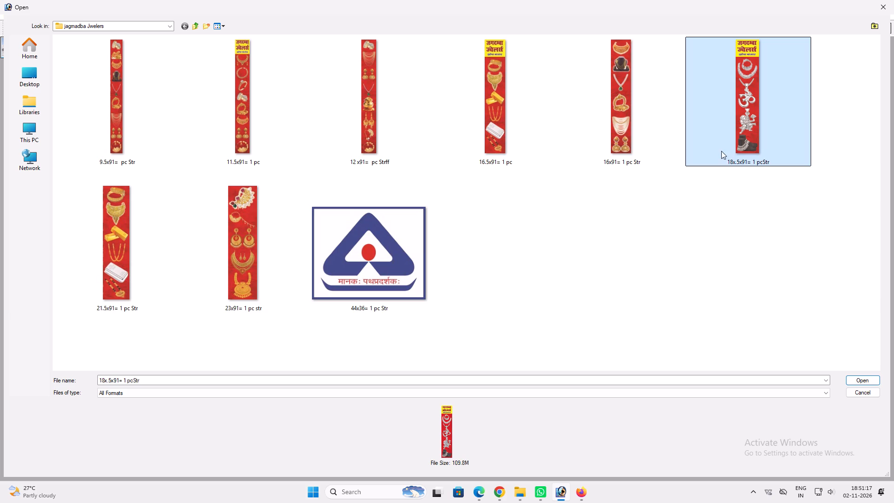
pyautogui.click(257, 149)
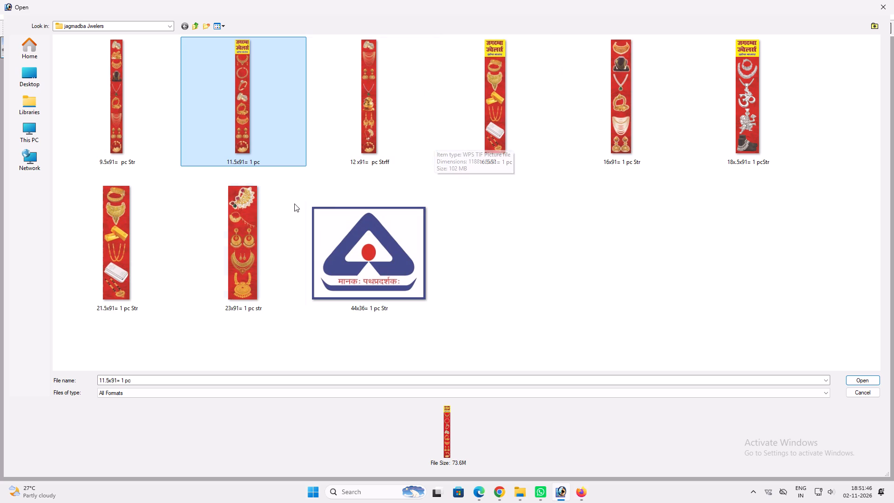
# Open the "21.5x91= 1 pc Str" banner from the jagmadba Jwelers folder.
pyautogui.click(113, 230)
pyautogui.press('Return')
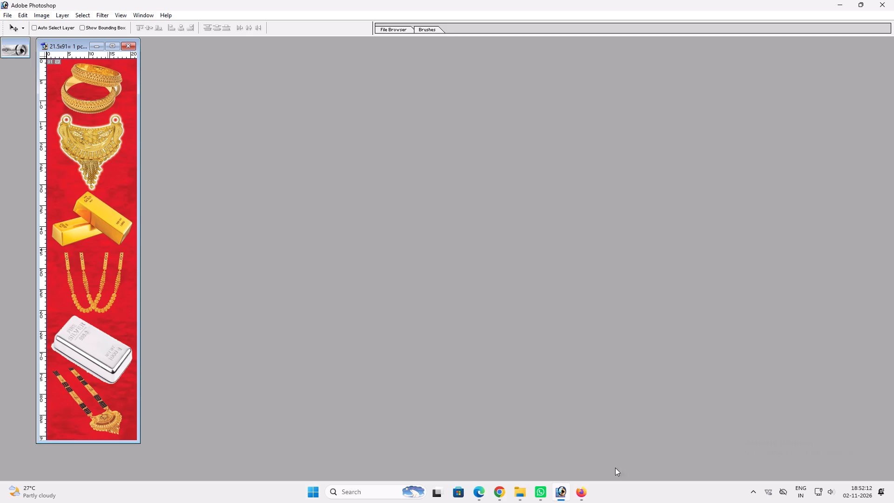
# Search the 2026 folder on Local Disk (H:) for "jag" and open "jagdmba Jwelers 7x1.5= 1 pc Str" in Photoshop.
pyautogui.click(512, 489)
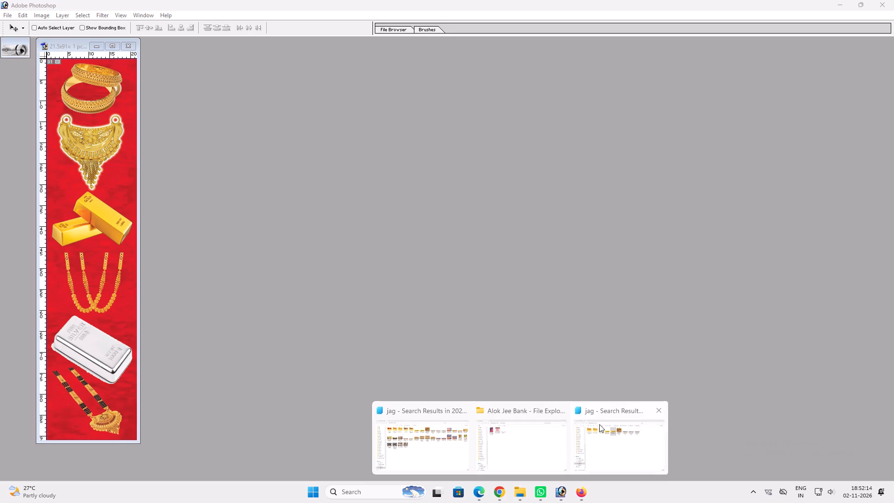
pyautogui.click(599, 424)
pyautogui.click(107, 396)
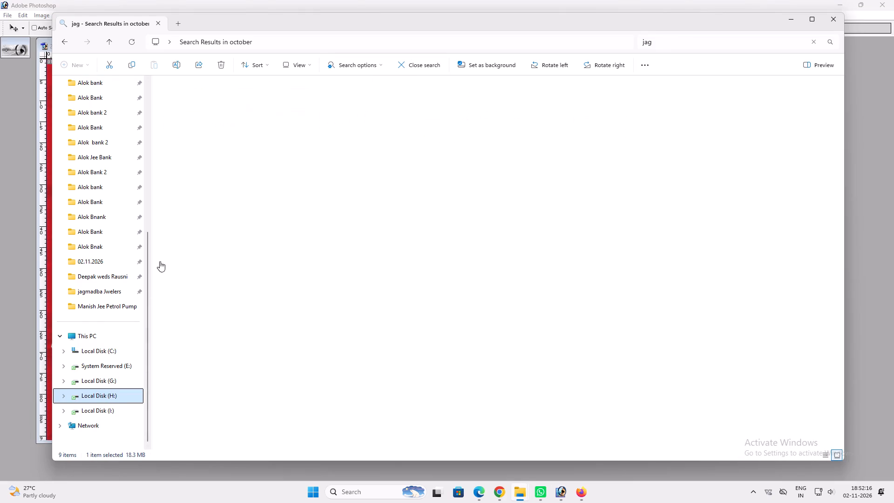
pyautogui.doubleClick(170, 106)
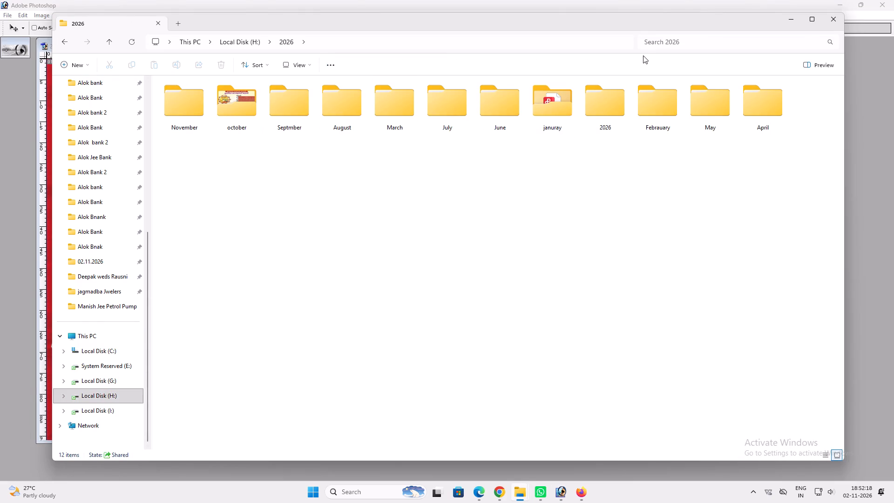
pyautogui.click(643, 55)
pyautogui.click(648, 47)
pyautogui.write('jag')
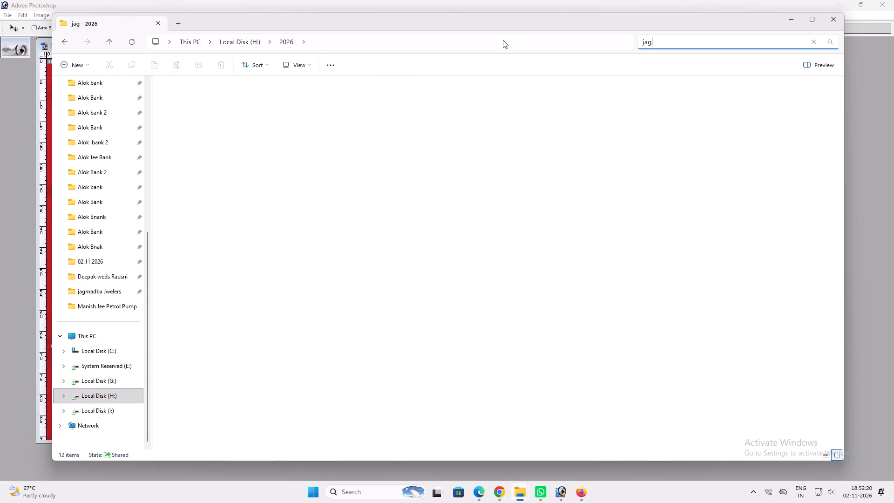
pyautogui.click(308, 66)
pyautogui.click(315, 99)
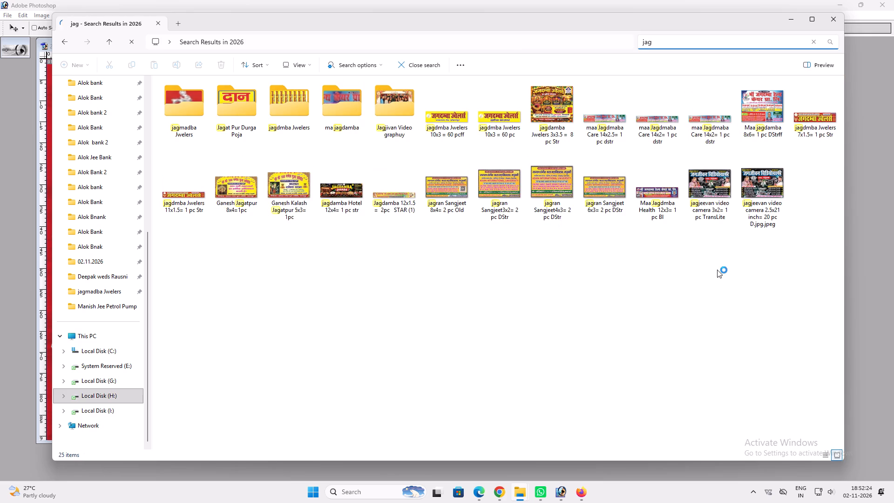
pyautogui.moveTo(817, 120); pyautogui.dragTo(583, 357)
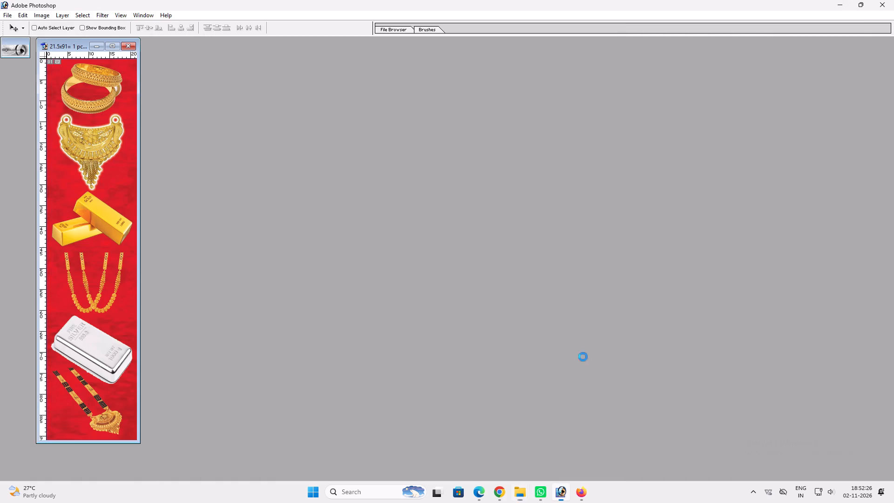
pyautogui.moveTo(583, 357); pyautogui.dragTo(581, 406)
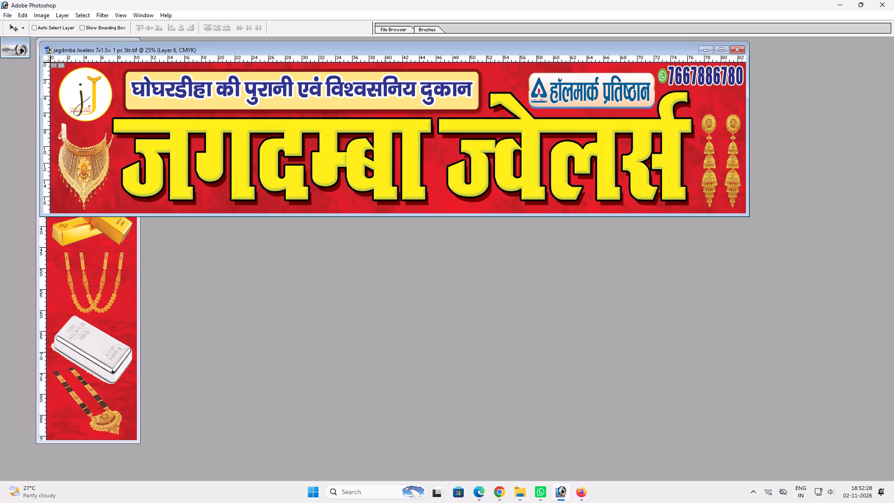
# Fit the jagdmba Jwelers 7x1.5 banner in a maximized window and open its image size settings at the document width.
pyautogui.doubleClick(374, 46)
pyautogui.hotkey('ctrl', '0')
pyautogui.hotkey('alt', 'i')
pyautogui.hotkey('alt', 'i')
pyautogui.press('Tab')
pyautogui.press('Tab')
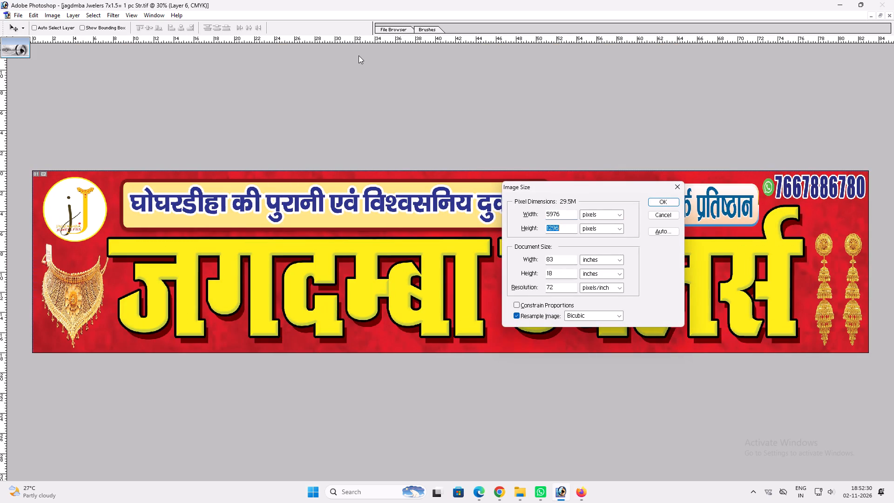
pyautogui.press('Tab')
pyautogui.press('Tab')
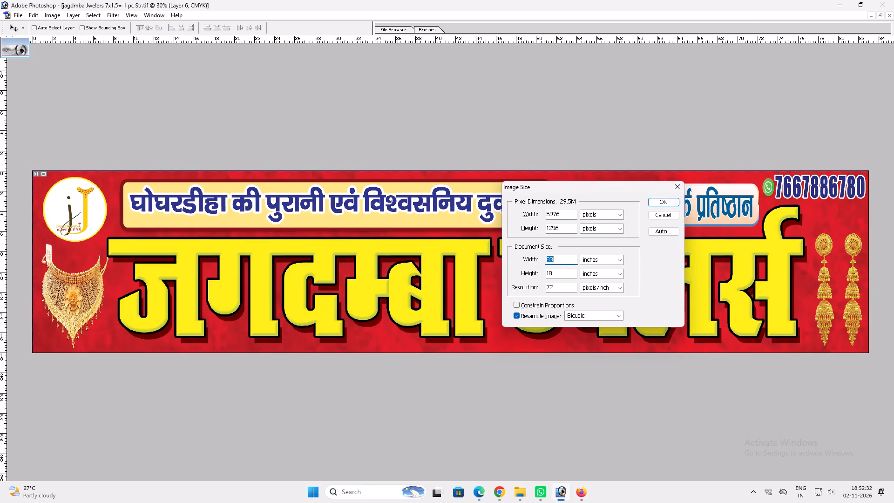
# Multiply 16.5 by 12 in Calculator and return to Photoshop.
pyautogui.click(375, 487)
pyautogui.write('ca')
pyautogui.press('Return')
pyautogui.write('16')
pyautogui.write('.5*132')
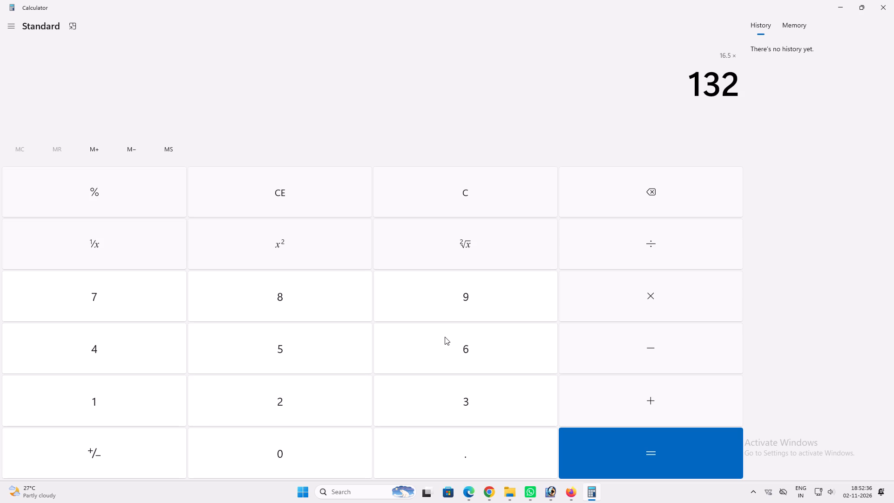
pyautogui.press('BackSpace')
pyautogui.press('BackSpace')
pyautogui.press('2')
pyautogui.press('Return')
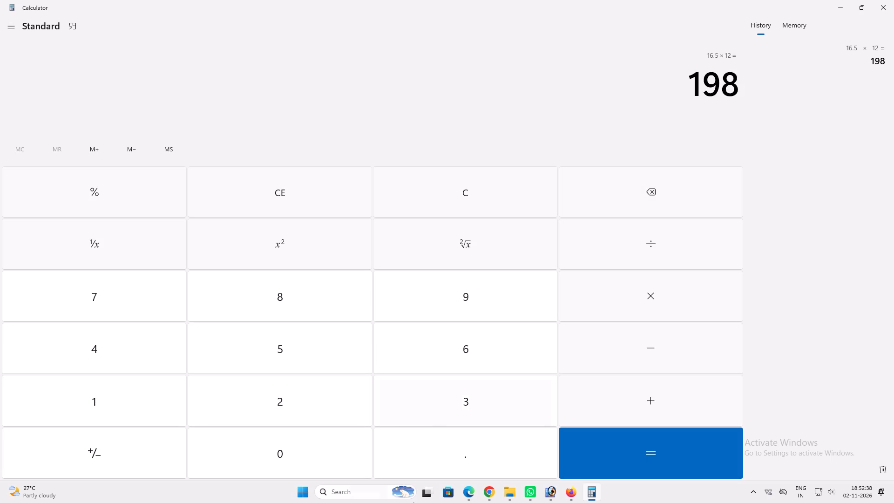
pyautogui.click(548, 489)
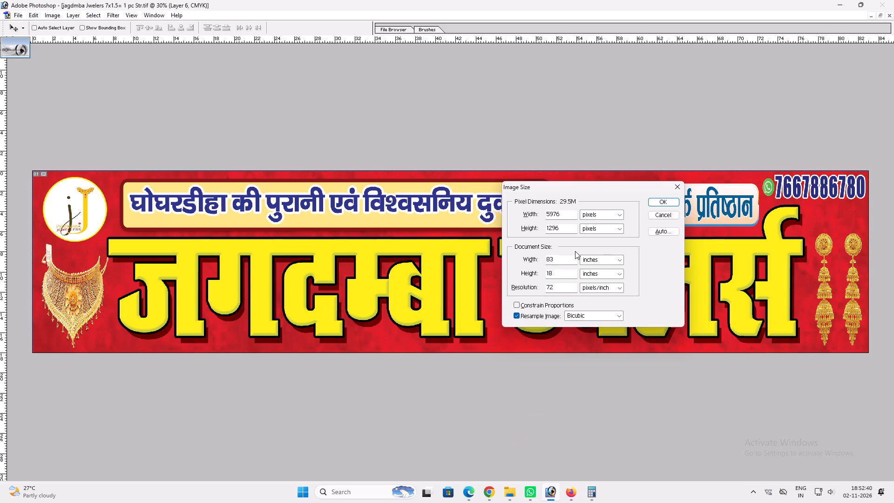
# Resize the banner to a document width of 192 inches and a height of 24 inches.
pyautogui.moveTo(563, 255); pyautogui.dragTo(398, 265)
pyautogui.write('192')
pyautogui.press('Tab')
pyautogui.press('Tab')
pyautogui.write('24')
pyautogui.press('Tab')
pyautogui.press('Tab')
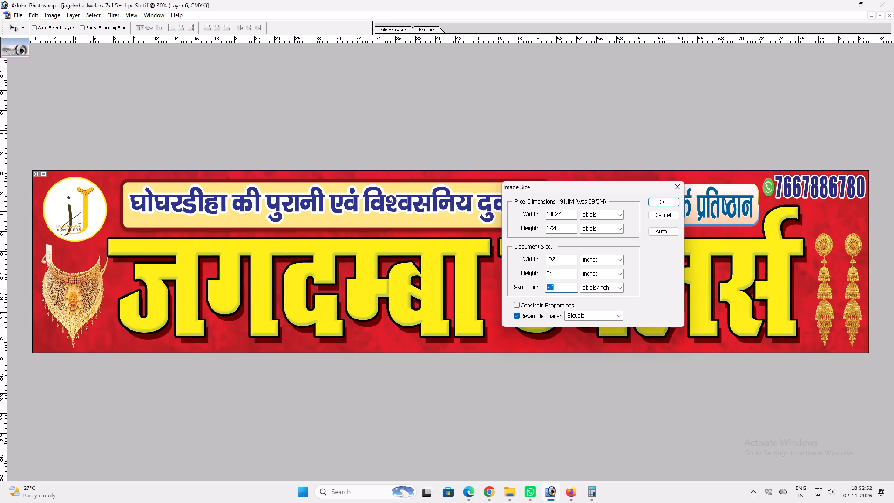
pyautogui.press('Return')
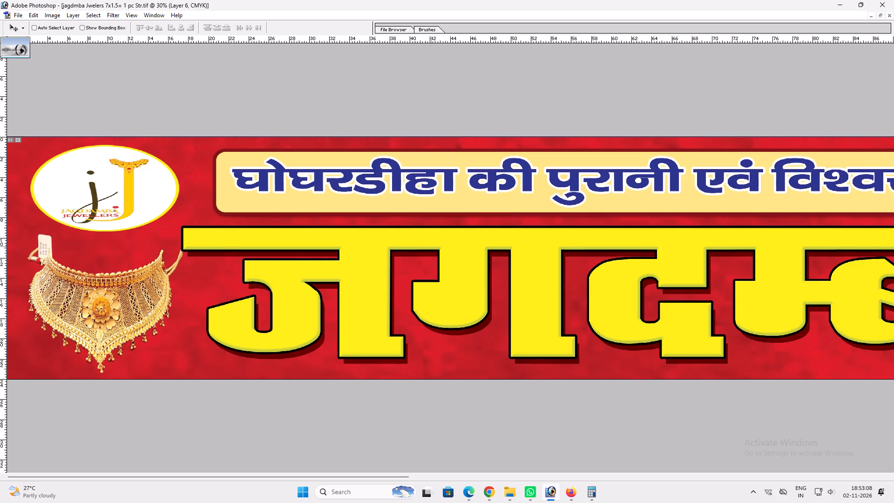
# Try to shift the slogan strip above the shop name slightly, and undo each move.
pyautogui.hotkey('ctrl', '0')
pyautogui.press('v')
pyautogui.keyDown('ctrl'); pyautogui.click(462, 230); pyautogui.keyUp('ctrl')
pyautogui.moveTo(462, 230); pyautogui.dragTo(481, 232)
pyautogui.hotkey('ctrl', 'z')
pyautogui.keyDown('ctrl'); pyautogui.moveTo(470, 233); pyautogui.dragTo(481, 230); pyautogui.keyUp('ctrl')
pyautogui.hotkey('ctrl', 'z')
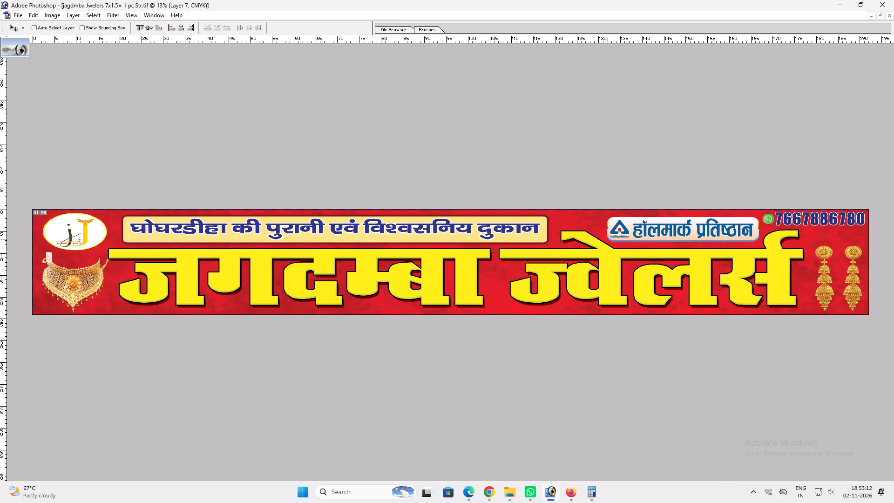
# Delete the gold earrings and the gold necklace layers at the two ends of the banner.
pyautogui.keyDown('ctrl'); pyautogui.click(825, 249); pyautogui.keyUp('ctrl')
pyautogui.hotkey('alt', 'l')
pyautogui.hotkey('alt', 'l')
pyautogui.hotkey('alt', 'l')
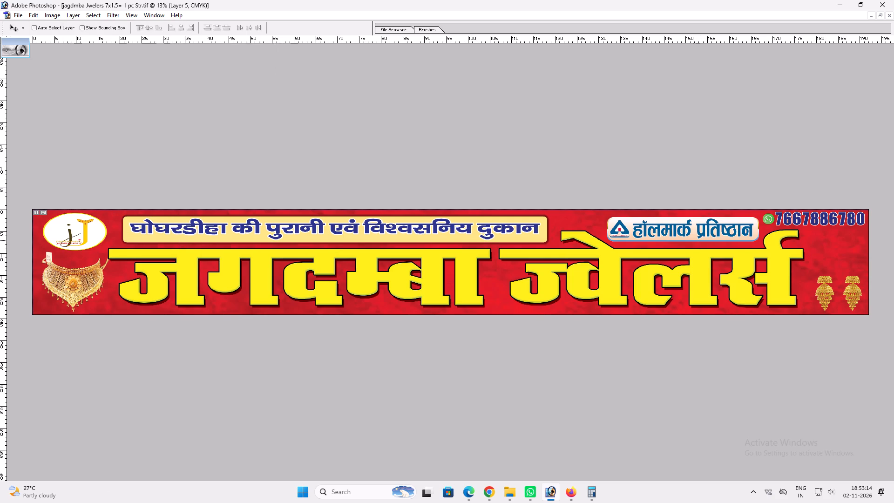
pyautogui.press('v')
pyautogui.keyDown('ctrl'); pyautogui.click(59, 276); pyautogui.keyUp('ctrl')
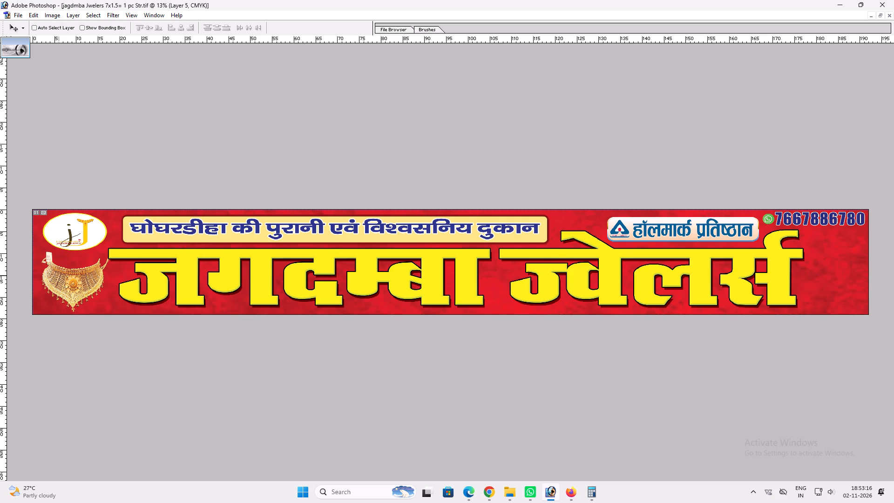
pyautogui.hotkey('alt', 'l')
pyautogui.hotkey('alt', 'l')
pyautogui.hotkey('alt', 'l')
# Squash the yellow shop name जगदम्बा ज्वेलर्स to about 76% of its height and nudge it slightly down.
pyautogui.press('v')
pyautogui.keyDown('ctrl'); pyautogui.click(314, 296); pyautogui.keyUp('ctrl')
pyautogui.hotkey('ctrl', 't')
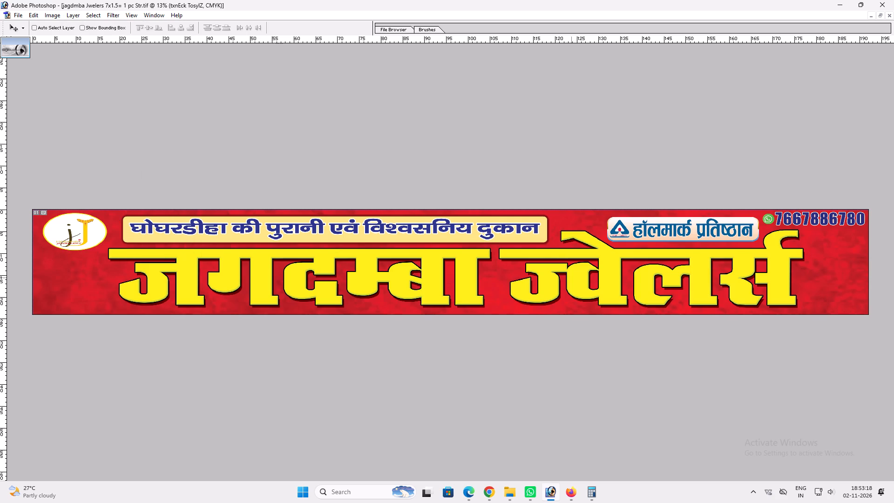
pyautogui.keyDown('shift'); pyautogui.moveTo(562, 305); pyautogui.dragTo(563, 286); pyautogui.keyUp('shift')
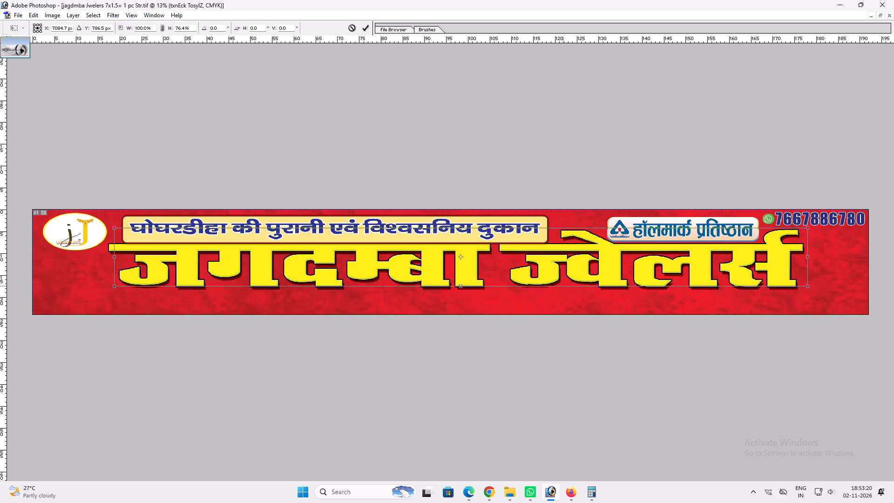
pyautogui.keyDown('shift'); pyautogui.moveTo(563, 286); pyautogui.dragTo(564, 285); pyautogui.keyUp('shift')
pyautogui.hotkey('shift', 'Return')
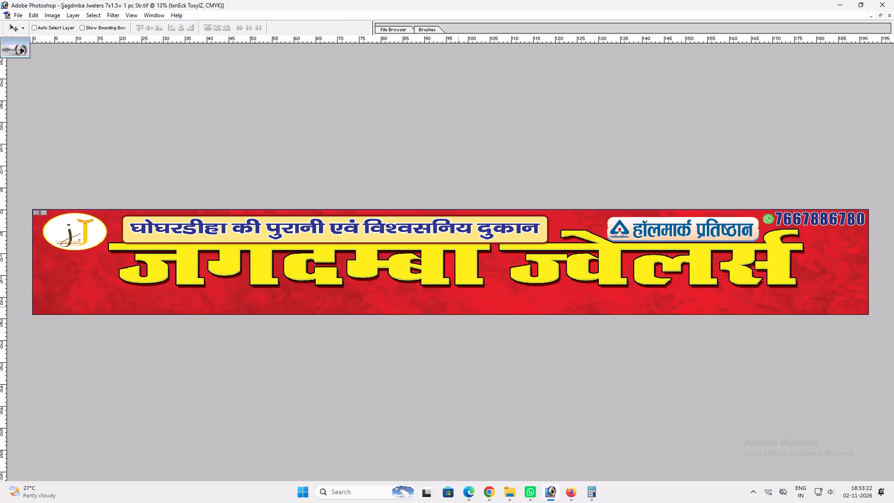
pyautogui.press('v')
pyautogui.click(457, 278)
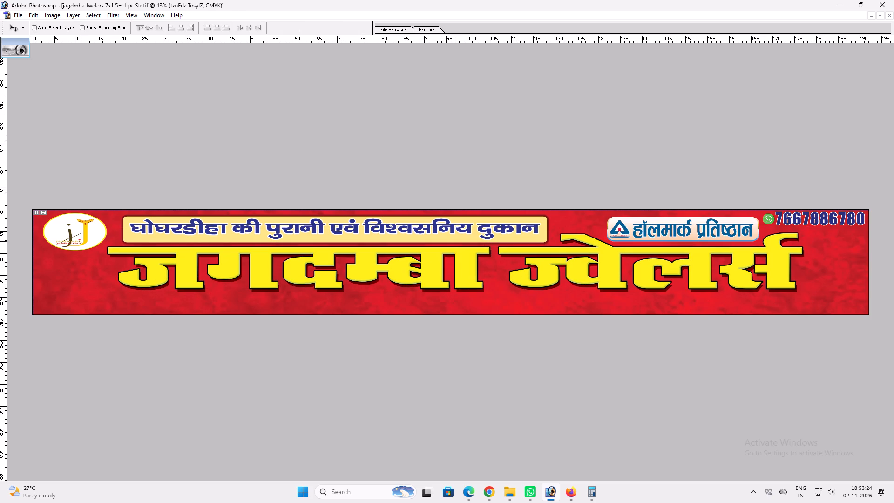
# Squash the cream slogan strip above the shop name to about 70% of its height.
pyautogui.keyDown('ctrl'); pyautogui.click(440, 238); pyautogui.keyUp('ctrl')
pyautogui.hotkey('ctrl', 't')
pyautogui.keyDown('shift'); pyautogui.moveTo(448, 242); pyautogui.dragTo(454, 234); pyautogui.keyUp('shift')
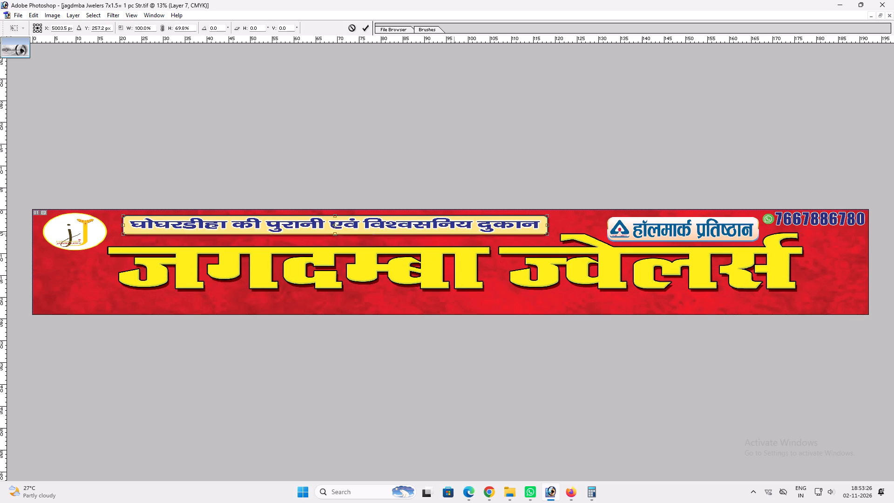
pyautogui.keyDown('shift'); pyautogui.moveTo(454, 234); pyautogui.dragTo(454, 234); pyautogui.keyUp('shift')
pyautogui.hotkey('shift', 'Return')
pyautogui.press('v')
# Shift the हॉलमार्क प्रतिष्ठान badge slightly up and left, and reduce its height to match the slogan strip.
pyautogui.keyDown('ctrl'); pyautogui.click(672, 224); pyautogui.keyUp('ctrl')
pyautogui.moveTo(670, 224); pyautogui.dragTo(664, 222)
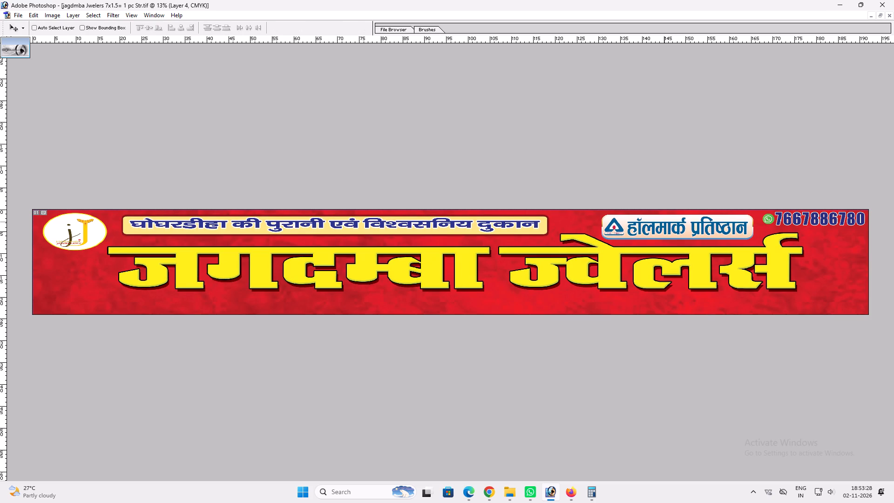
pyautogui.moveTo(664, 222); pyautogui.dragTo(663, 222)
pyautogui.hotkey('ctrl', 't')
pyautogui.keyDown('shift'); pyautogui.moveTo(704, 239); pyautogui.dragTo(705, 233); pyautogui.keyUp('shift')
pyautogui.hotkey('shift', 'Return')
pyautogui.press('v')
# Move the yellow shop name जगदम्बा ज्वेलर्स up towards the slogan strip and scale it down slightly.
pyautogui.keyDown('ctrl'); pyautogui.click(615, 252); pyautogui.keyUp('ctrl')
pyautogui.moveTo(615, 252); pyautogui.dragTo(611, 248)
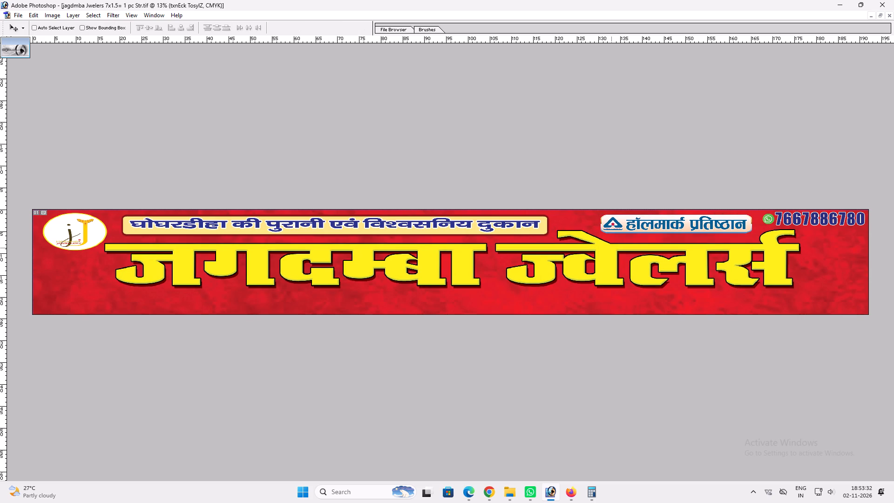
pyautogui.moveTo(611, 248); pyautogui.dragTo(612, 245)
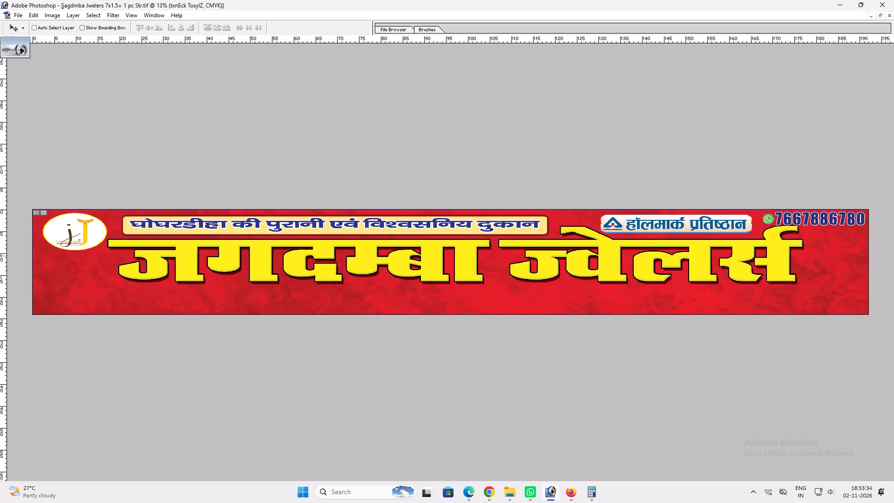
pyautogui.hotkey('ctrl', 't')
pyautogui.keyDown('alt'); pyautogui.keyDown('shift'); pyautogui.moveTo(802, 246); pyautogui.dragTo(792, 242); pyautogui.keyUp('shift'); pyautogui.keyUp('alt')
pyautogui.hotkey('shift', 'Return')
pyautogui.press('v')
pyautogui.click(632, 275)
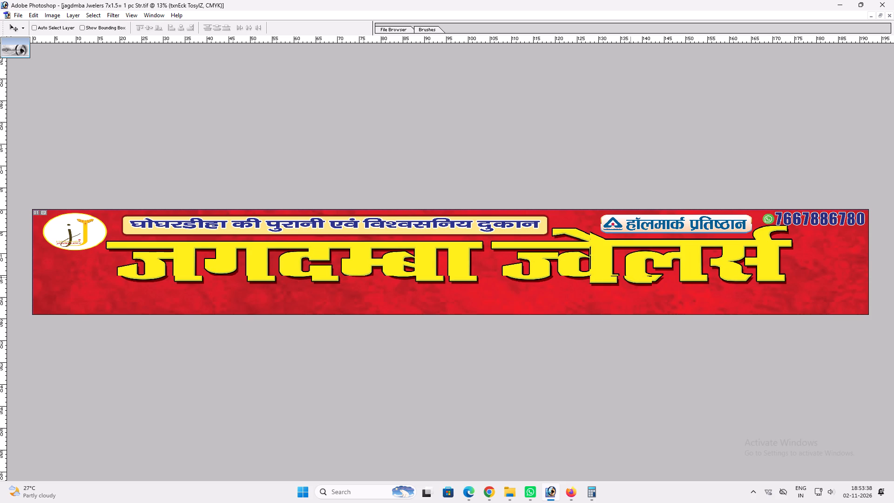
# Shrink the phone number together with its WhatsApp icon in the banner's upper right corner.
pyautogui.press('v')
pyautogui.keyDown('ctrl'); pyautogui.click(769, 220); pyautogui.keyUp('ctrl')
pyautogui.hotkey('ctrl', 't')
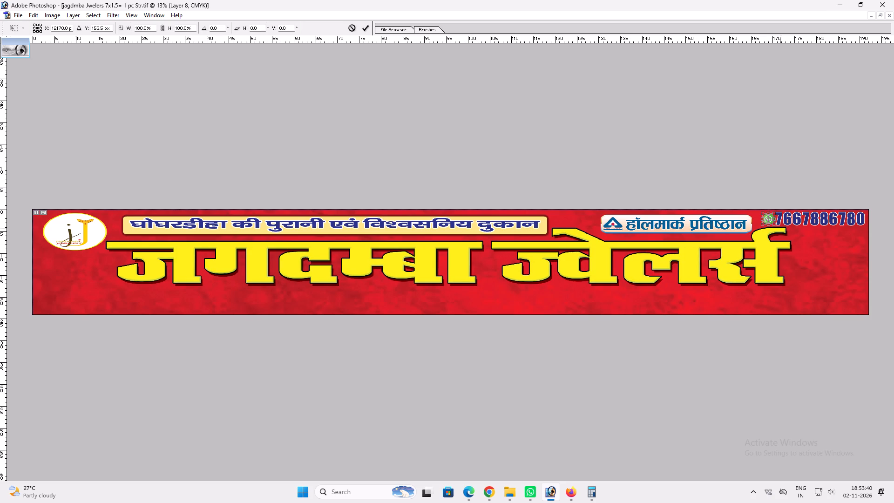
pyautogui.press('Return')
pyautogui.press('v')
pyautogui.keyDown('ctrl'); pyautogui.keyDown('shift'); pyautogui.click(779, 218); pyautogui.keyUp('shift'); pyautogui.keyUp('ctrl')
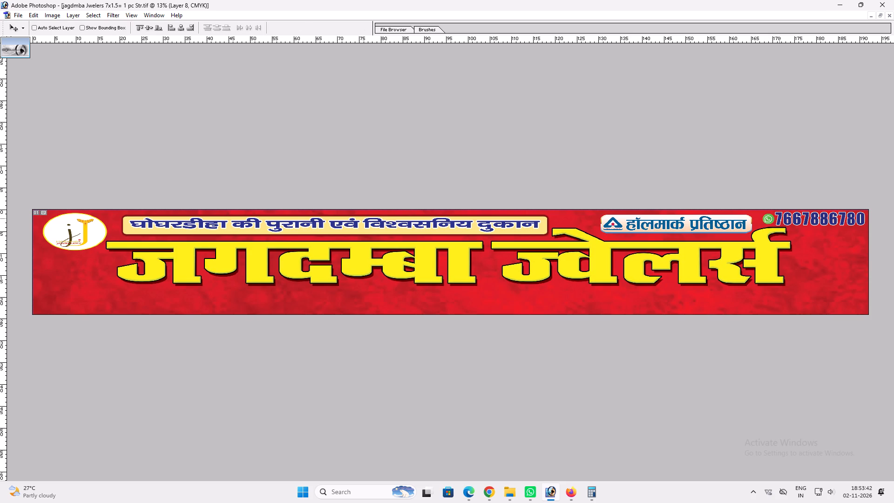
pyautogui.hotkey('ctrl', 't')
pyautogui.keyDown('shift'); pyautogui.moveTo(863, 227); pyautogui.dragTo(844, 225); pyautogui.keyUp('shift')
pyautogui.hotkey('shift', 'Return')
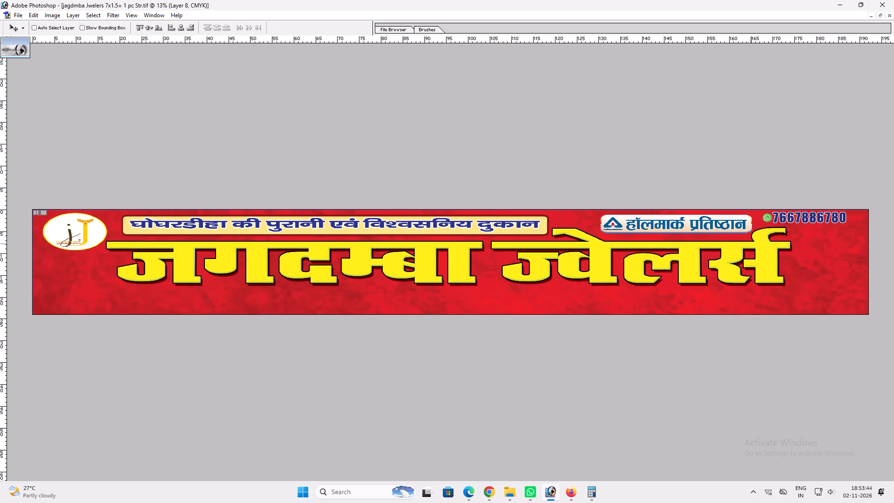
pyautogui.press('v')
pyautogui.press('v')
# Shrink the oval JJ logo to about 83% height, narrow it to nearly a circle, and place it near the upper left corner.
pyautogui.keyDown('ctrl'); pyautogui.click(102, 231); pyautogui.keyUp('ctrl')
pyautogui.hotkey('ctrl', 't')
pyautogui.keyDown('shift'); pyautogui.moveTo(105, 251); pyautogui.dragTo(93, 246); pyautogui.keyUp('shift')
pyautogui.keyDown('shift'); pyautogui.moveTo(95, 236); pyautogui.dragTo(87, 232); pyautogui.keyUp('shift')
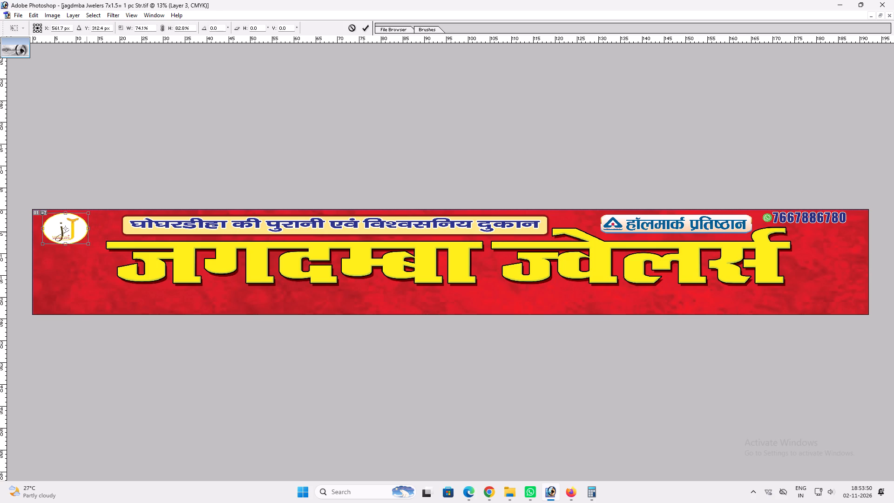
pyautogui.keyDown('shift'); pyautogui.moveTo(87, 232); pyautogui.dragTo(77, 231); pyautogui.keyUp('shift')
pyautogui.hotkey('shift', 'Return')
pyautogui.press('v')
pyautogui.click(82, 226)
# Stretch the slogan strip's left end outwards to close the gap beside the round logo.
pyautogui.keyDown('ctrl'); pyautogui.click(136, 223); pyautogui.keyUp('ctrl')
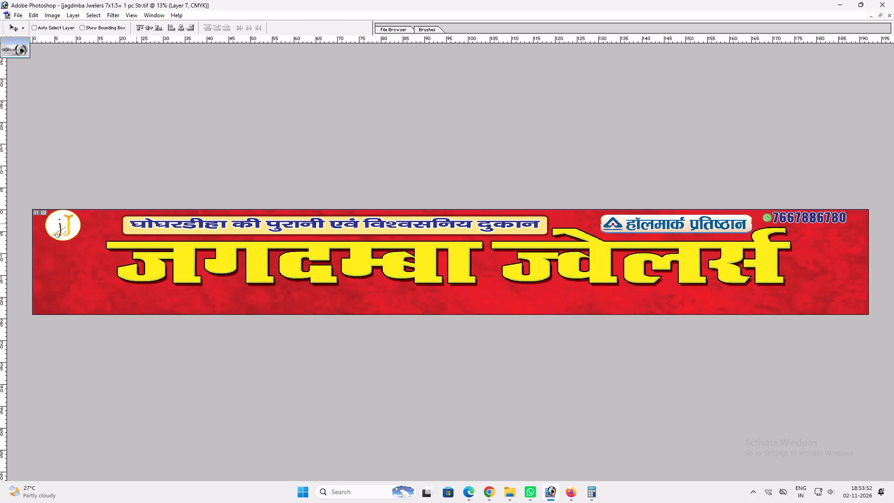
pyautogui.hotkey('ctrl', 't')
pyautogui.keyDown('shift'); pyautogui.moveTo(120, 225); pyautogui.dragTo(91, 230); pyautogui.keyUp('shift')
pyautogui.hotkey('shift', 'Return')
pyautogui.press('v')
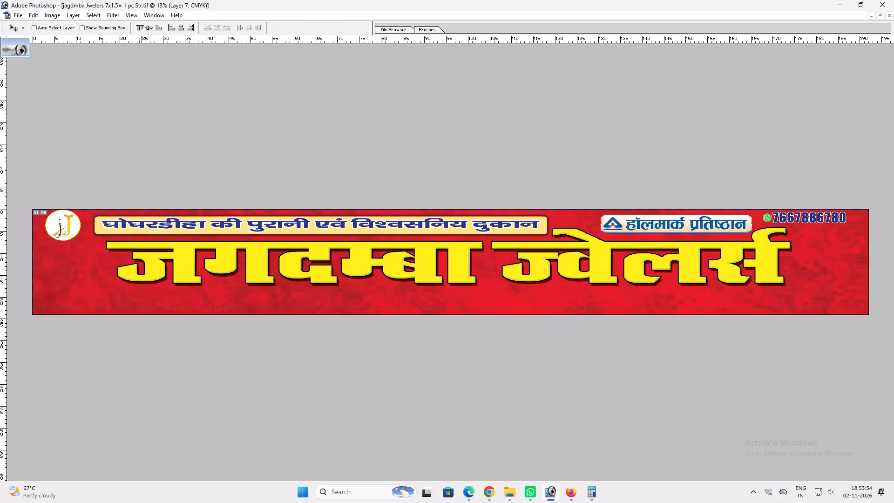
# Move the round logo slightly down and towards the banner's left edge.
pyautogui.keyDown('ctrl'); pyautogui.click(65, 226); pyautogui.keyUp('ctrl')
pyautogui.moveTo(63, 226); pyautogui.dragTo(58, 231)
# Widen the yellow shop name by extending its left end to just beneath the logo.
pyautogui.keyDown('ctrl'); pyautogui.click(144, 272); pyautogui.keyUp('ctrl')
pyautogui.hotkey('ctrl', 't')
pyautogui.press('Return')
pyautogui.press('v')
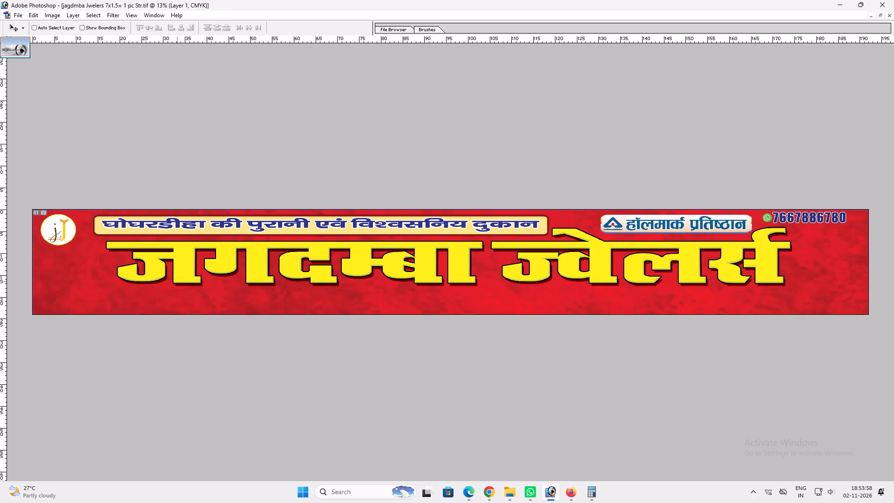
pyautogui.keyDown('ctrl'); pyautogui.click(156, 267); pyautogui.keyUp('ctrl')
pyautogui.hotkey('ctrl', 't')
pyautogui.keyDown('shift'); pyautogui.moveTo(111, 253); pyautogui.dragTo(74, 256); pyautogui.keyUp('shift')
pyautogui.hotkey('shift', 'Return')
pyautogui.press('v')
# Shift the slogan strip slightly left, shorten its right end clear of the shop name, and nudge it up.
pyautogui.keyDown('ctrl'); pyautogui.click(329, 220); pyautogui.keyUp('ctrl')
pyautogui.moveTo(329, 220); pyautogui.dragTo(325, 221)
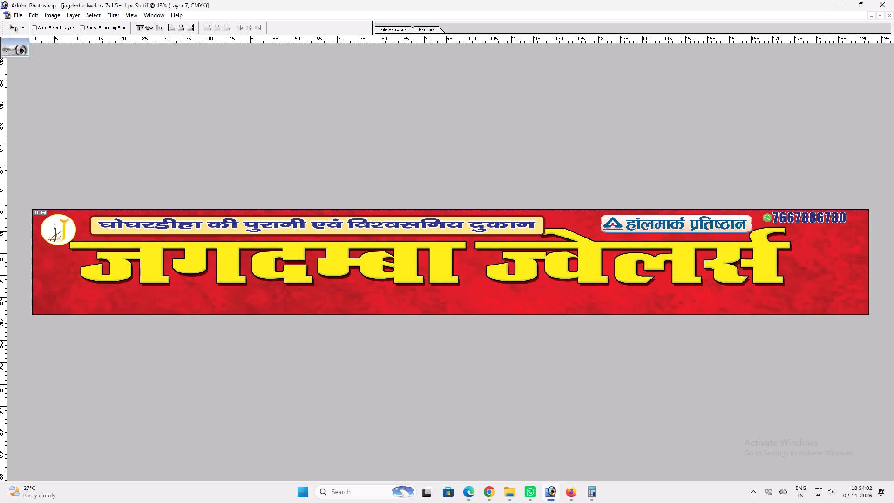
pyautogui.moveTo(325, 221); pyautogui.dragTo(325, 220)
pyautogui.hotkey('ctrl', 't')
pyautogui.keyDown('shift'); pyautogui.moveTo(543, 224); pyautogui.dragTo(521, 229); pyautogui.keyUp('shift')
pyautogui.hotkey('shift', 'Return')
pyautogui.press('v')
pyautogui.press('Up')
pyautogui.press('Up')
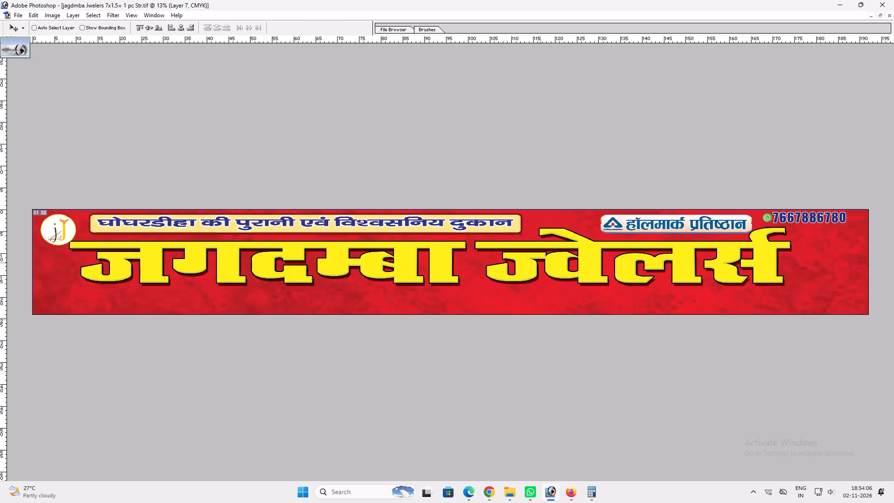
# Move the yellow shop name up against the bottom of the slogan strip.
pyautogui.keyDown('ctrl'); pyautogui.click(528, 260); pyautogui.keyUp('ctrl')
pyautogui.moveTo(528, 260); pyautogui.dragTo(527, 255)
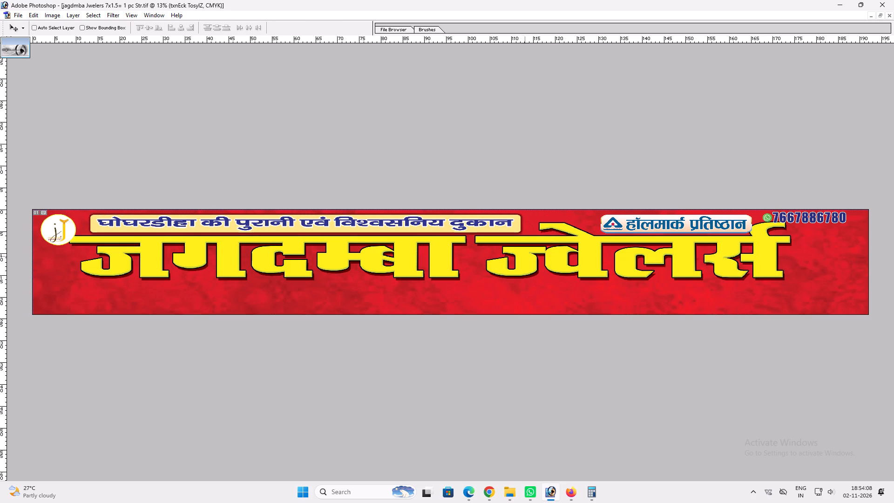
# Narrow the हॉलमार्क प्रतिष्ठान badge to about 90% of its width.
pyautogui.keyDown('ctrl'); pyautogui.click(715, 229); pyautogui.keyUp('ctrl')
pyautogui.hotkey('ctrl', 't')
pyautogui.keyDown('shift'); pyautogui.moveTo(751, 224); pyautogui.dragTo(736, 227); pyautogui.keyUp('shift')
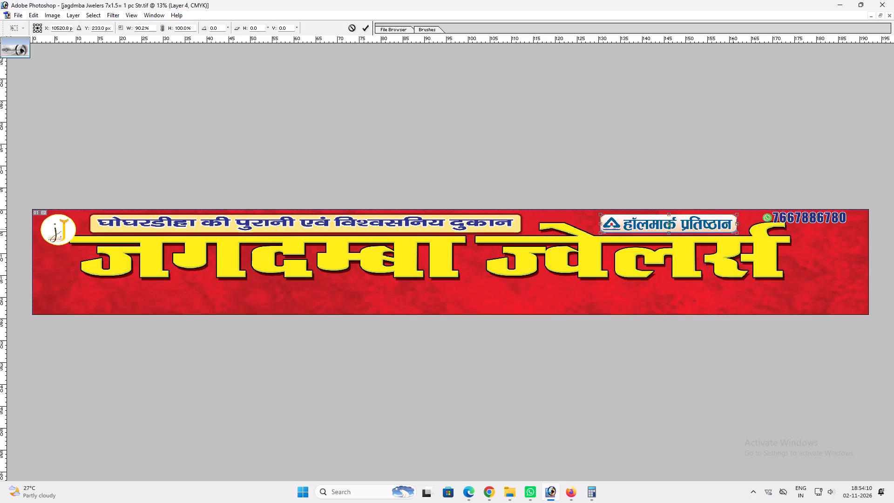
pyautogui.hotkey('shift', 'Return')
pyautogui.press('v')
# Widen the yellow shop name to about 110%, extending its right end almost to the banner's right edge.
pyautogui.keyDown('ctrl'); pyautogui.click(760, 241); pyautogui.keyUp('ctrl')
pyautogui.hotkey('ctrl', 't')
pyautogui.keyDown('shift'); pyautogui.moveTo(793, 233); pyautogui.dragTo(820, 231); pyautogui.keyUp('shift')
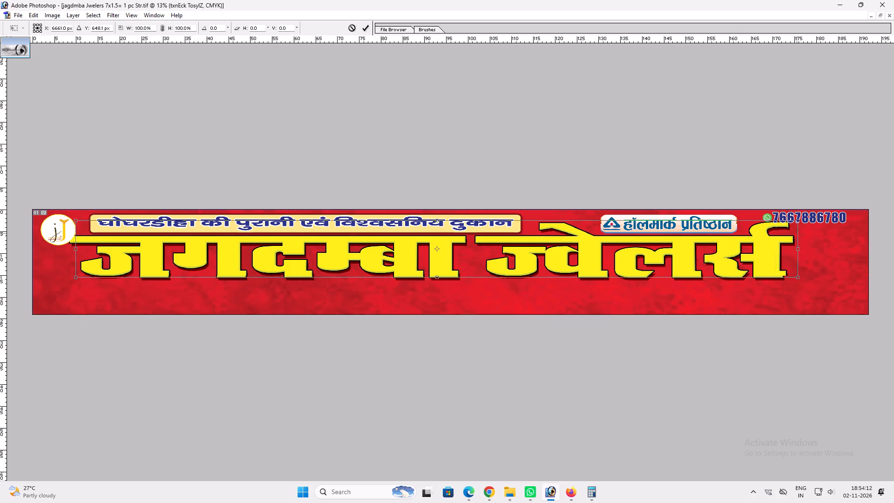
pyautogui.keyDown('shift'); pyautogui.moveTo(820, 231); pyautogui.dragTo(862, 226); pyautogui.keyUp('shift')
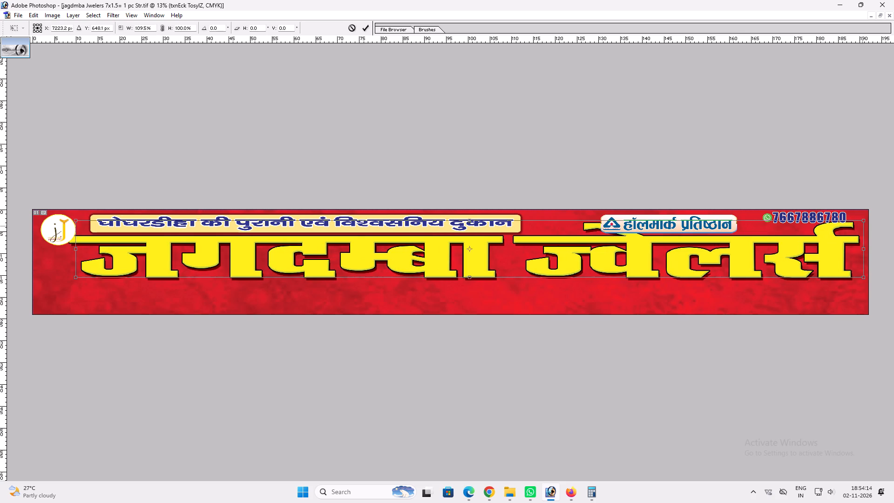
pyautogui.hotkey('shift', 'Return')
pyautogui.press('v')
pyautogui.keyDown('shift'); pyautogui.click(373, 251); pyautogui.keyUp('shift')
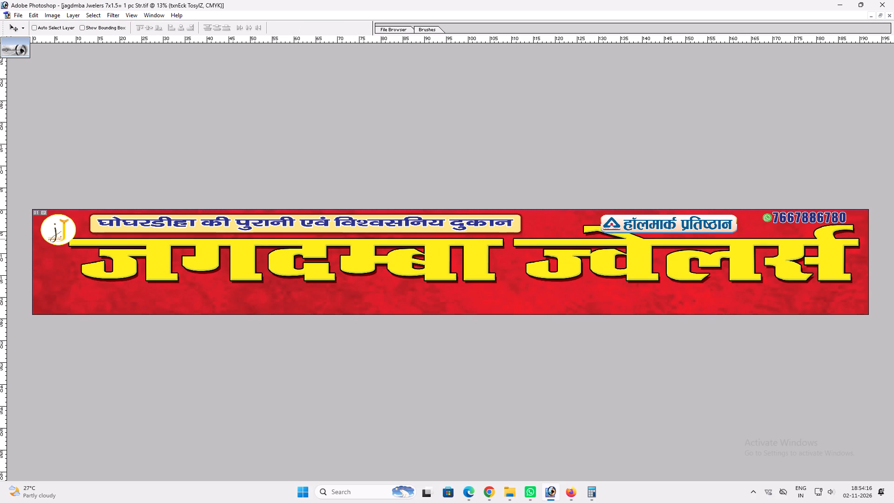
# Move the हॉलमार्क प्रतिष्ठान badge right, clear of the shop name's top stroke, and narrow it to leave a gap before the phone number.
pyautogui.keyDown('ctrl'); pyautogui.click(684, 221); pyautogui.keyUp('ctrl')
pyautogui.keyDown('shift'); pyautogui.moveTo(684, 221); pyautogui.dragTo(710, 218); pyautogui.keyUp('shift')
pyautogui.hotkey('ctrl', 't')
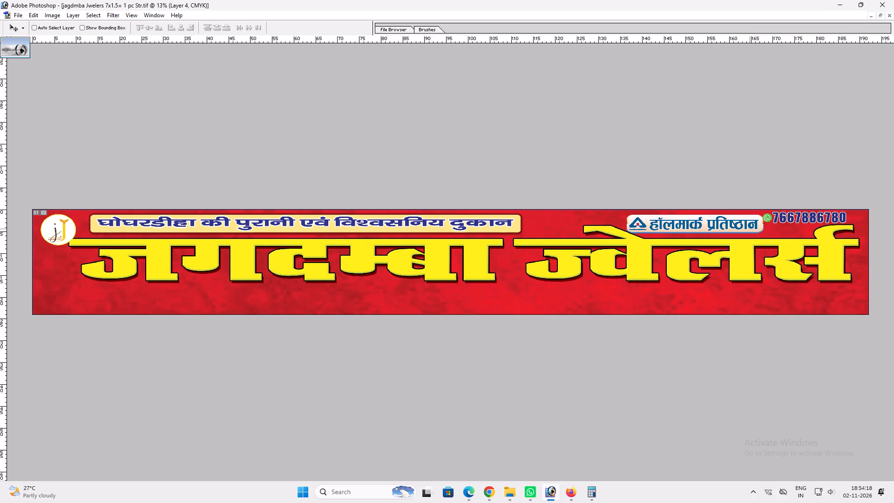
pyautogui.keyDown('alt'); pyautogui.keyDown('shift'); pyautogui.moveTo(761, 224); pyautogui.dragTo(752, 224); pyautogui.keyUp('shift'); pyautogui.keyUp('alt')
pyautogui.hotkey('shift', 'Return')
pyautogui.press('v')
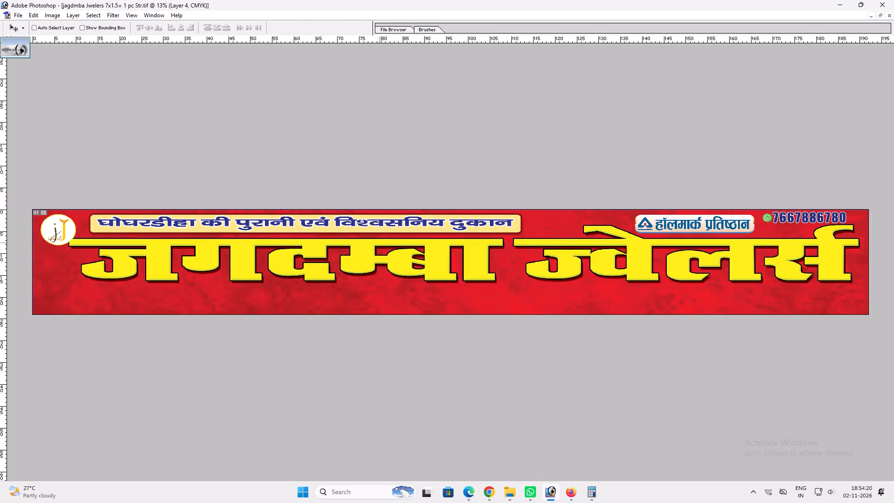
# Move the round logo up off the shop name and shrink it slightly.
pyautogui.keyDown('ctrl'); pyautogui.doubleClick(68, 228); pyautogui.keyUp('ctrl')
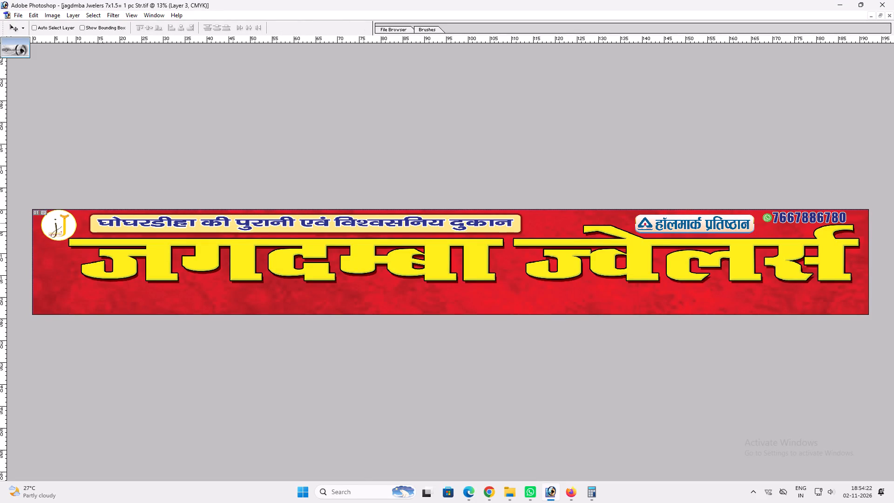
pyautogui.hotkey('ctrl', 't')
pyautogui.keyDown('shift'); pyautogui.click(76, 239); pyautogui.keyUp('shift')
pyautogui.hotkey('shift', 'Return')
pyautogui.press('v')
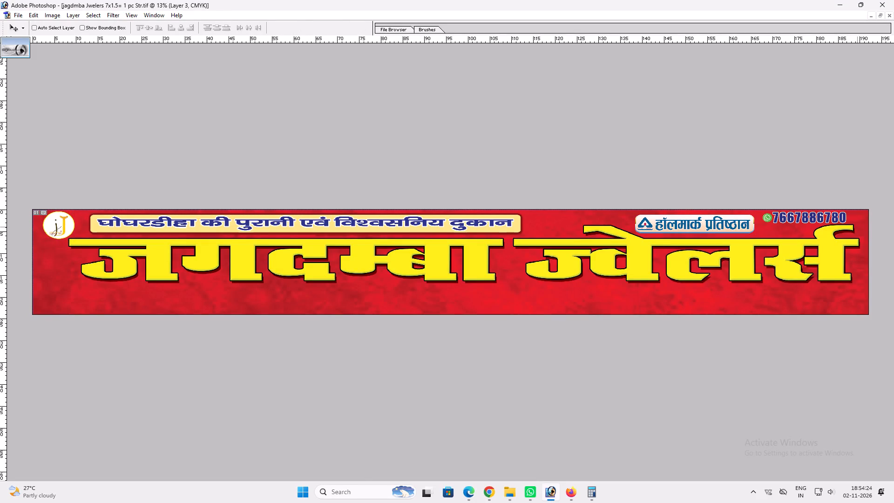
# Move the phone number and its WhatsApp icon up off the banner.
pyautogui.keyDown('ctrl'); pyautogui.click(833, 218); pyautogui.keyUp('ctrl')
pyautogui.moveTo(833, 218); pyautogui.dragTo(831, 198)
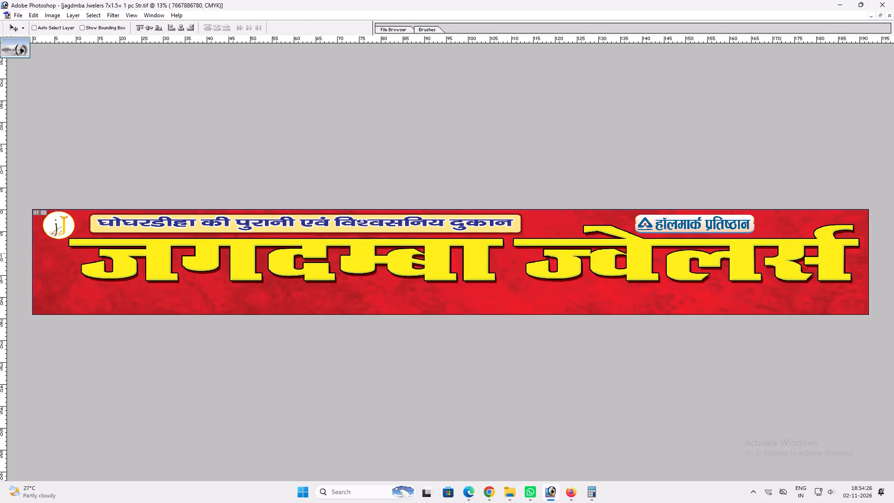
# Widen the हॉलमार्क प्रतिष्ठान badge to the right into the space beside it, up to the shop name's last letter.
pyautogui.keyDown('ctrl'); pyautogui.click(779, 253); pyautogui.keyUp('ctrl')
pyautogui.keyDown('ctrl'); pyautogui.click(782, 251); pyautogui.keyUp('ctrl')
pyautogui.keyDown('ctrl'); pyautogui.click(721, 228); pyautogui.keyUp('ctrl')
pyautogui.hotkey('ctrl', 't')
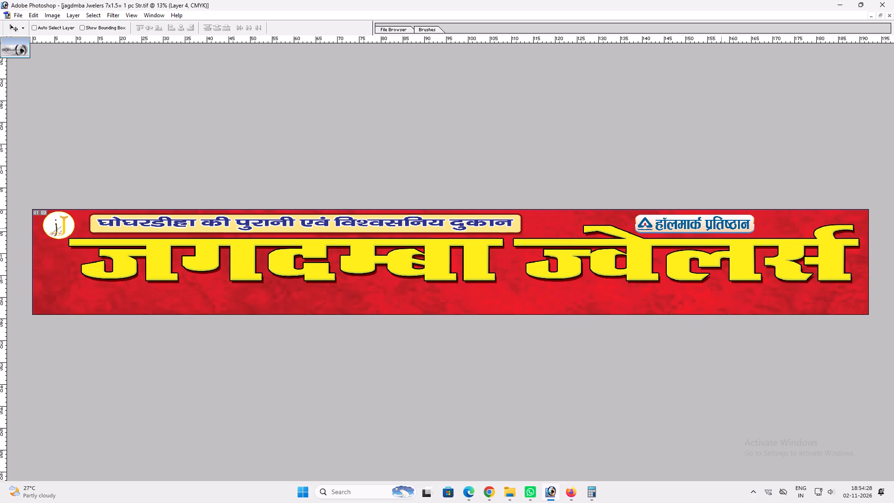
pyautogui.keyDown('shift'); pyautogui.moveTo(756, 222); pyautogui.dragTo(805, 218); pyautogui.keyUp('shift')
pyautogui.hotkey('shift', 'Return')
pyautogui.press('v')
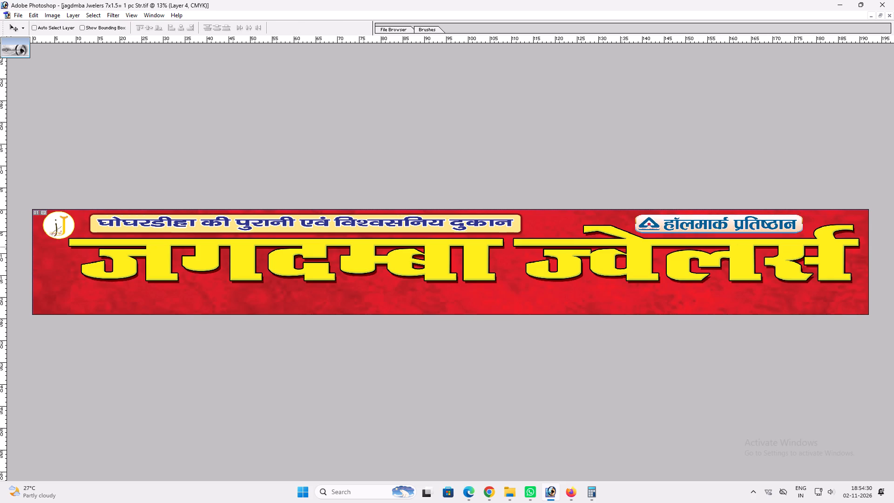
# Duplicate the blue slogan text and place the copy in the empty band below the shop name.
pyautogui.moveTo(510, 220); pyautogui.dragTo(517, 223, button='right')
pyautogui.click(525, 225)
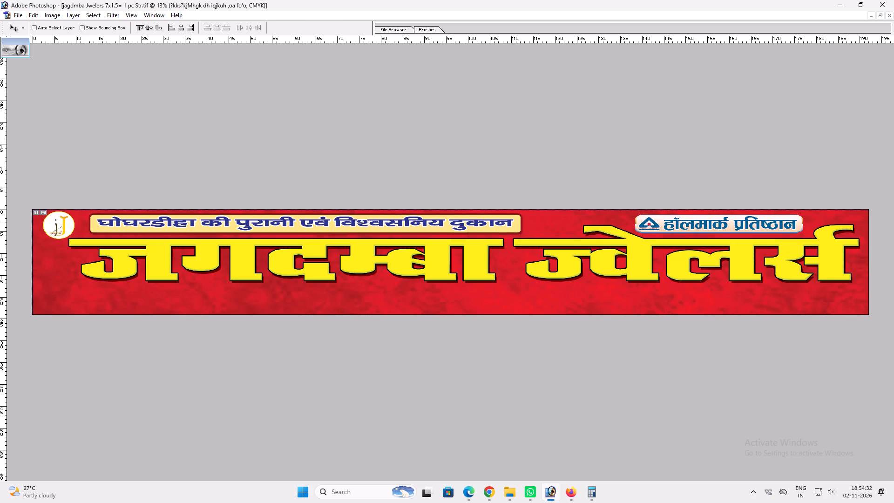
pyautogui.keyDown('ctrl'); pyautogui.keyDown('shift'); pyautogui.rightClick(511, 221); pyautogui.keyUp('shift'); pyautogui.keyUp('ctrl')
pyautogui.keyDown('ctrl'); pyautogui.keyDown('shift'); pyautogui.click(521, 221); pyautogui.keyUp('shift'); pyautogui.keyUp('ctrl')
pyautogui.keyDown('ctrl'); pyautogui.keyDown('shift'); pyautogui.rightClick(508, 223); pyautogui.keyUp('shift'); pyautogui.keyUp('ctrl')
pyautogui.keyDown('ctrl'); pyautogui.keyDown('shift'); pyautogui.click(514, 228); pyautogui.keyUp('shift'); pyautogui.keyUp('ctrl')
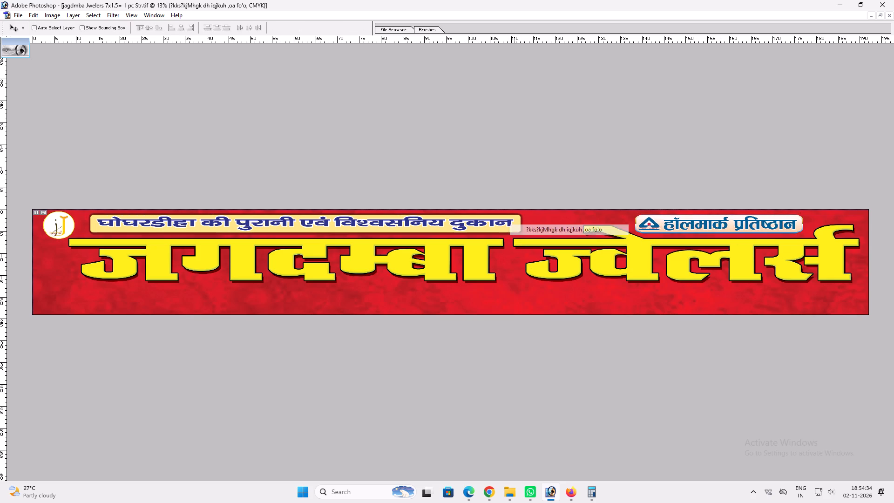
pyautogui.keyDown('alt'); pyautogui.moveTo(501, 223); pyautogui.dragTo(505, 292); pyautogui.keyUp('alt')
# Replace the copied slogan's wording with धमाका ऑफर.
pyautogui.press('t')
pyautogui.click(499, 295)
pyautogui.hotkey('ctrl', 'a')
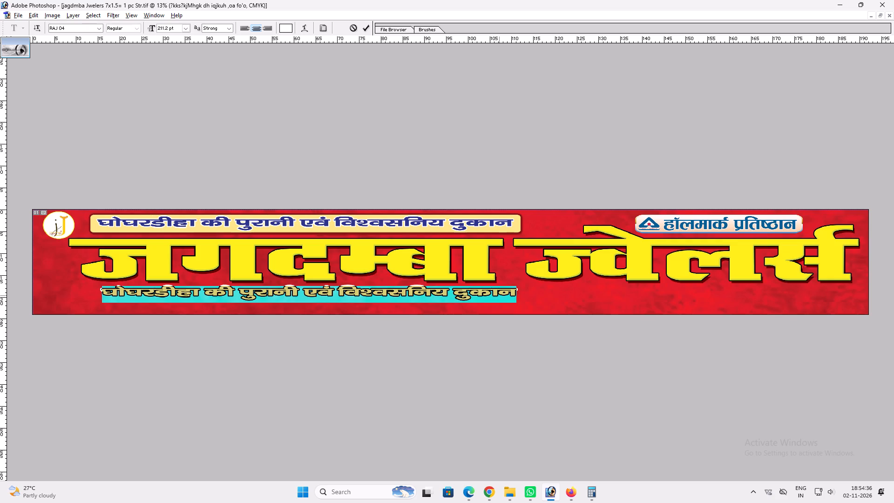
pyautogui.press('.')
pyautogui.press('BackSpace')
pyautogui.hotkey('ctrl', 'a')
pyautogui.write('/eke')
pyautogui.press('BackSpace')
pyautogui.hotkey('ctrl', 'a')
pyautogui.write('/kk')
pyautogui.press('BackSpace')
pyautogui.write('ekdk vk')
pyautogui.hotkey('shift', 'q')
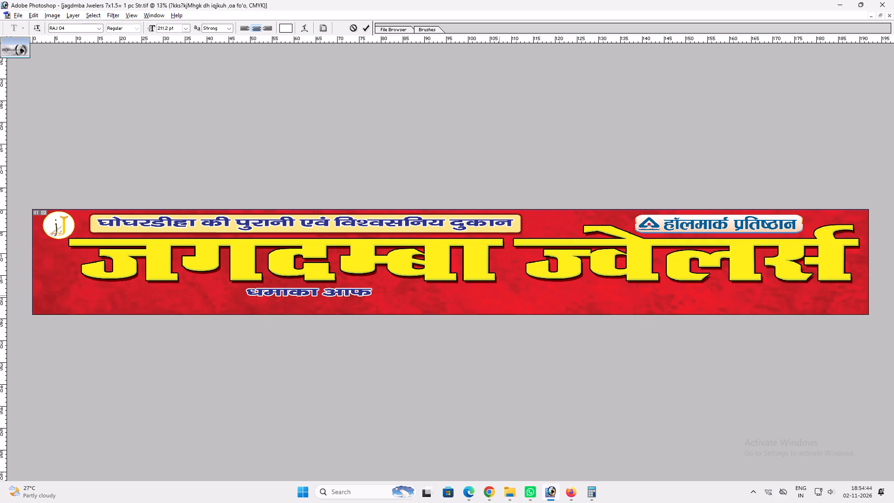
pyautogui.hotkey('shift', 'BackSpace')
pyautogui.hotkey('shift', 'q')
pyautogui.hotkey('shift', 'BackSpace')
pyautogui.write('WQ')
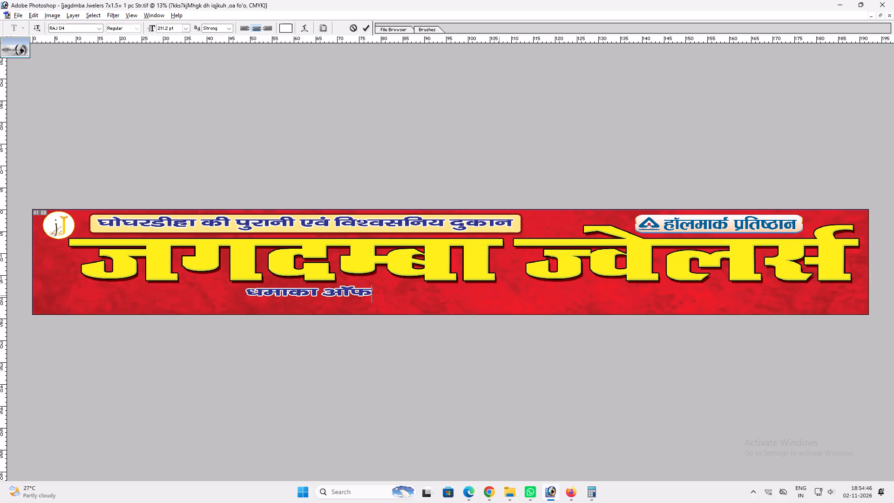
pyautogui.press('j')
pyautogui.press('Return')
# Enlarge the धमाका ऑफर line to fill the band below the shop name, about 110 inches wide.
pyautogui.press('v')
pyautogui.hotkey('ctrl', 't')
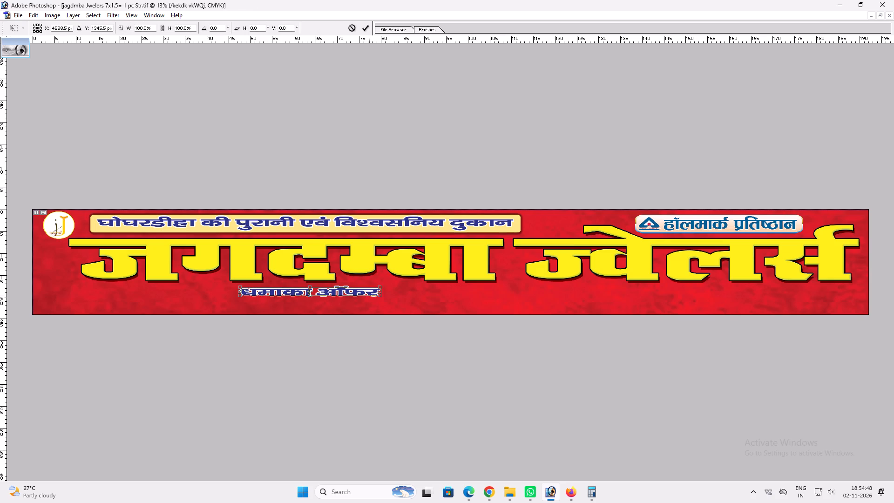
pyautogui.keyDown('shift'); pyautogui.moveTo(379, 296); pyautogui.dragTo(548, 298); pyautogui.keyUp('shift')
pyautogui.hotkey('shift', 'Return')
pyautogui.press('v')
pyautogui.hotkey('ctrl', 't')
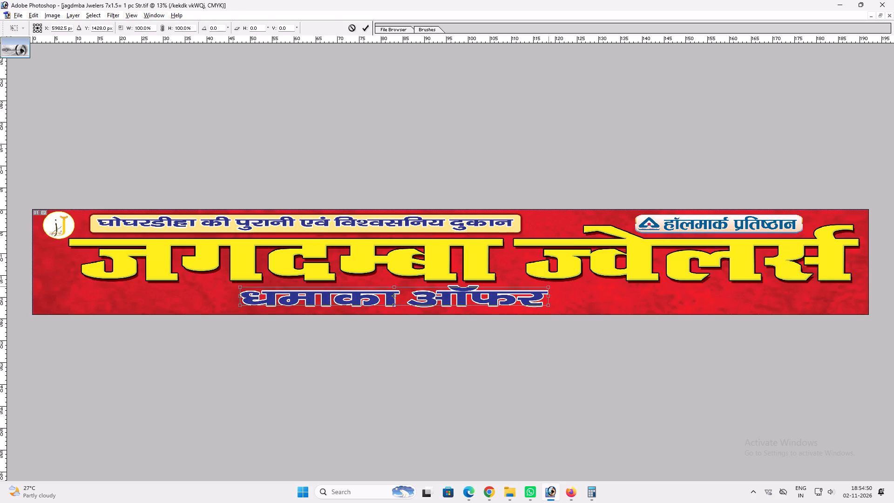
pyautogui.keyDown('alt'); pyautogui.keyDown('shift'); pyautogui.moveTo(549, 286); pyautogui.dragTo(637, 283); pyautogui.keyUp('shift'); pyautogui.keyUp('alt')
pyautogui.hotkey('shift', 'Return')
pyautogui.write('vv')
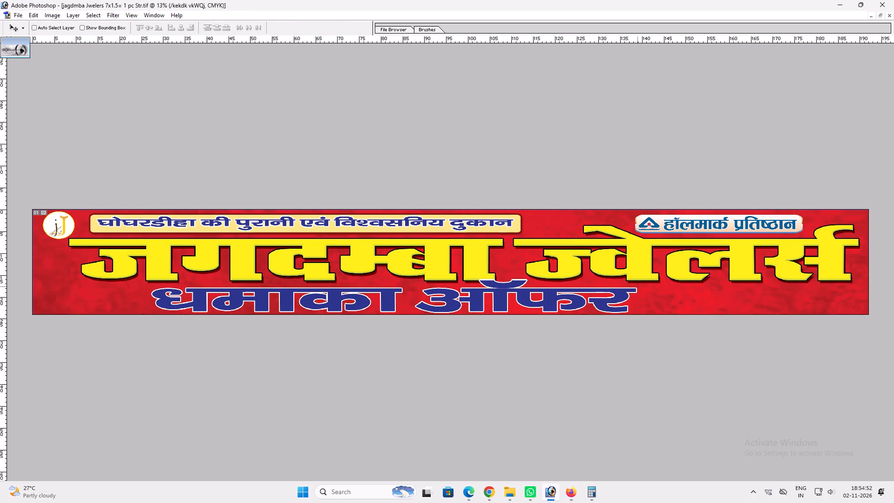
# Reduce the धमाका ऑफर line to about 81 inches wide and shift it slightly to the right below the shop name.
pyautogui.hotkey('ctrl', 't')
pyautogui.keyDown('alt'); pyautogui.keyDown('shift'); pyautogui.moveTo(637, 278); pyautogui.dragTo(572, 291); pyautogui.keyUp('shift'); pyautogui.keyUp('alt')
pyautogui.hotkey('shift', 'Return')
pyautogui.press('v')
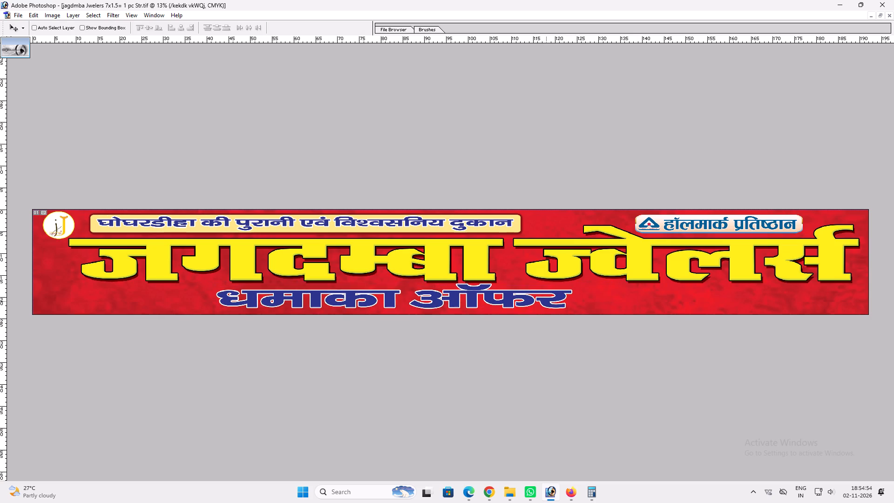
pyautogui.moveTo(543, 302); pyautogui.dragTo(561, 303)
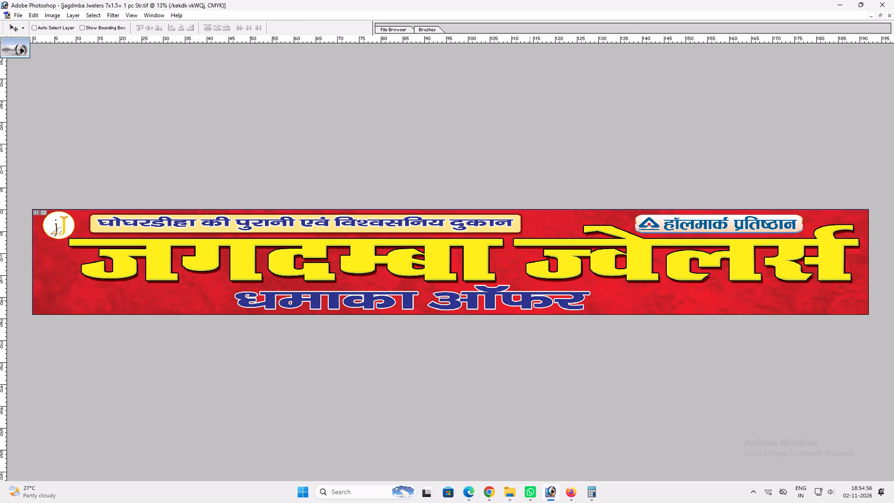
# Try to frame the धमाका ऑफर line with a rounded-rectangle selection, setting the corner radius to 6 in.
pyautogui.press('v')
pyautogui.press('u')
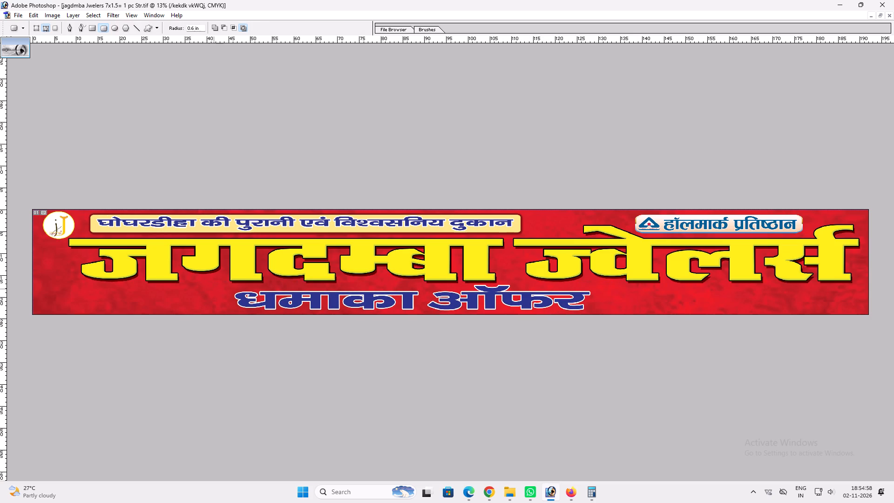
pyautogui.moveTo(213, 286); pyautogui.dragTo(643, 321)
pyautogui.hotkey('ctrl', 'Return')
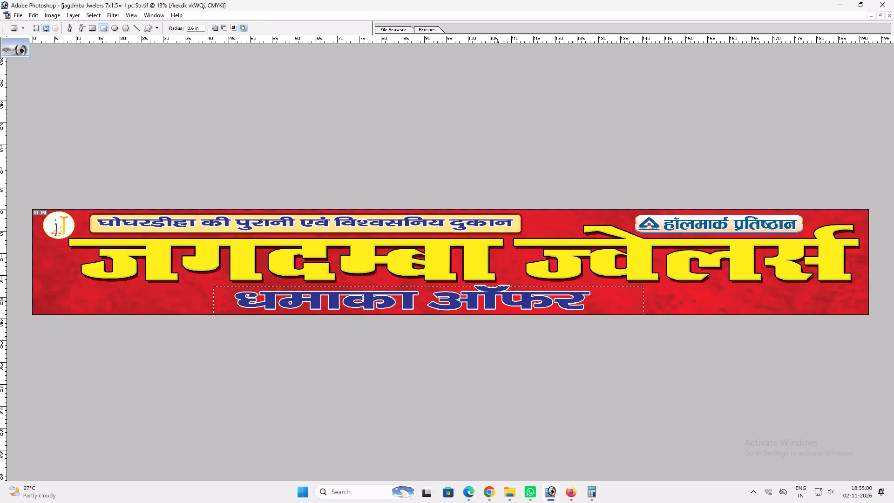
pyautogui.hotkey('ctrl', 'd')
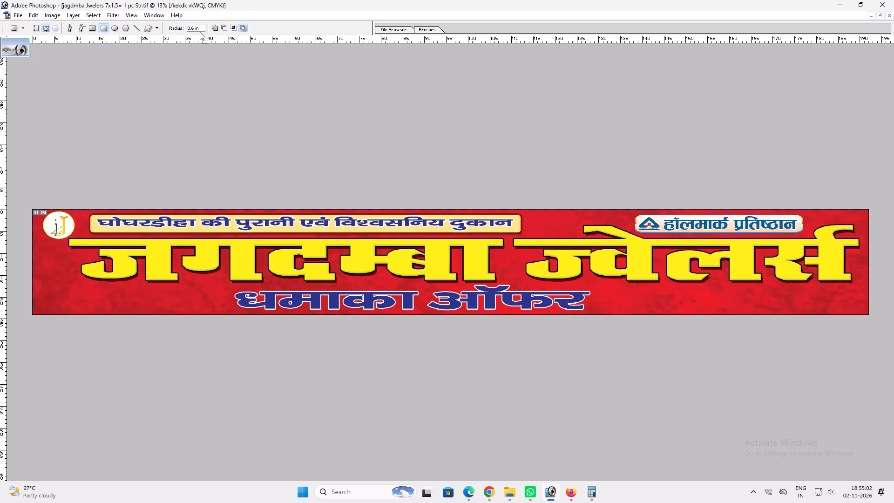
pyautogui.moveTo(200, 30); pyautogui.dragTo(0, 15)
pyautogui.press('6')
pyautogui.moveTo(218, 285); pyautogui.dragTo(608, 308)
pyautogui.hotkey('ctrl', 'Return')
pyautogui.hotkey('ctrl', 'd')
# Move the हॉलमार्क प्रतिष्ठान badge up off the banner, out of the visible canvas.
pyautogui.press('v')
pyautogui.keyDown('ctrl'); pyautogui.click(679, 235); pyautogui.keyUp('ctrl')
pyautogui.keyDown('ctrl'); pyautogui.click(679, 232); pyautogui.keyUp('ctrl')
pyautogui.moveTo(678, 229); pyautogui.dragTo(673, 204)
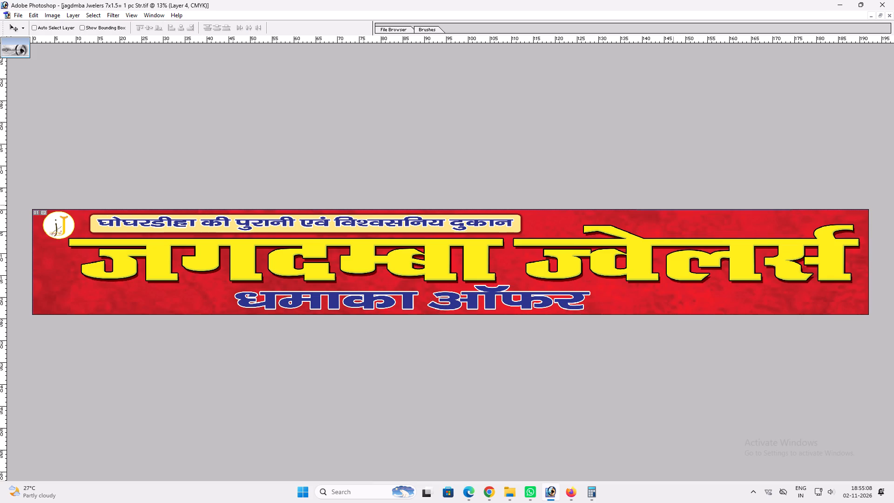
pyautogui.moveTo(673, 204); pyautogui.dragTo(673, 189)
# Move the blue slogan text and its cream panel up off the banner, out of the visible canvas.
pyautogui.keyDown('ctrl'); pyautogui.click(519, 221); pyautogui.keyUp('ctrl')
pyautogui.keyDown('ctrl'); pyautogui.click(497, 224); pyautogui.keyUp('ctrl')
pyautogui.moveTo(478, 225); pyautogui.dragTo(481, 185)
pyautogui.hotkey('ctrl', 'z')
pyautogui.keyDown('ctrl'); pyautogui.keyDown('shift'); pyautogui.click(507, 225); pyautogui.keyUp('shift'); pyautogui.keyUp('ctrl')
pyautogui.moveTo(507, 227); pyautogui.dragTo(509, 192)
pyautogui.hotkey('ctrl', 'z')
pyautogui.keyDown('ctrl'); pyautogui.keyDown('shift'); pyautogui.click(518, 226); pyautogui.keyUp('shift'); pyautogui.keyUp('ctrl')
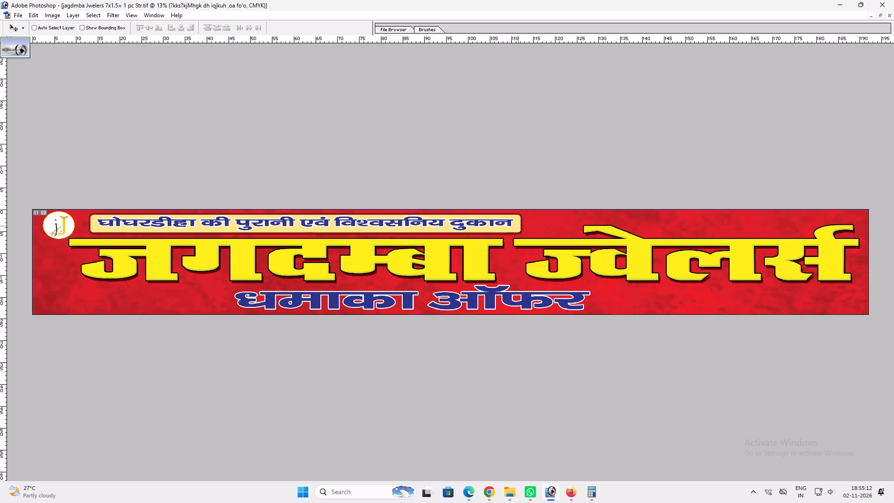
pyautogui.moveTo(515, 225); pyautogui.dragTo(515, 189)
# Move the जगदम्बा ज्वेलर्स shop name up into the emptied top strip and reduce it to about 173 inches wide.
pyautogui.keyDown('ctrl'); pyautogui.click(490, 240); pyautogui.keyUp('ctrl')
pyautogui.moveTo(490, 240); pyautogui.dragTo(491, 226)
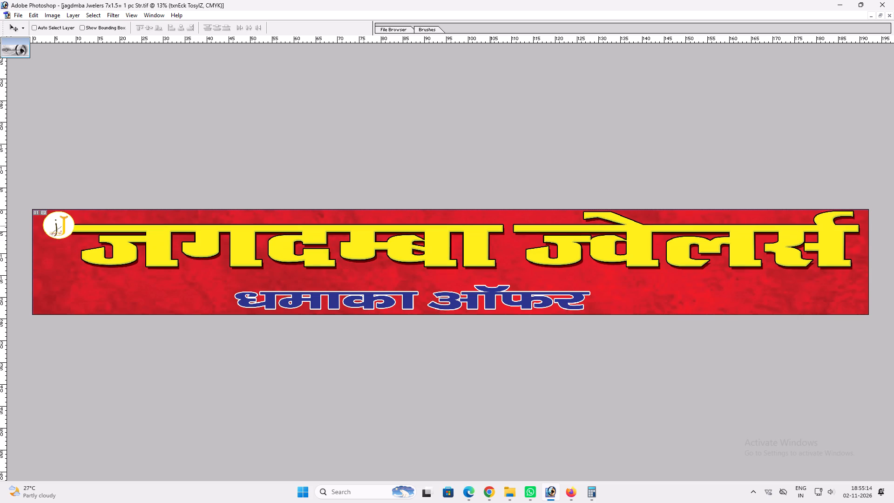
pyautogui.moveTo(491, 226); pyautogui.dragTo(491, 223)
pyautogui.hotkey('ctrl', 't')
pyautogui.keyDown('alt'); pyautogui.keyDown('shift'); pyautogui.moveTo(862, 225); pyautogui.dragTo(844, 225); pyautogui.keyUp('shift'); pyautogui.keyUp('alt')
pyautogui.hotkey('shift', 'Return')
pyautogui.press('Down')
pyautogui.press('Down')
pyautogui.press('Down')
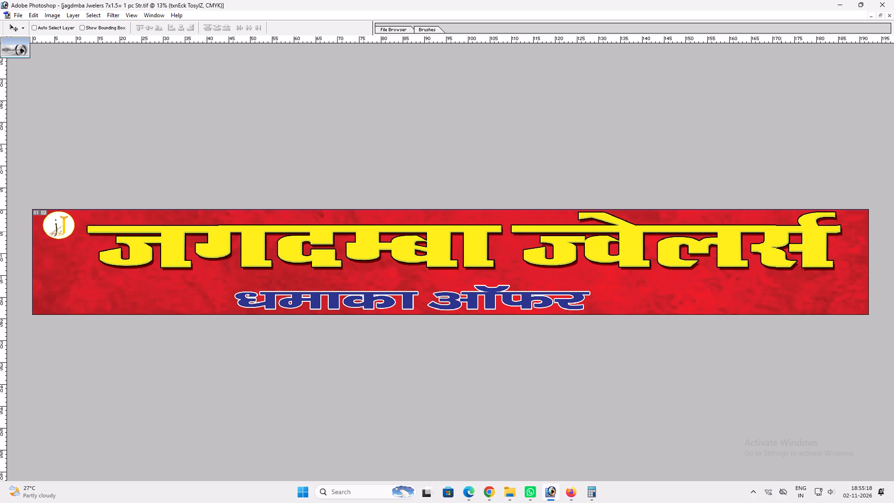
pyautogui.press('Down')
pyautogui.press('Down')
pyautogui.press('Down')
pyautogui.press('Down')
# Widen the shop name about its centre to about 179 inches, reaching close to the logo.
pyautogui.hotkey('ctrl', 't')
pyautogui.keyDown('shift'); pyautogui.moveTo(846, 231); pyautogui.dragTo(854, 230); pyautogui.keyUp('shift')
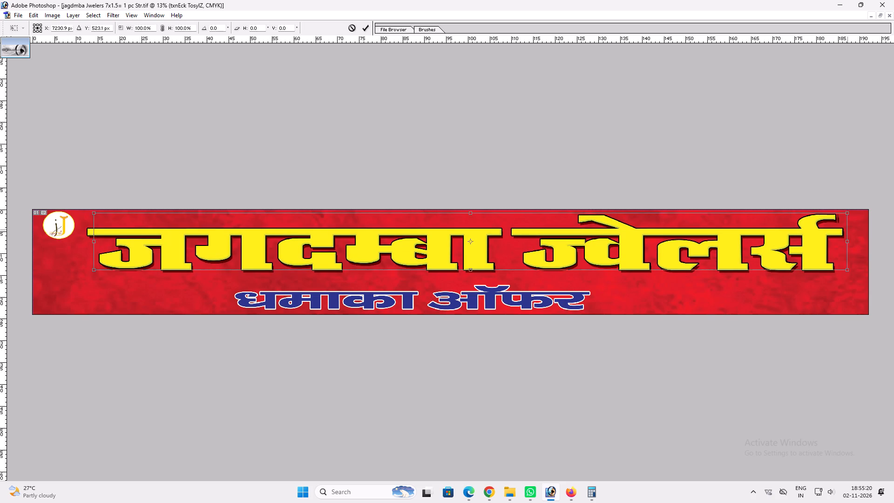
pyautogui.keyDown('shift'); pyautogui.moveTo(854, 230); pyautogui.dragTo(858, 229); pyautogui.keyUp('shift')
pyautogui.hotkey('alt', 'shift', 'Return')
pyautogui.press('v')
pyautogui.press('Return')
pyautogui.press('v')
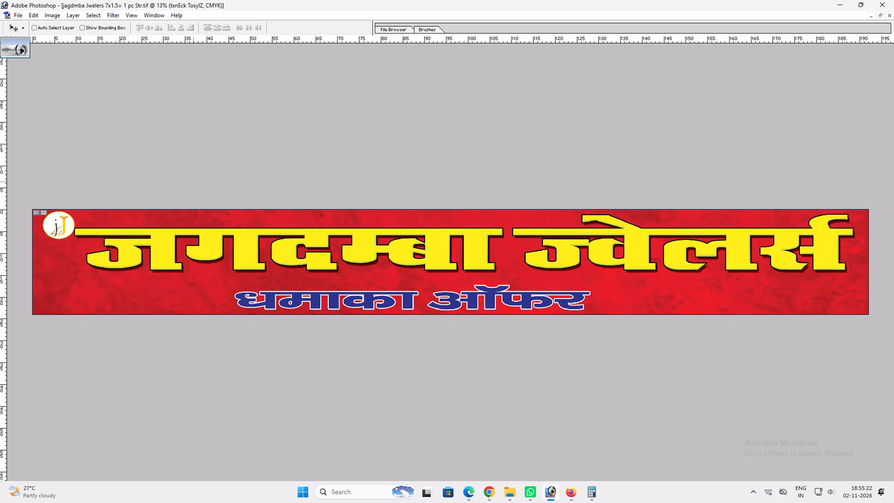
# Move the round logo down beside the shop name's first letter and enlarge it to about 8 inches across.
pyautogui.keyDown('ctrl'); pyautogui.click(61, 229); pyautogui.keyUp('ctrl')
pyautogui.moveTo(61, 229); pyautogui.dragTo(61, 252)
pyautogui.hotkey('ctrl', 't')
pyautogui.keyDown('shift'); pyautogui.moveTo(72, 259); pyautogui.dragTo(77, 261); pyautogui.keyUp('shift')
pyautogui.press('Return')
pyautogui.hotkey('ctrl', 't')
pyautogui.keyDown('shift'); pyautogui.click(80, 250); pyautogui.keyUp('shift')
pyautogui.hotkey('shift', 'Return')
pyautogui.press('v')
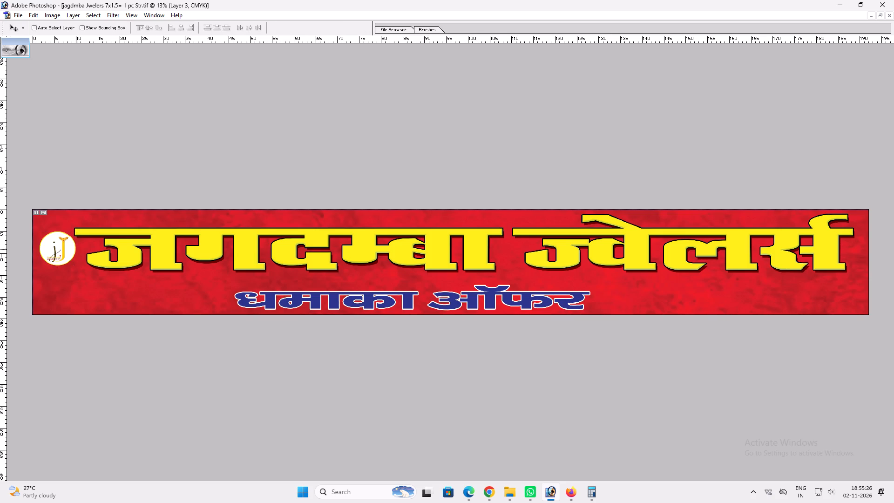
# Nudge the shop name slightly to the right and reduce its height a little from the top edge.
pyautogui.keyDown('ctrl'); pyautogui.doubleClick(247, 248); pyautogui.keyUp('ctrl')
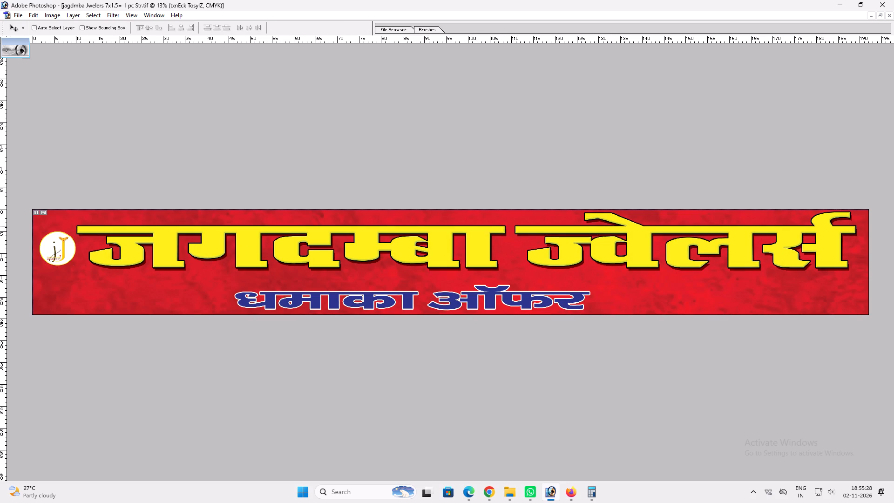
pyautogui.hotkey('ctrl', 't')
pyautogui.keyDown('shift'); pyautogui.moveTo(725, 209); pyautogui.dragTo(717, 212); pyautogui.keyUp('shift')
pyautogui.hotkey('shift', 'Return')
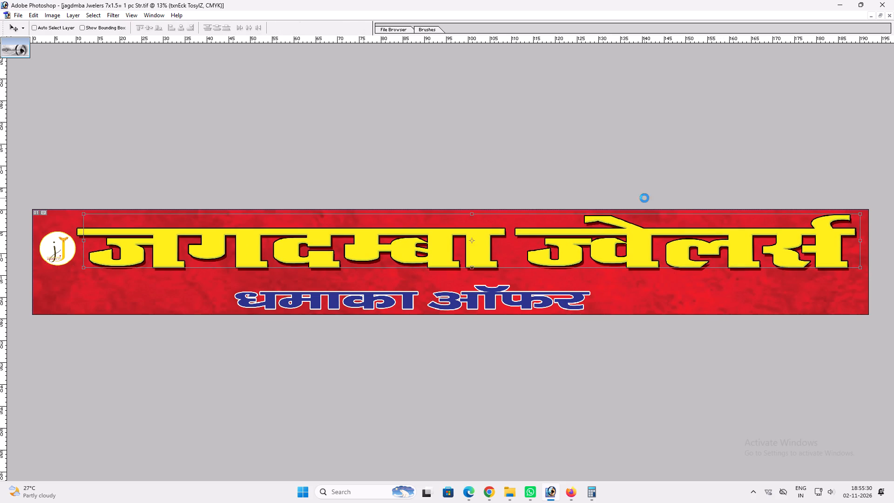
pyautogui.press('v')
# Raise the धमाका ऑफर line closer to the shop name and enlarge it to about 121 inches wide.
pyautogui.keyDown('ctrl'); pyautogui.click(578, 295); pyautogui.keyUp('ctrl')
pyautogui.moveTo(578, 295); pyautogui.dragTo(578, 288)
pyautogui.hotkey('ctrl', 't')
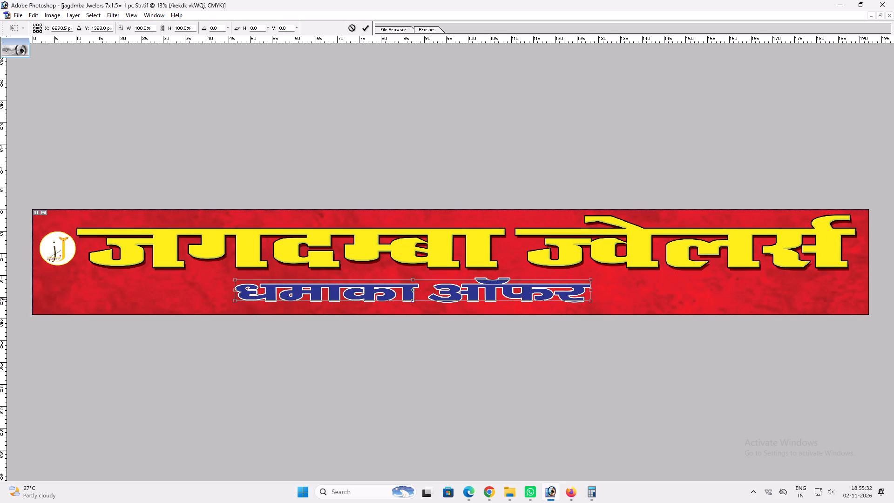
pyautogui.keyDown('alt'); pyautogui.keyDown('shift'); pyautogui.moveTo(587, 301); pyautogui.dragTo(676, 292); pyautogui.keyUp('shift'); pyautogui.keyUp('alt')
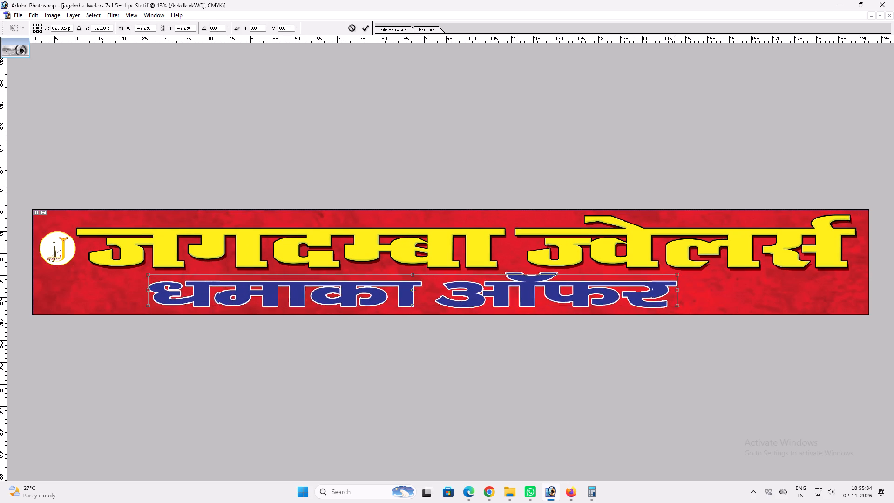
pyautogui.keyDown('alt'); pyautogui.keyDown('shift'); pyautogui.moveTo(676, 292); pyautogui.dragTo(678, 292); pyautogui.keyUp('shift'); pyautogui.keyUp('alt')
pyautogui.hotkey('shift', 'Return')
# Change the font of the धमाका ऑफर line to RAJ 101.
pyautogui.press('t')
pyautogui.click(634, 296)
pyautogui.hotkey('ctrl', 'a')
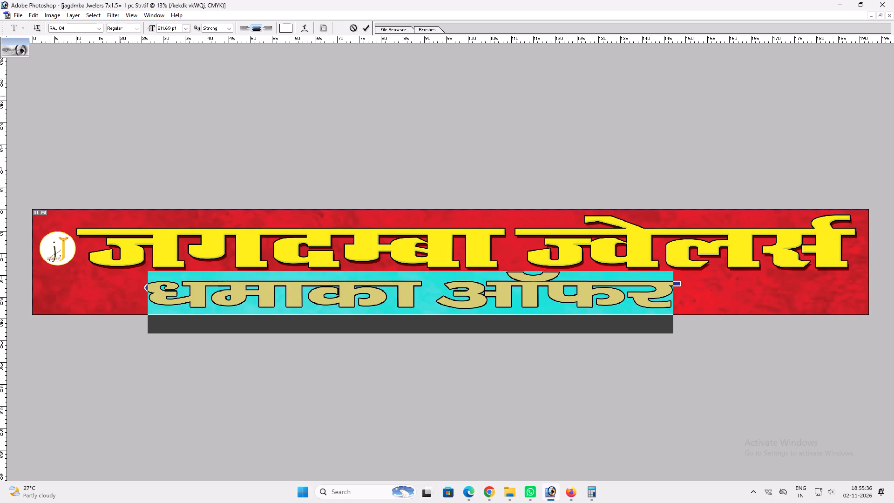
pyautogui.click(71, 29)
pyautogui.press('Down')
pyautogui.press('Down')
pyautogui.press('Down')
pyautogui.press('Down')
pyautogui.press('Down')
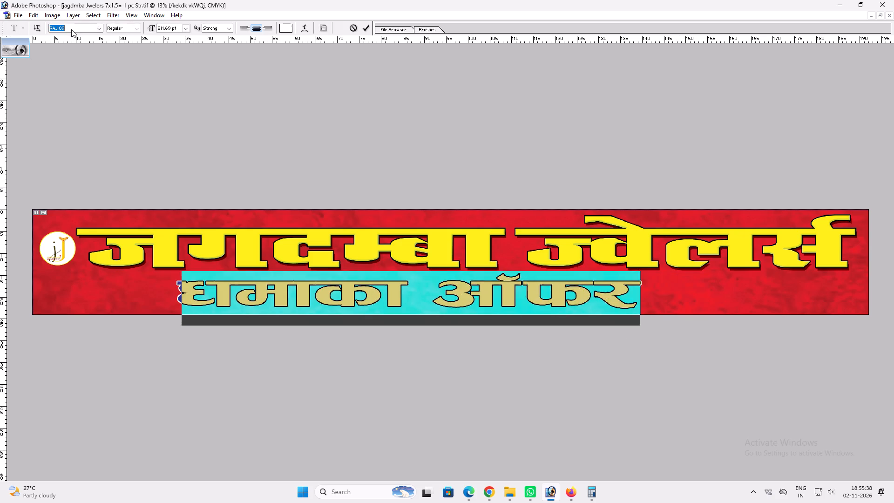
pyautogui.press('Down')
pyautogui.press('Down')
pyautogui.press('Down')
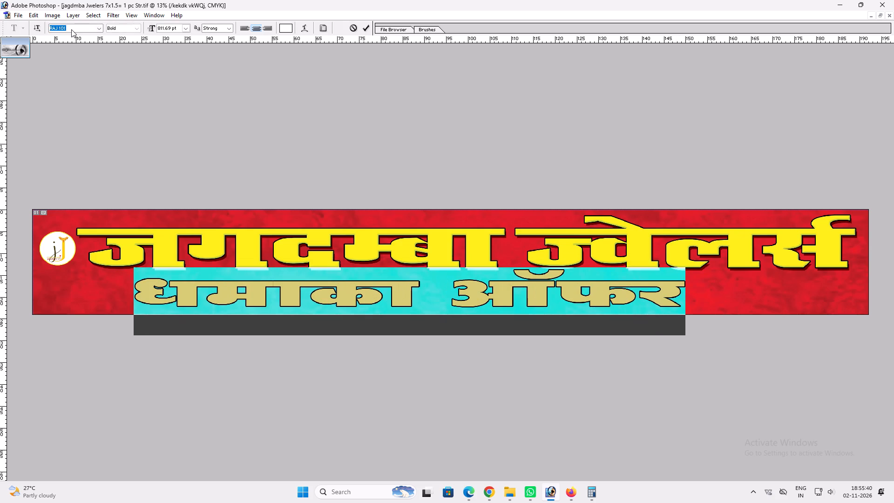
pyautogui.press('Return')
pyautogui.press('Return')
# Tighten the letter spacing of the whole धमाका ऑफर line slightly.
pyautogui.click(495, 318)
pyautogui.hotkey('ctrl', 'a')
pyautogui.hotkey('alt', 'Left')
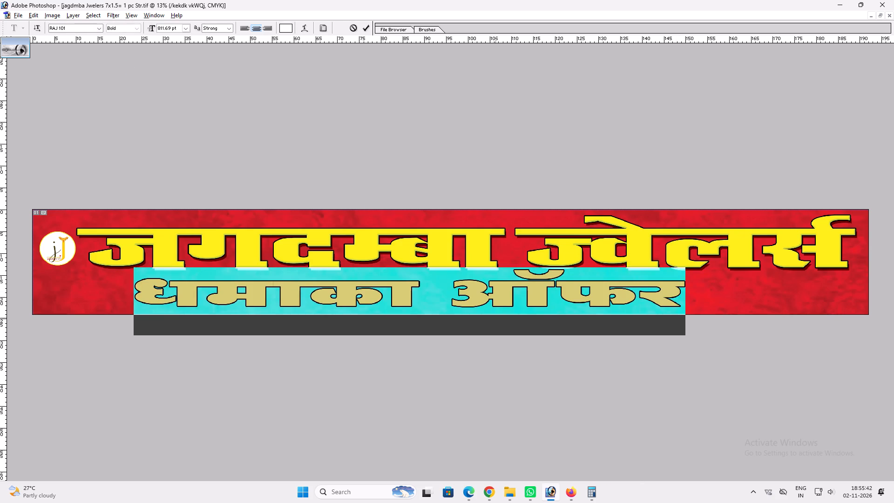
pyautogui.hotkey('ctrl', 'z')
pyautogui.hotkey('ctrl', 'Return')
# Narrow the धमाका ऑफर line to about 89 inches and place it centrally below the shop name.
pyautogui.hotkey('ctrl', 't')
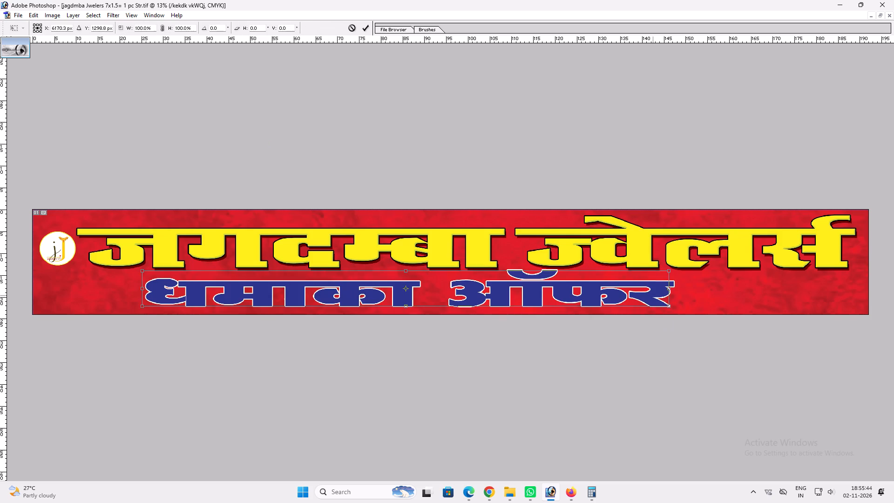
pyautogui.keyDown('shift'); pyautogui.moveTo(672, 289); pyautogui.dragTo(594, 298); pyautogui.keyUp('shift')
pyautogui.keyDown('shift'); pyautogui.moveTo(589, 272); pyautogui.dragTo(526, 285); pyautogui.keyUp('shift')
pyautogui.hotkey('shift', 'Return')
pyautogui.press('v')
pyautogui.press('v')
pyautogui.keyDown('shift'); pyautogui.moveTo(485, 295); pyautogui.dragTo(603, 291); pyautogui.keyUp('shift')
pyautogui.press('v')
# Switch to Chrome and search Google Images for festival background.
pyautogui.click(488, 485)
pyautogui.click(274, 78)
pyautogui.hotkey('ctrl', 'a')
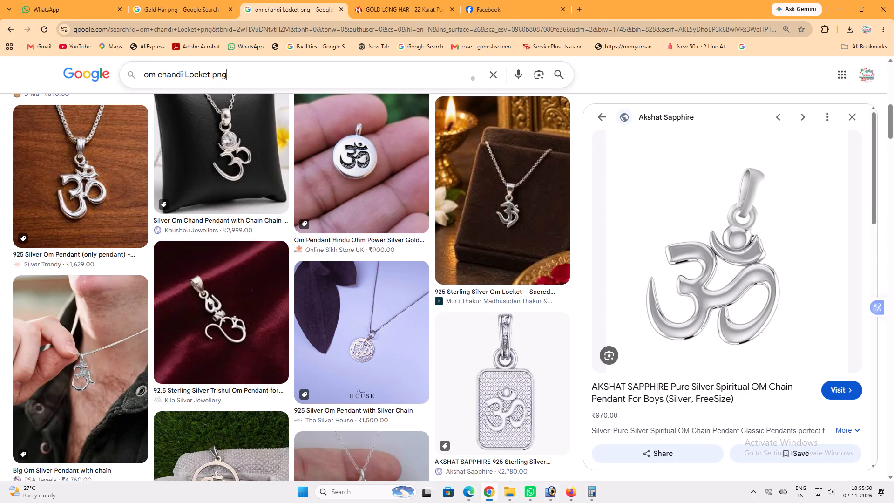
pyautogui.write('fes')
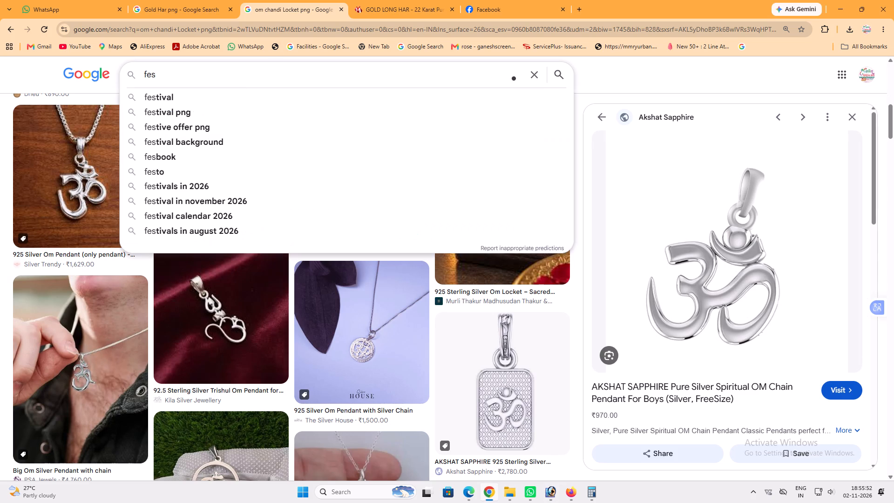
pyautogui.click(220, 97)
pyautogui.click(217, 82)
pyautogui.press('space')
pyautogui.write('bac')
pyautogui.click(226, 100)
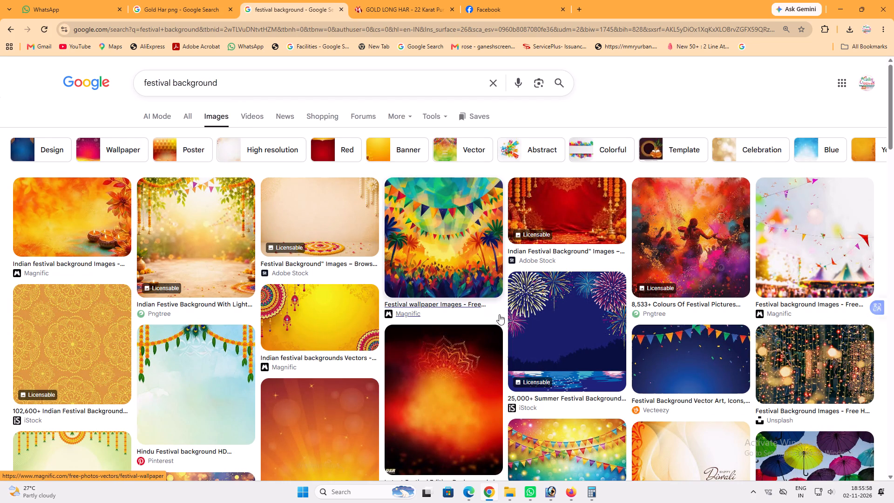
# Copy the iStock picture of fireworks over dark-blue water and paste it into the Photoshop banner, below the shop name's first letters.
pyautogui.click(581, 316)
pyautogui.rightClick(671, 198)
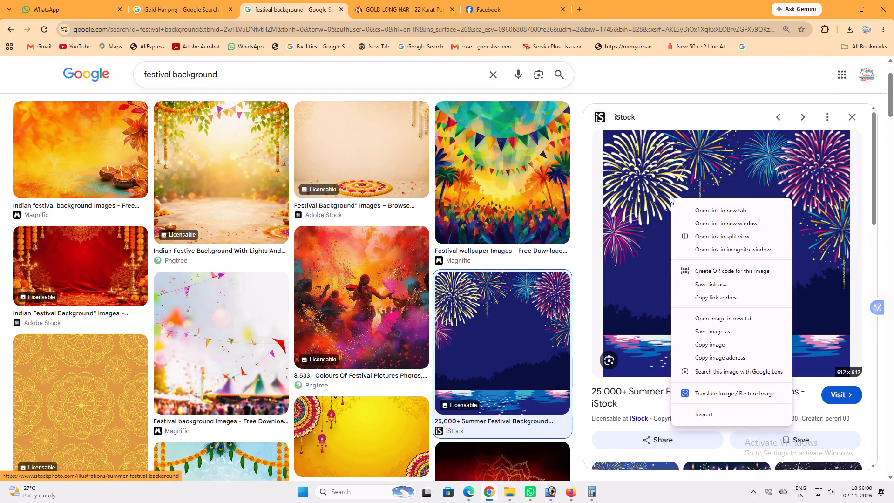
pyautogui.click(709, 343)
pyautogui.click(557, 488)
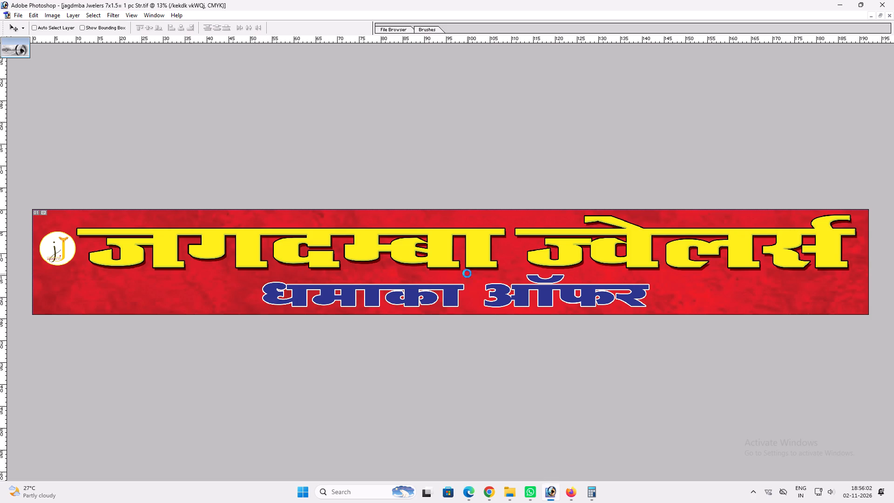
pyautogui.hotkey('ctrl', 'v')
pyautogui.moveTo(465, 270); pyautogui.dragTo(196, 307)
# Rotate the pasted fireworks picture 90° counterclockwise and move it into the banner's bottom-left corner.
pyautogui.hotkey('ctrl', 't')
pyautogui.rightClick(198, 304)
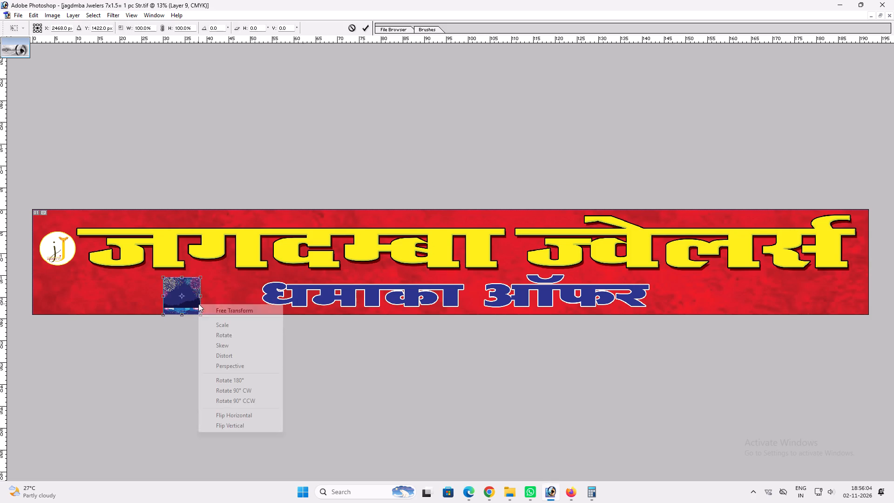
pyautogui.click(240, 400)
pyautogui.press('Return')
pyautogui.press('v')
pyautogui.moveTo(210, 338); pyautogui.dragTo(92, 347)
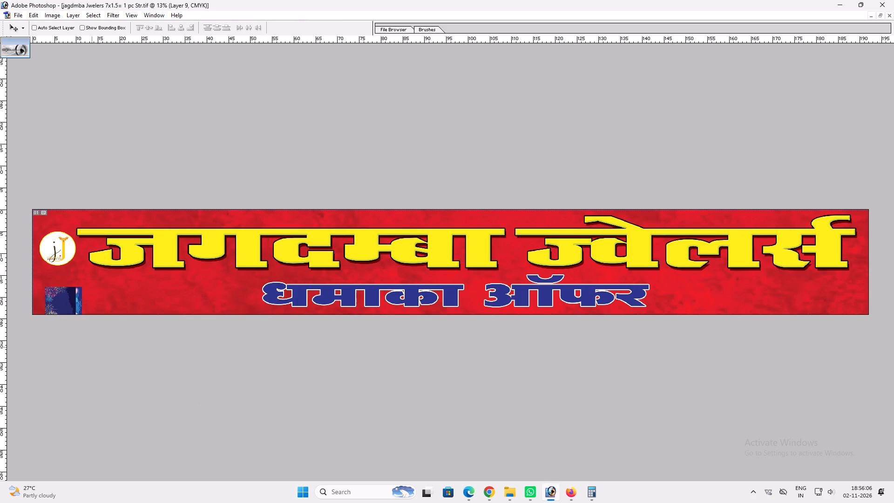
pyautogui.moveTo(92, 347); pyautogui.dragTo(80, 341)
# Enlarge the fireworks picture to cover the banner's full height at its left end, about 25 inches wide.
pyautogui.hotkey('ctrl', 't')
pyautogui.keyDown('shift'); pyautogui.moveTo(68, 279); pyautogui.dragTo(142, 219); pyautogui.keyUp('shift')
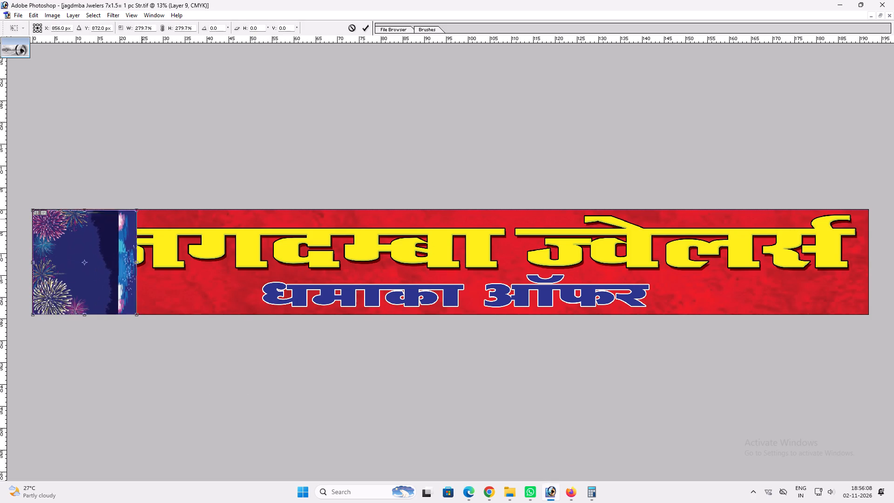
pyautogui.keyDown('shift'); pyautogui.moveTo(142, 219); pyautogui.dragTo(146, 216); pyautogui.keyUp('shift')
pyautogui.press('Return')
# Fade the fireworks picture's right side and top into the red background using a soft 1600-pixel Eraser brush.
pyautogui.press('e')
pyautogui.press(']')
pyautogui.press(']')
pyautogui.press(']')
pyautogui.press(']')
pyautogui.press(']')
pyautogui.press(']')
pyautogui.press(']')
pyautogui.press(']')
pyautogui.press(']')
pyautogui.press(']')
pyautogui.press(']')
pyautogui.press(']')
pyautogui.press(']')
pyautogui.press(']')
pyautogui.press(']')
pyautogui.press(']')
pyautogui.press(']')
pyautogui.press(']')
pyautogui.press(']')
pyautogui.press(']')
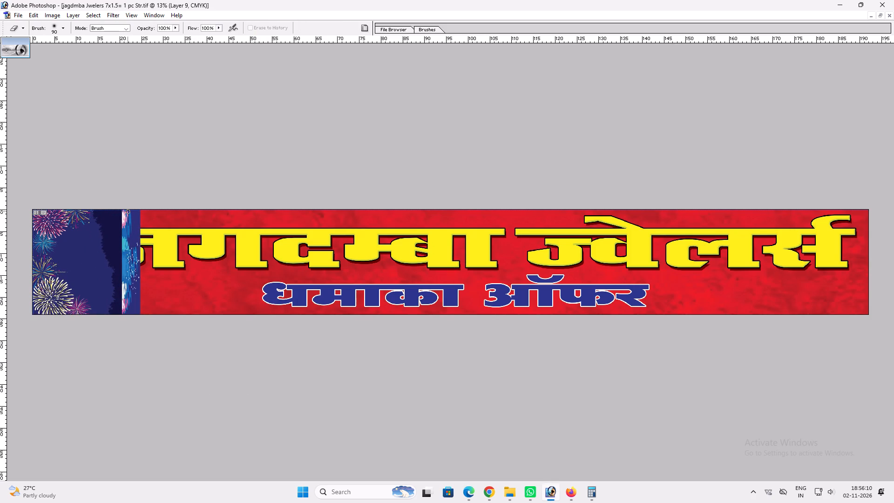
pyautogui.moveTo(124, 202); pyautogui.dragTo(48, 178)
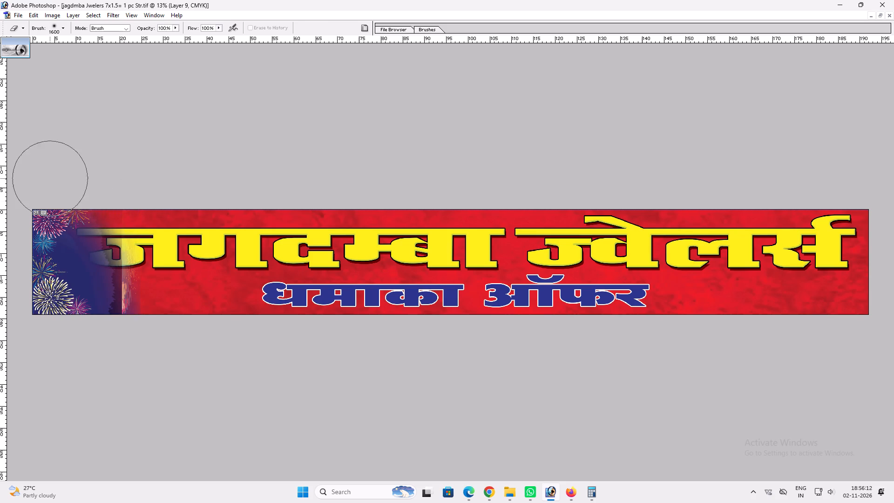
pyautogui.moveTo(48, 178); pyautogui.dragTo(132, 245)
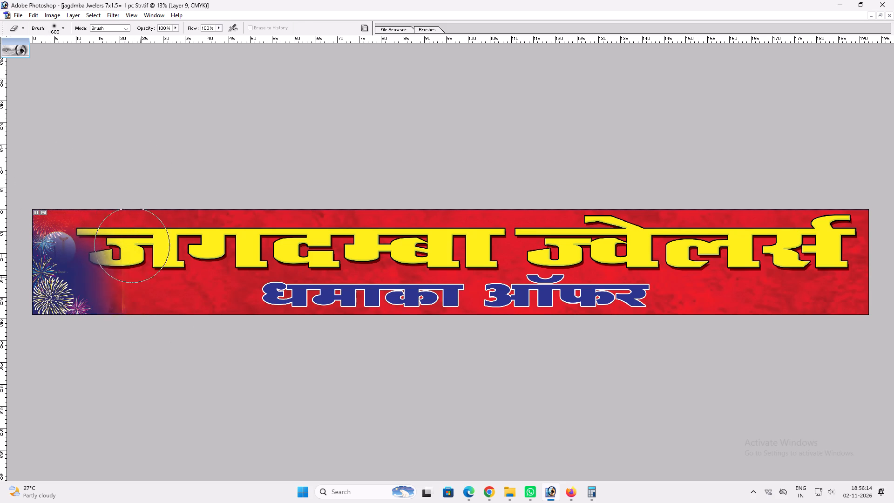
pyautogui.moveTo(132, 245); pyautogui.dragTo(80, 172)
# Reorder the fireworks layer so it sits just above the red background, behind the logo and shop name.
pyautogui.hotkey('ctrl', 'shift', '[')
pyautogui.hotkey('ctrl', ']')
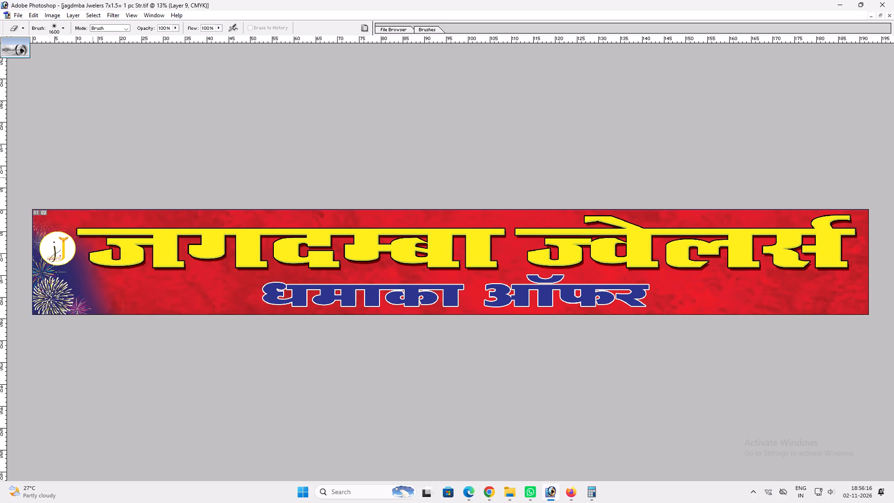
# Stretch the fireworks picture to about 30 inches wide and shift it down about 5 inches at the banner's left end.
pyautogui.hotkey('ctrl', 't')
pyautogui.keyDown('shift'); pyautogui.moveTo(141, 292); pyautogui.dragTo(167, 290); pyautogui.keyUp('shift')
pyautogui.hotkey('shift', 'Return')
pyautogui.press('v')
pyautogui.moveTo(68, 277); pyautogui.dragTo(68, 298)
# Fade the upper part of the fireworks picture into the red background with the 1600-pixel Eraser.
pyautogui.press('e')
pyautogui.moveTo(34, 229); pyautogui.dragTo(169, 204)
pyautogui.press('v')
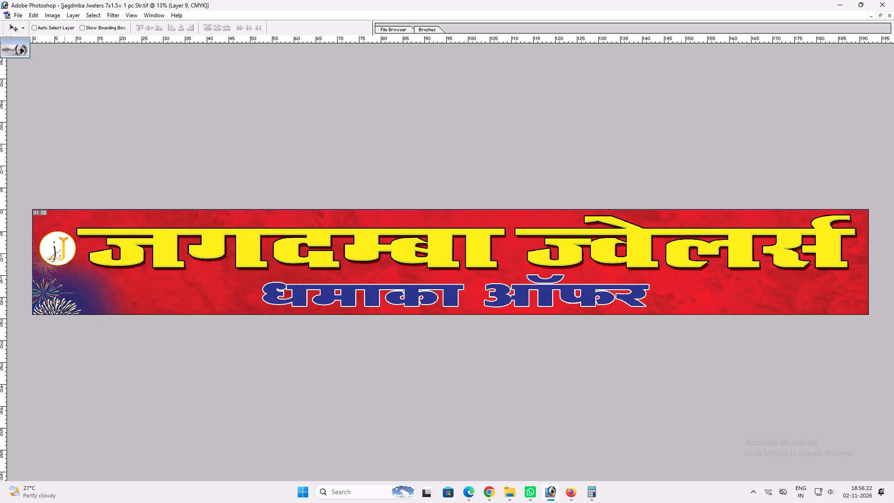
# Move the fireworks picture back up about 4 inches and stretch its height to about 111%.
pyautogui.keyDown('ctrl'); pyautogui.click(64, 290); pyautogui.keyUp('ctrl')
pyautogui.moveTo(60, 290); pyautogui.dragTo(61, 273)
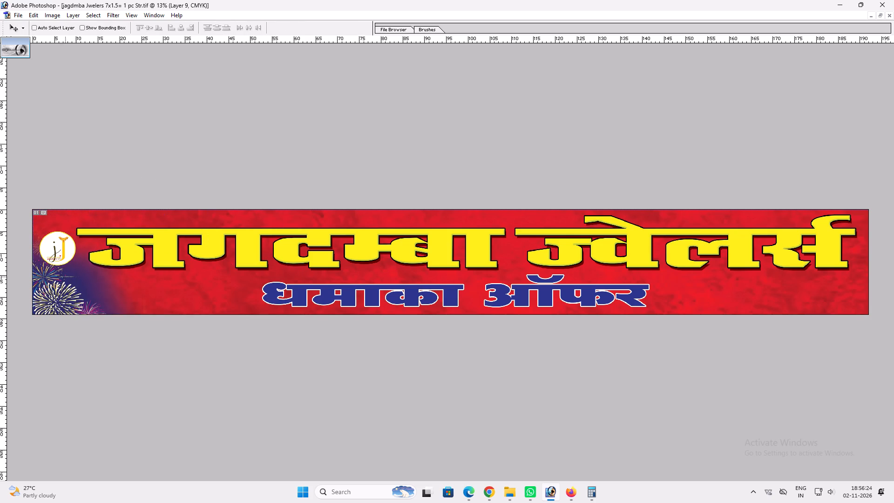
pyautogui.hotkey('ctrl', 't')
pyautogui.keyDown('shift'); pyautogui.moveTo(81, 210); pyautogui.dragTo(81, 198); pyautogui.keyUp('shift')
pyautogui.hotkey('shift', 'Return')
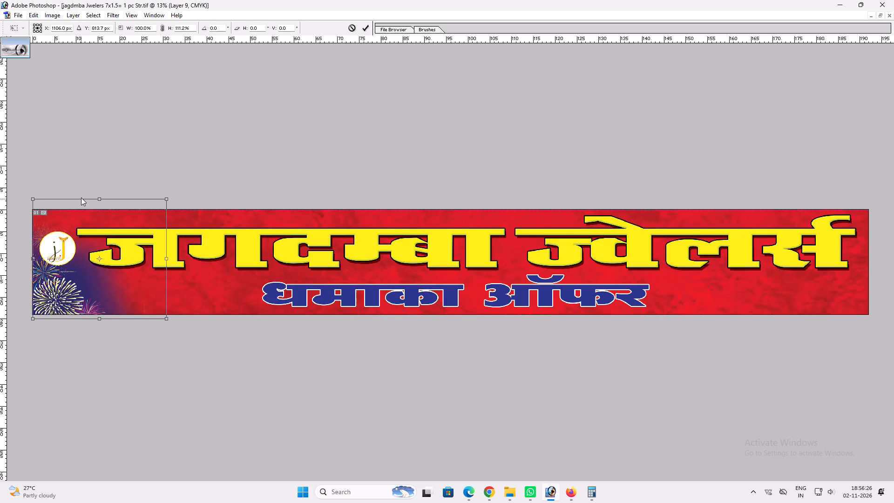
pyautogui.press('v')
# Delete the fireworks layer from the banner.
pyautogui.hotkey('alt', 'l')
pyautogui.hotkey('alt', 'l')
pyautogui.hotkey('alt', 'l')
pyautogui.write('vv')
# Move the धमाका ऑफर line left below the shop name, so it starts about 14 inches from the banner's left edge.
pyautogui.keyDown('ctrl'); pyautogui.click(541, 296); pyautogui.keyUp('ctrl')
pyautogui.keyDown('shift'); pyautogui.moveTo(545, 296); pyautogui.dragTo(411, 299); pyautogui.keyUp('shift')
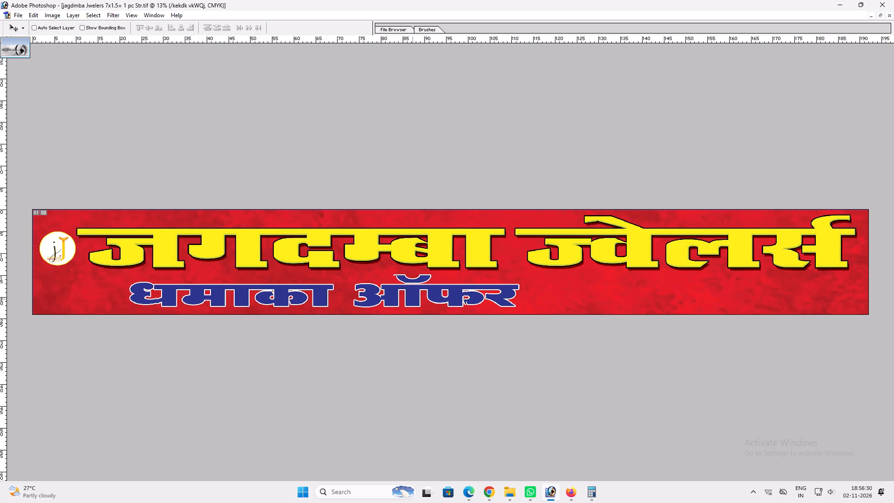
pyautogui.keyDown('shift'); pyautogui.moveTo(411, 299); pyautogui.dragTo(402, 299); pyautogui.keyUp('shift')
pyautogui.press('v')
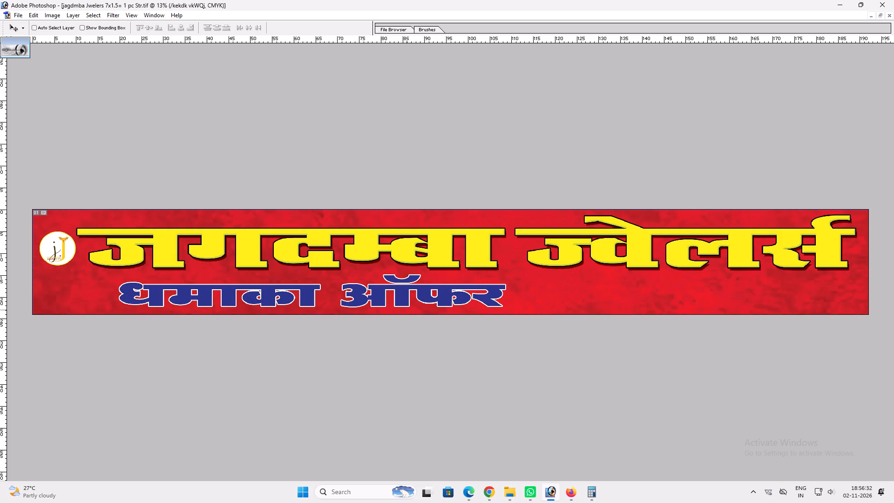
pyautogui.keyDown('ctrl'); pyautogui.click(421, 294); pyautogui.keyUp('ctrl')
pyautogui.moveTo(421, 294); pyautogui.dragTo(419, 294)
pyautogui.moveTo(419, 294); pyautogui.dragTo(398, 295)
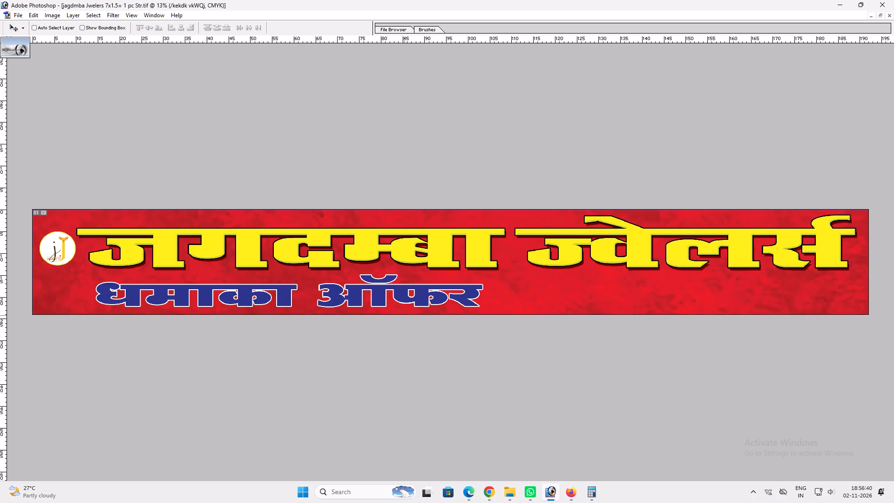
# Try successive RAJ fonts on the whole धमाका ऑफर line, starting after RAJ 101 and stopping at RAJ 35.
pyautogui.press('t')
pyautogui.click(394, 311)
pyautogui.hotkey('ctrl', 'a')
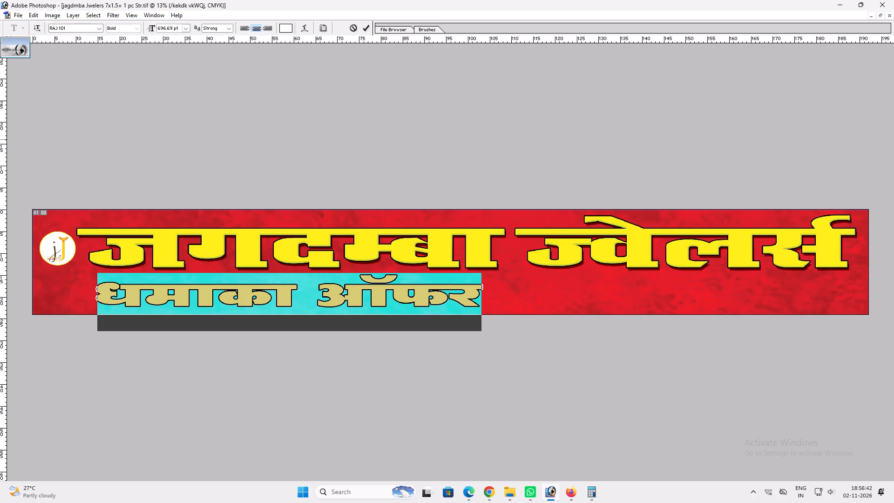
pyautogui.click(78, 29)
pyautogui.press('Down')
pyautogui.press('Down')
pyautogui.press('Down')
pyautogui.press('Down')
pyautogui.press('Down')
pyautogui.press('Down')
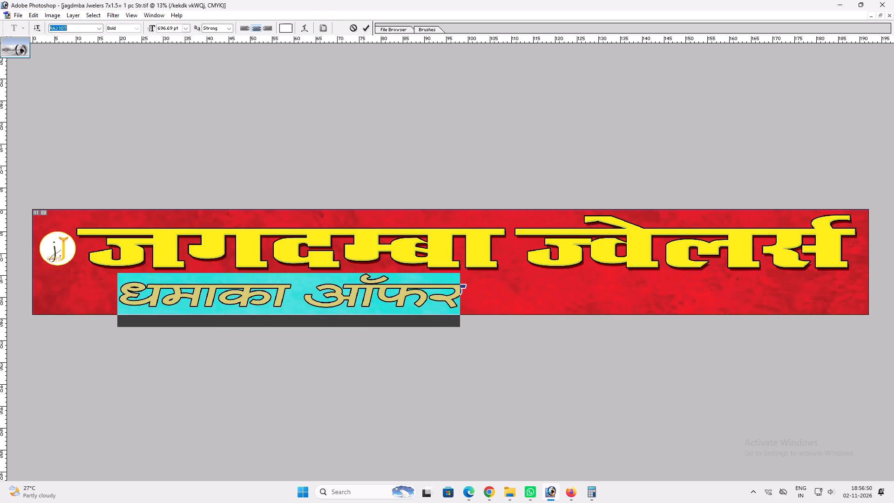
pyautogui.press('Down')
pyautogui.press('Down')
pyautogui.press('Up')
pyautogui.press('Down')
pyautogui.press('Down')
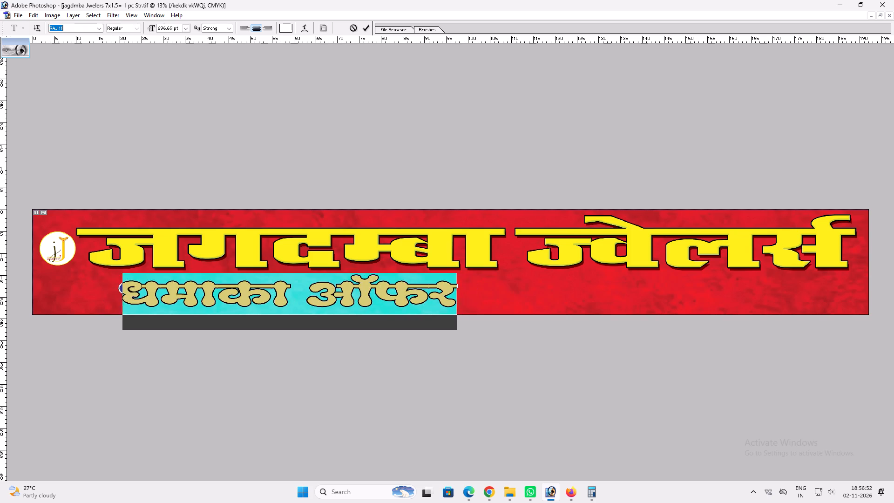
pyautogui.press('Down')
pyautogui.press('Down')
pyautogui.press('Down')
pyautogui.press('Down')
pyautogui.press('Down')
pyautogui.press('Down')
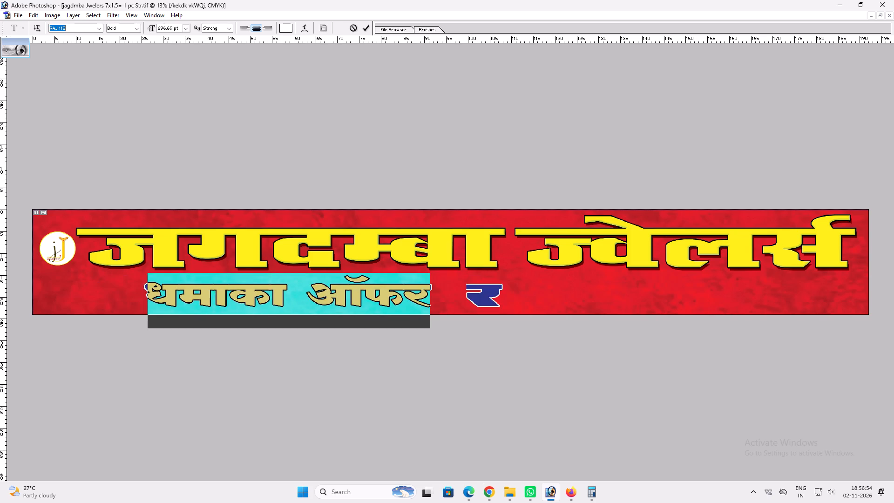
pyautogui.press('Down')
pyautogui.press('Down')
pyautogui.press('Down')
pyautogui.press('Down')
pyautogui.press('Down')
pyautogui.press('Down')
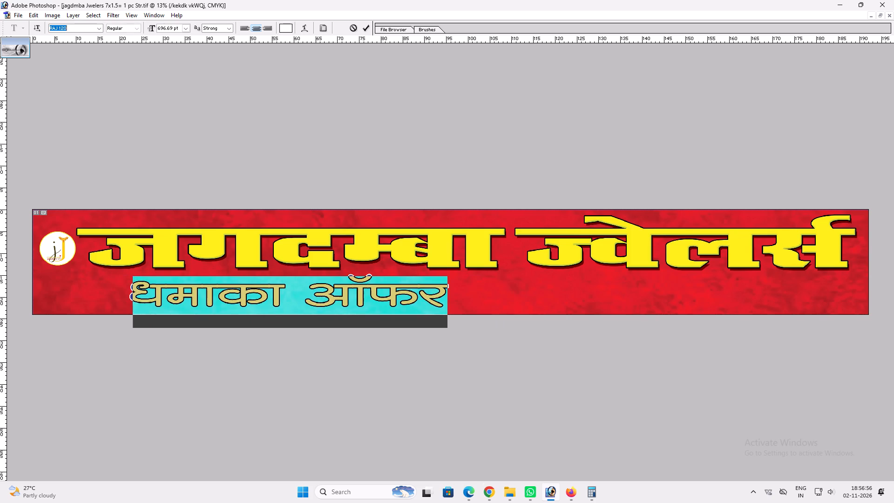
pyautogui.press('Down')
pyautogui.press('Down')
pyautogui.press('Down')
pyautogui.press('Down')
pyautogui.press('Down')
pyautogui.press('Down')
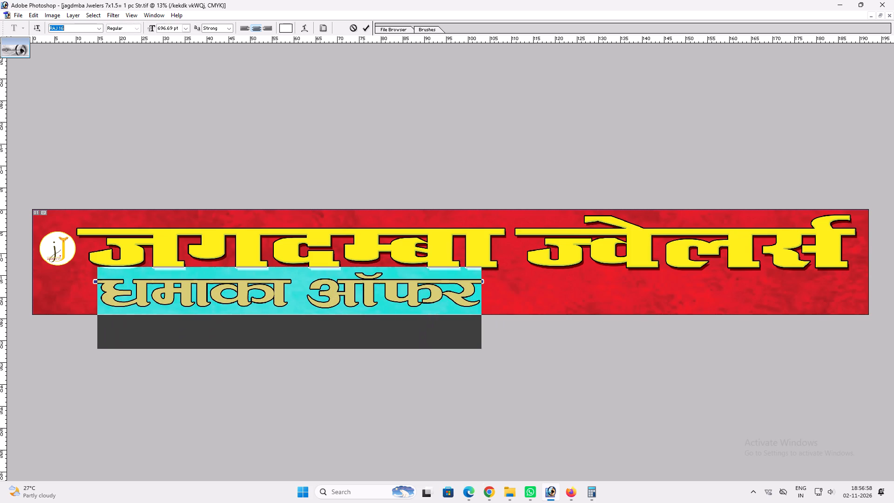
pyautogui.press('Down')
pyautogui.press('Down')
pyautogui.press('Down')
pyautogui.press('Down')
pyautogui.press('Down')
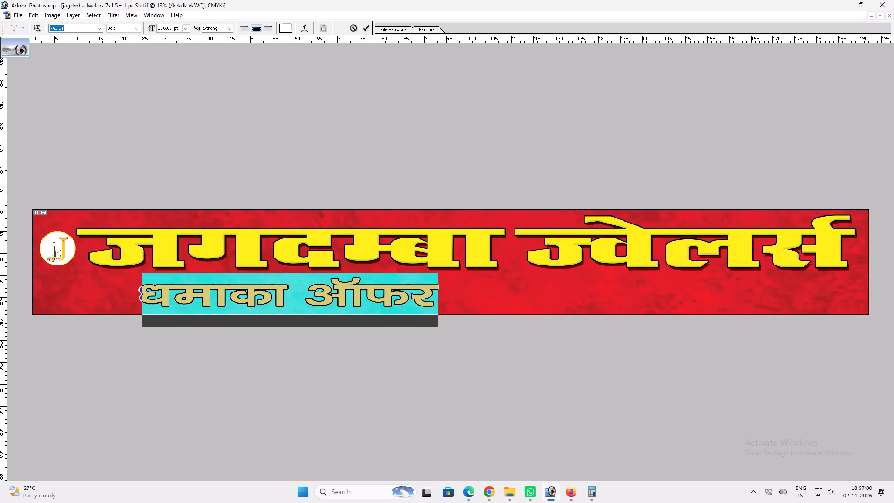
pyautogui.press('Down')
pyautogui.press('Down')
pyautogui.press('Down')
pyautogui.press('Down')
pyautogui.press('Down')
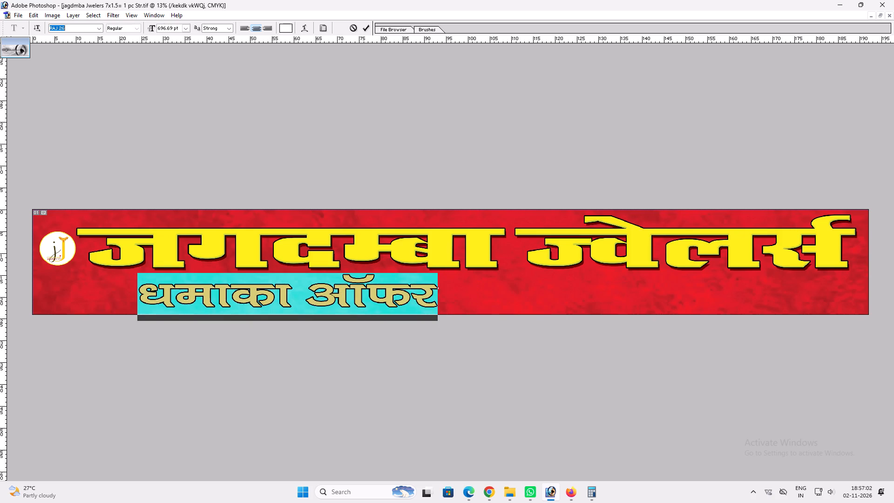
pyautogui.press('Down')
pyautogui.press('Down')
pyautogui.press('Down')
pyautogui.press('Down')
pyautogui.press('Down')
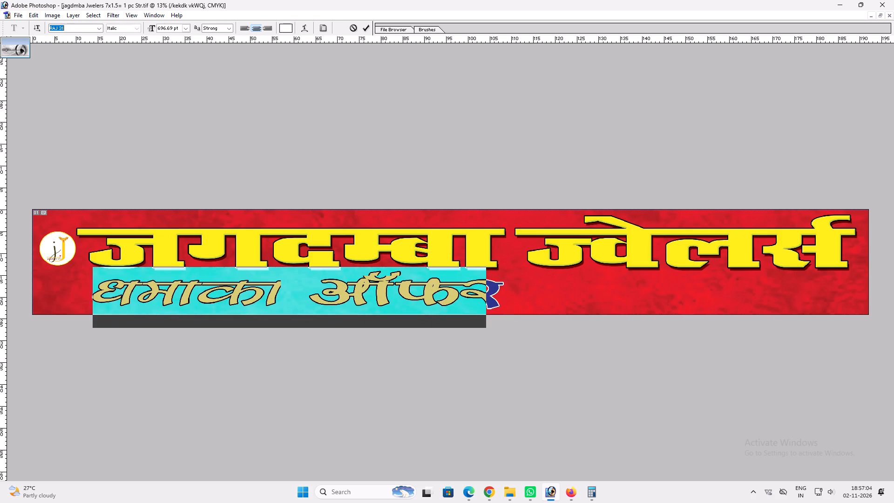
pyautogui.press('Down')
pyautogui.press('Down')
pyautogui.press('Down')
pyautogui.press('Down')
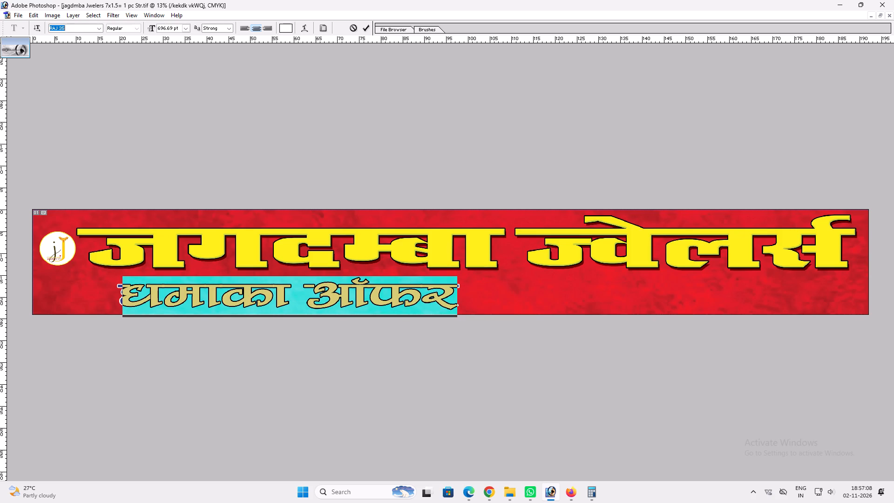
# Switch to Chrome and search Google Images for "festival background png".
pyautogui.click(547, 489)
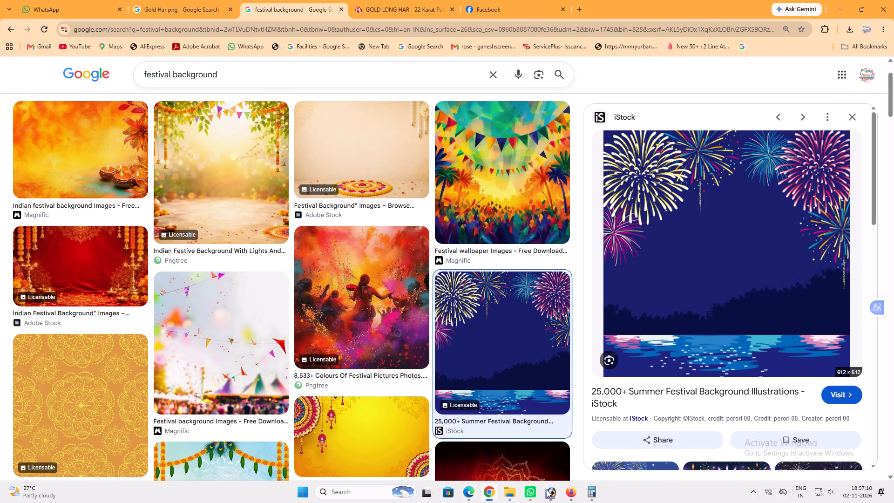
pyautogui.click(220, 70)
pyautogui.hotkey('ctrl', 'a')
pyautogui.write('fes')
pyautogui.click(221, 103)
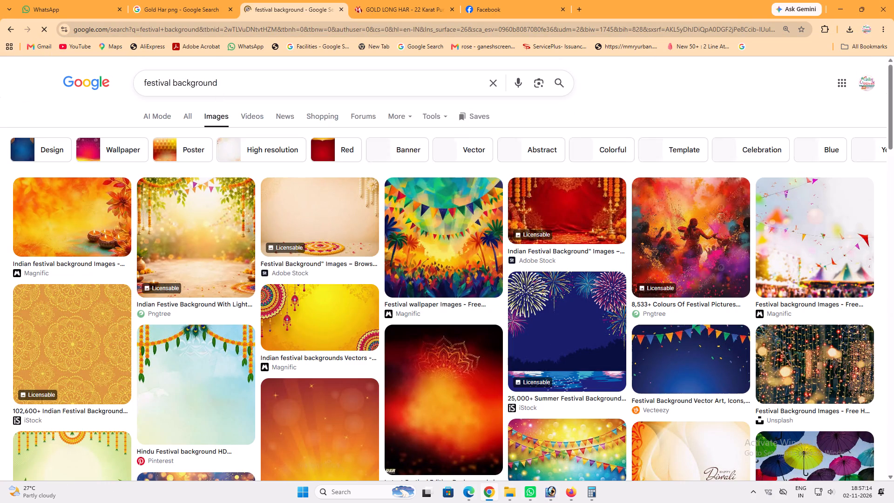
pyautogui.click(239, 84)
pyautogui.press('space')
pyautogui.write('png')
pyautogui.press('space')
pyautogui.press('Return')
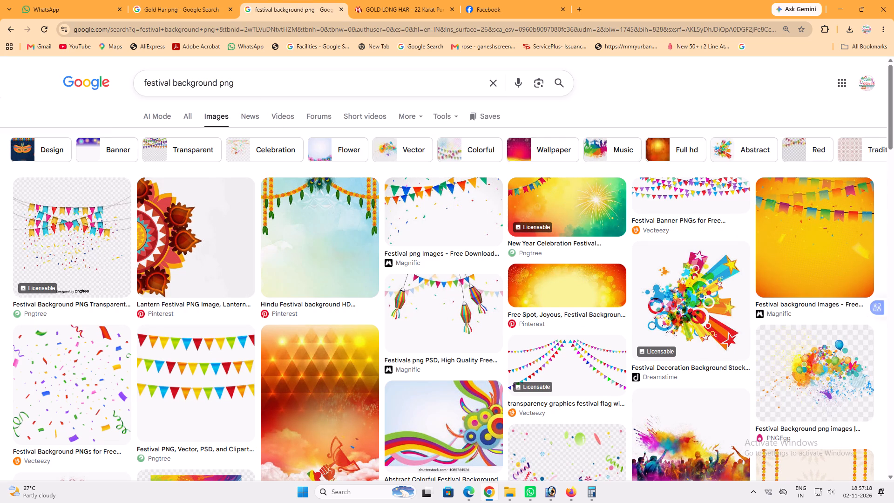
# Change the image search to "festival offer Latter png".
pyautogui.moveTo(216, 83); pyautogui.dragTo(171, 91)
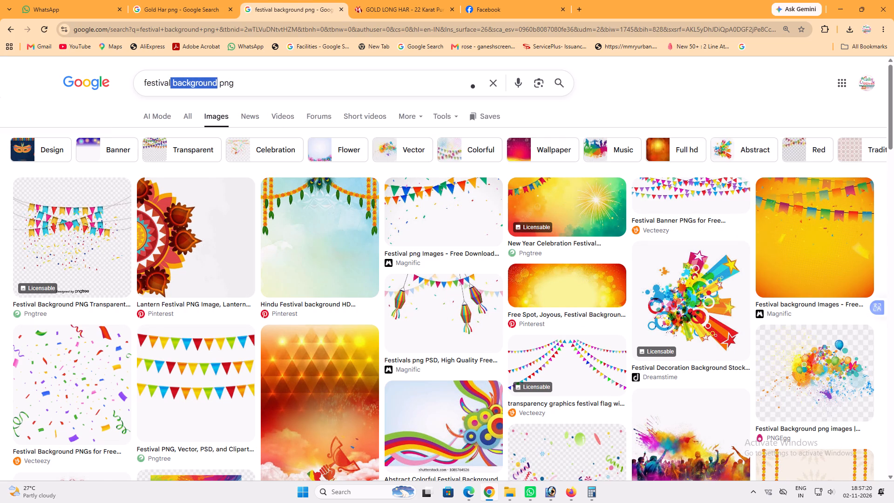
pyautogui.moveTo(171, 91); pyautogui.dragTo(174, 90)
pyautogui.press('space')
pyautogui.write('offer Latter')
pyautogui.press('space')
pyautogui.press('Return')
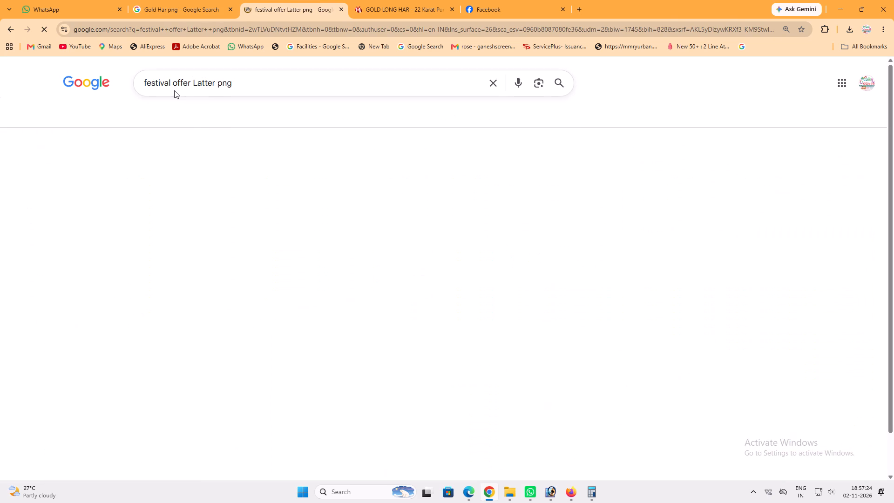
# Preview the first Festival Offer image and look through the results for suitable offer lettering artwork.
pyautogui.click(61, 274)
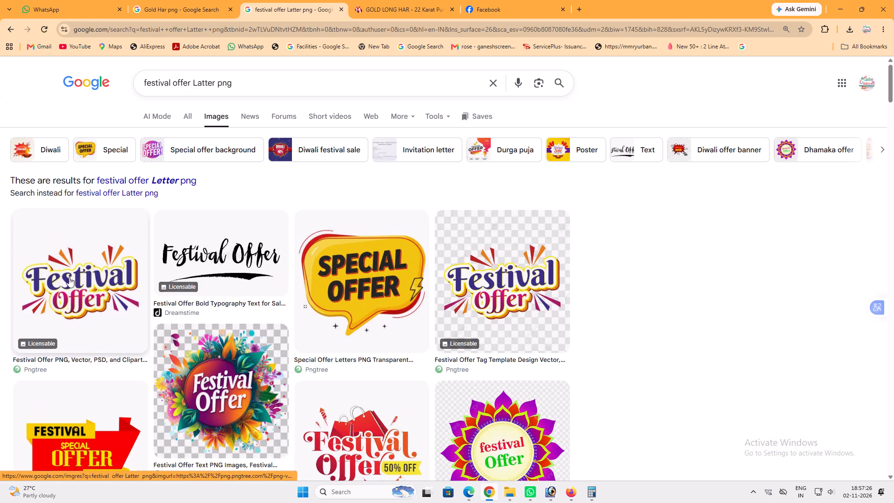
pyautogui.scroll(-6, 692, 271)
pyautogui.scroll(-2, 190, 297)
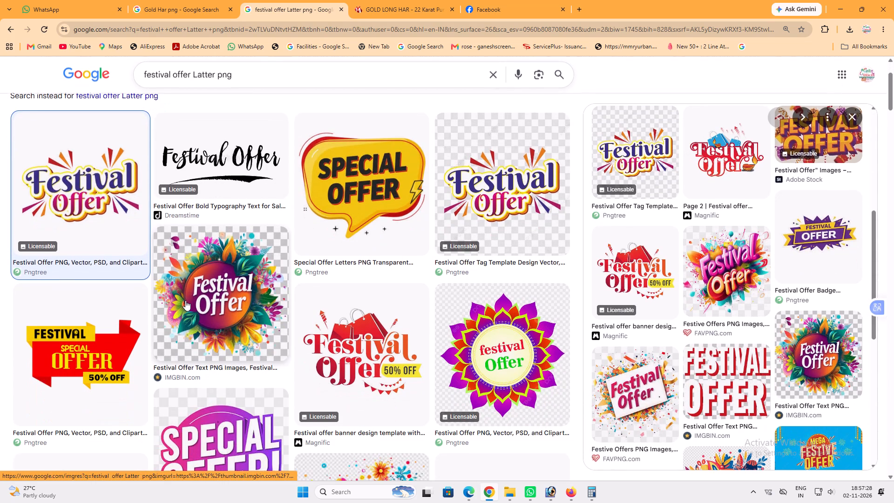
pyautogui.scroll(-4, 185, 301)
pyautogui.scroll(-2, 283, 356)
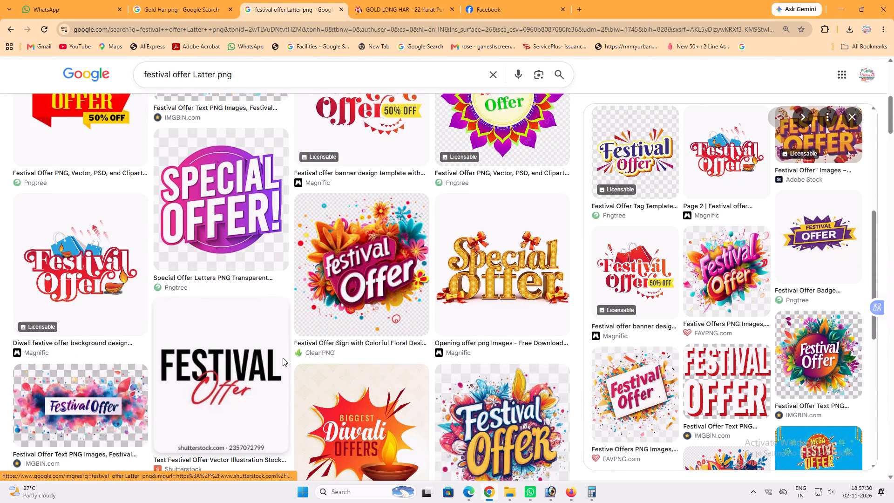
pyautogui.scroll(-1, 217, 252)
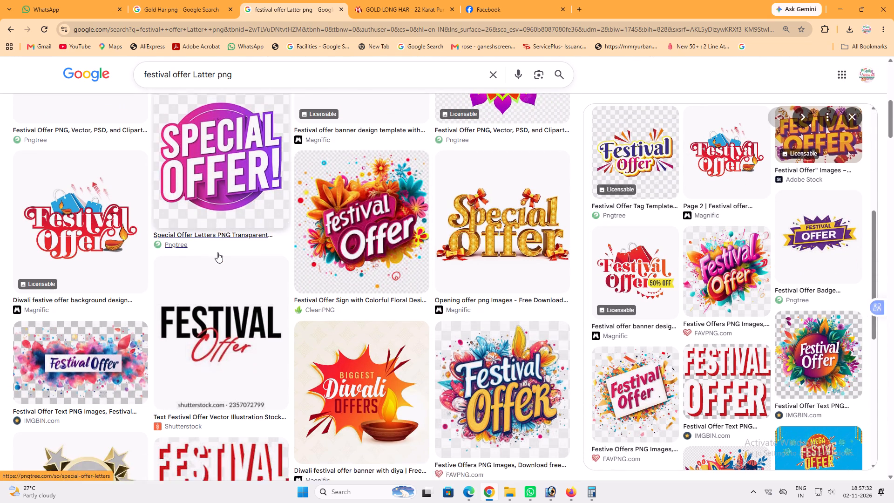
pyautogui.scroll(-4, 217, 259)
pyautogui.scroll(-5, 263, 257)
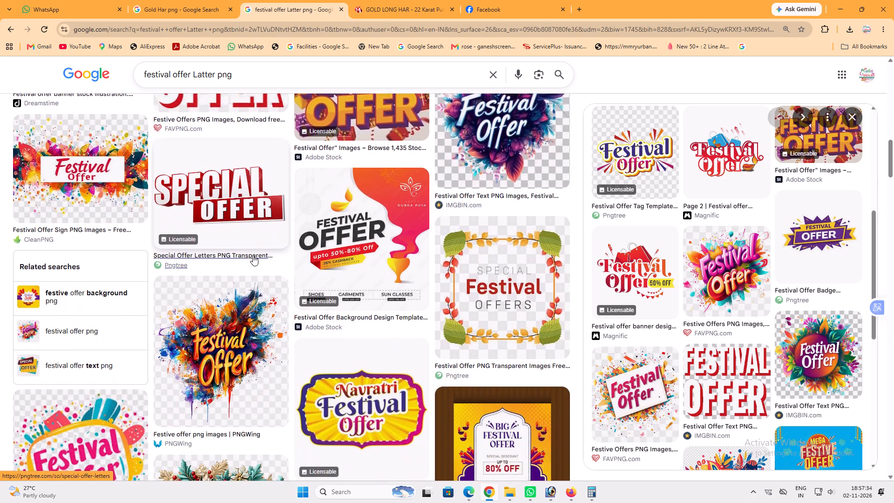
pyautogui.scroll(-7, 253, 255)
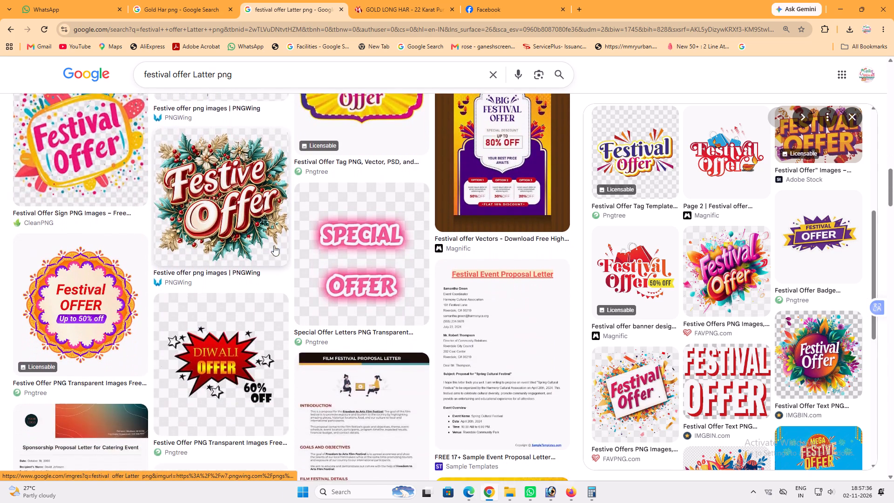
pyautogui.scroll(-9, 274, 245)
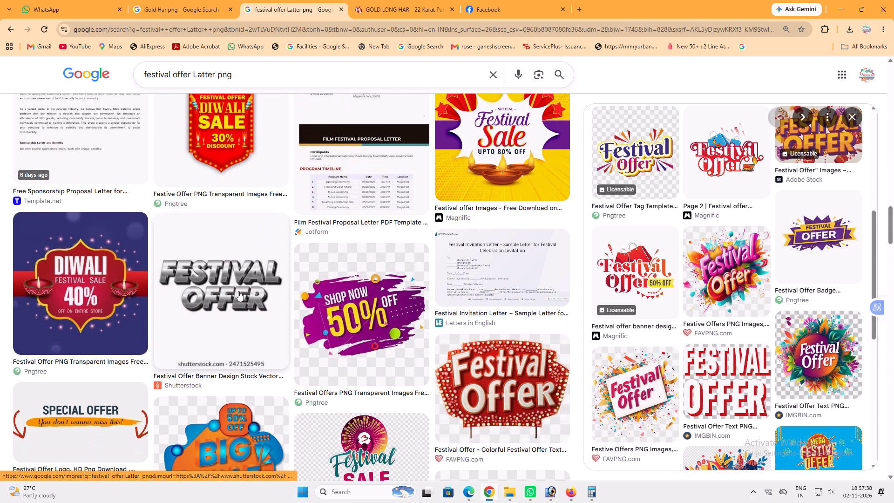
# Preview the metallic FESTIVAL OFFER lettering and examine its full set of related images for a usable design.
pyautogui.click(238, 291)
pyautogui.scroll(-2, 630, 225)
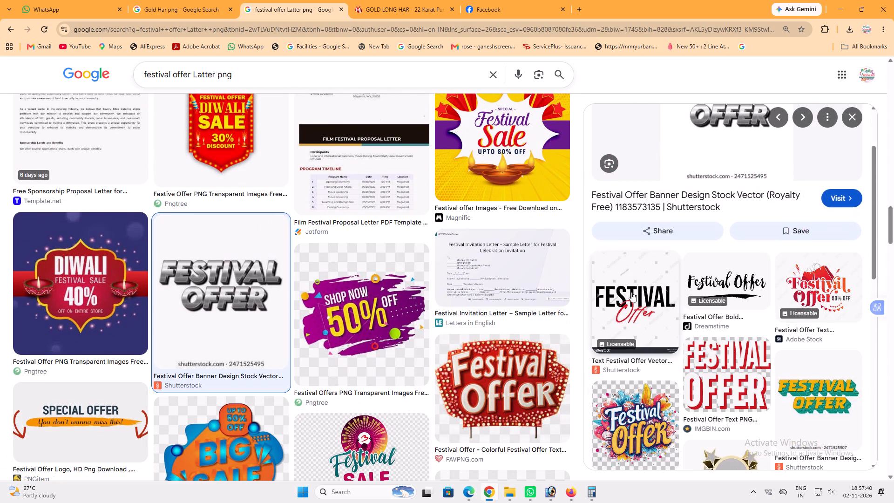
pyautogui.scroll(-2, 688, 267)
pyautogui.scroll(-2, 501, 282)
pyautogui.scroll(-5, 821, 309)
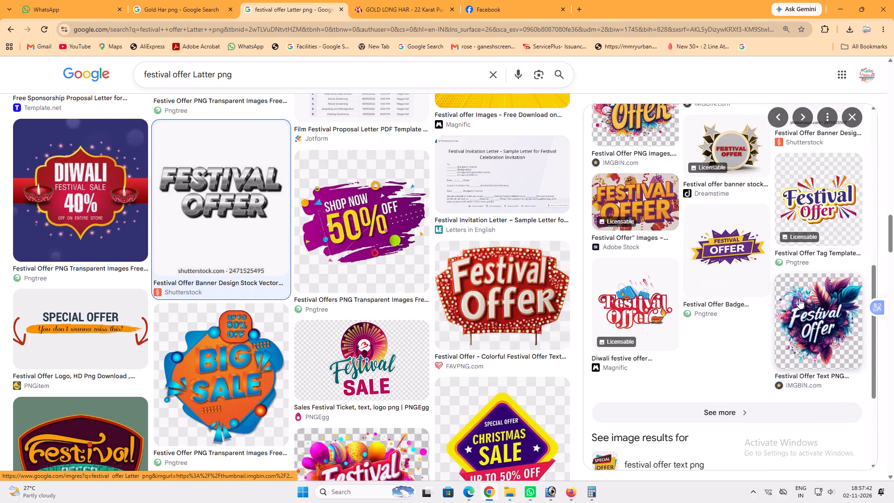
pyautogui.scroll(-3, 486, 261)
pyautogui.click(731, 399)
pyautogui.click(731, 404)
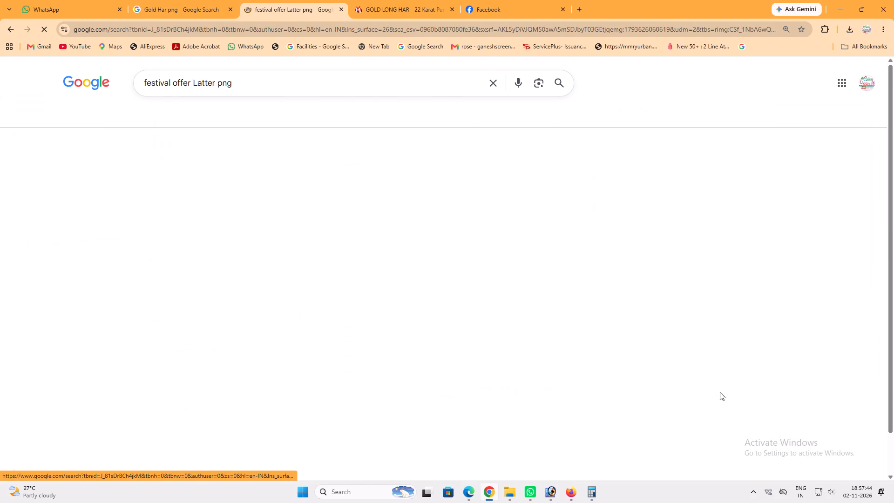
pyautogui.scroll(-1, 376, 248)
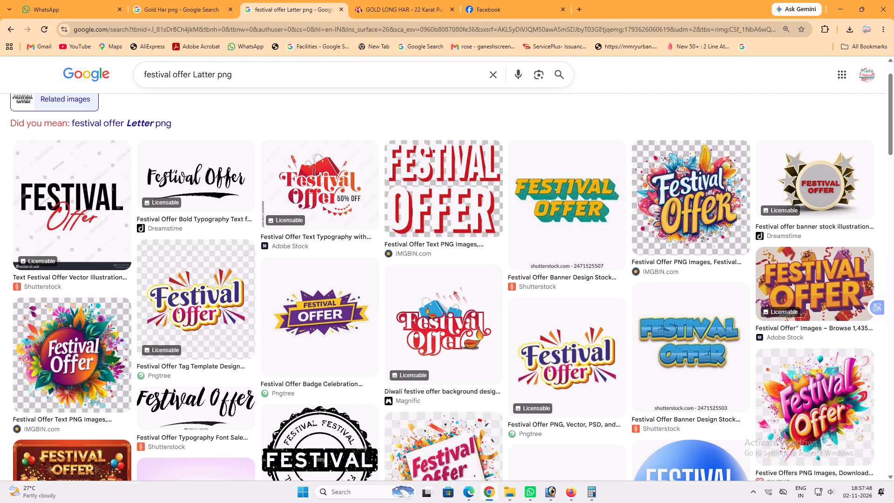
# Change the image search to "diwali festival offer Letter png".
pyautogui.click(143, 78)
pyautogui.write('diwapa')
pyautogui.press('BackSpace')
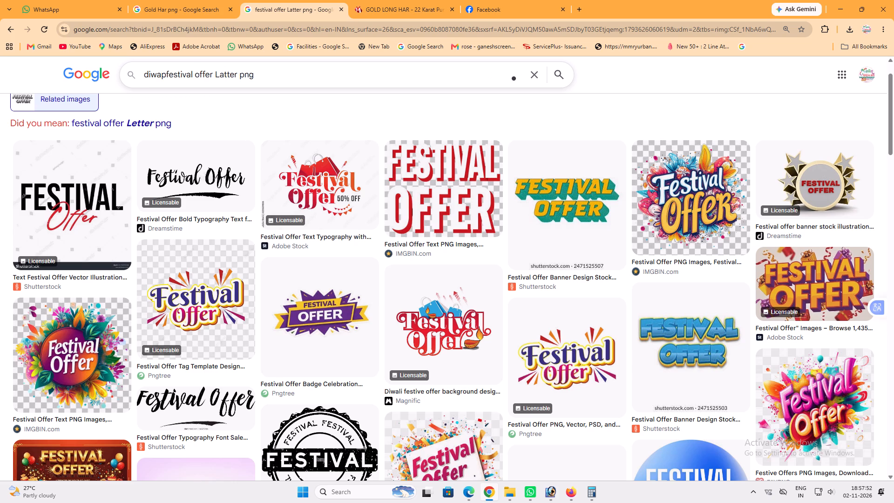
pyautogui.press('l')
pyautogui.press('BackSpace')
pyautogui.press('BackSpace')
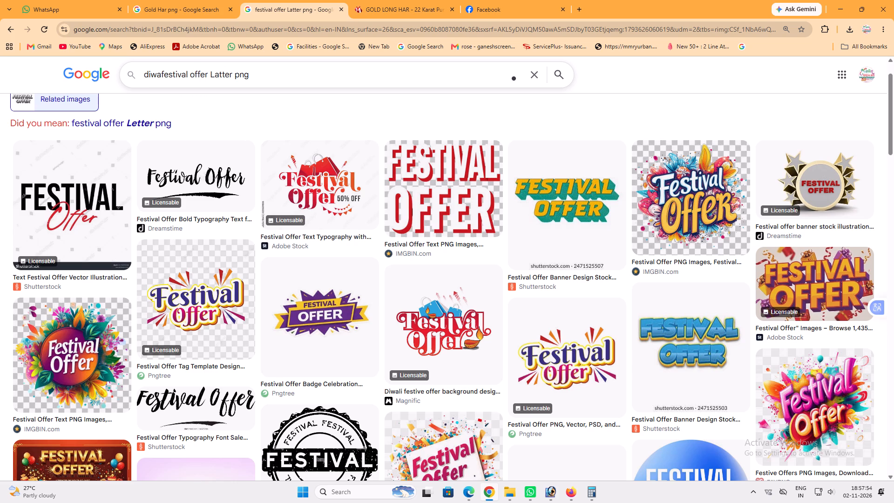
pyautogui.write('li')
pyautogui.press('space')
pyautogui.press('Return')
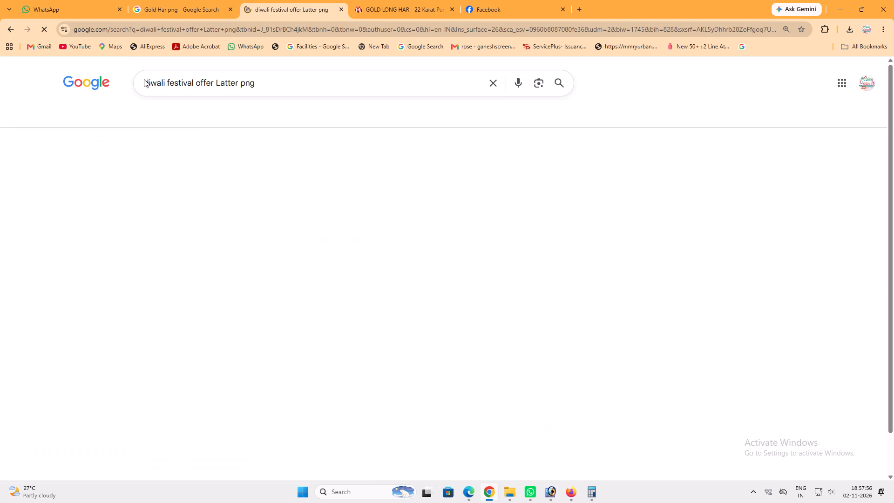
pyautogui.click(190, 185)
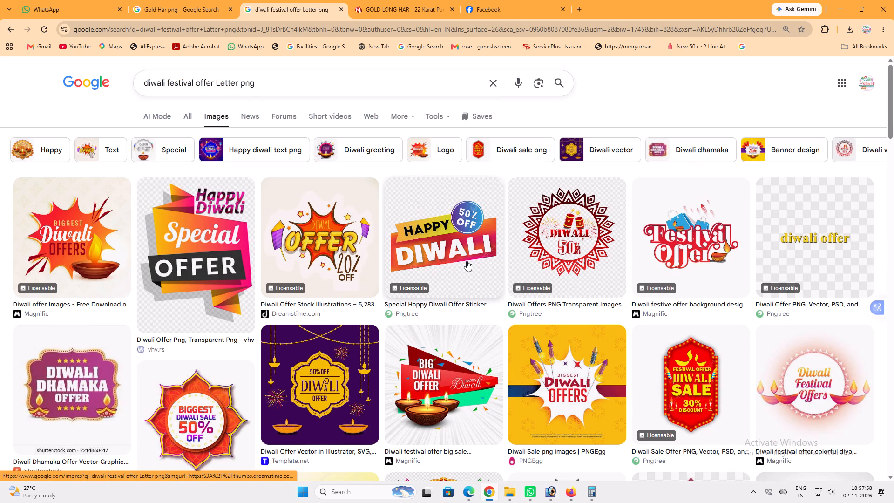
# Preview the Diwali Bumper Offer artwork among the results, then rerun the same image search.
pyautogui.scroll(-3, 455, 260)
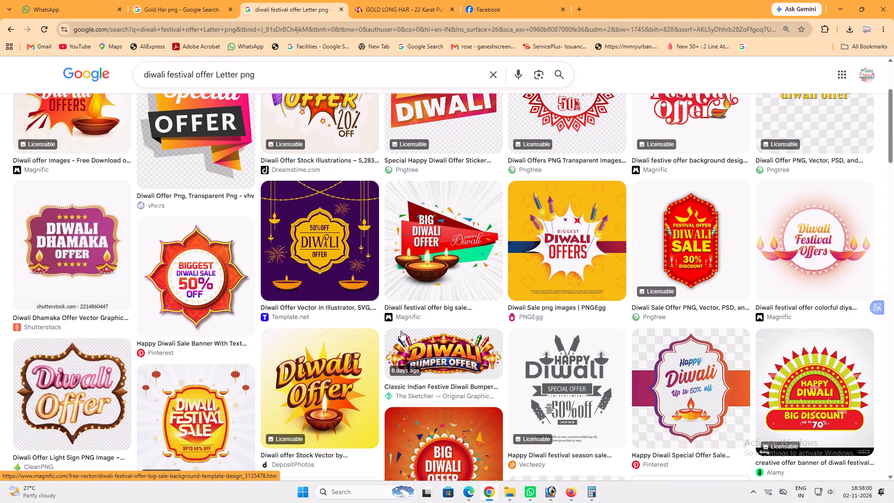
pyautogui.click(427, 351)
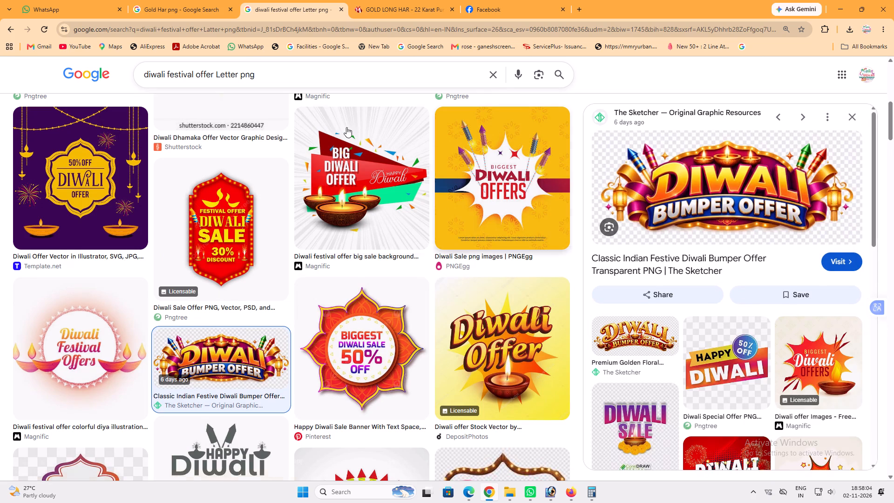
pyautogui.scroll(8, 344, 187)
pyautogui.scroll(5, 397, 298)
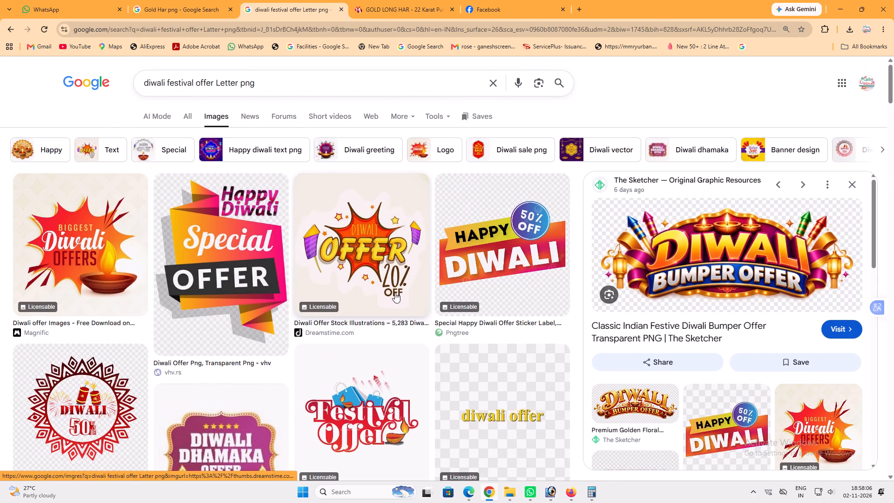
pyautogui.click(283, 68)
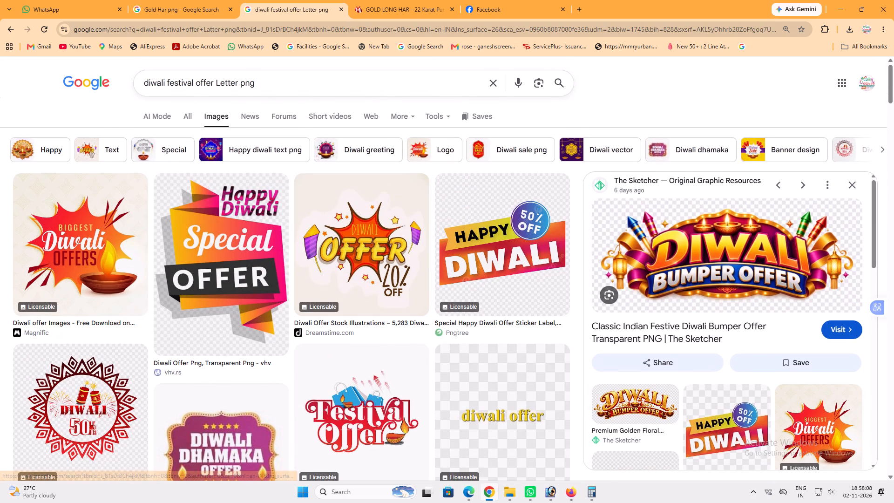
pyautogui.click(278, 81)
pyautogui.press('Return')
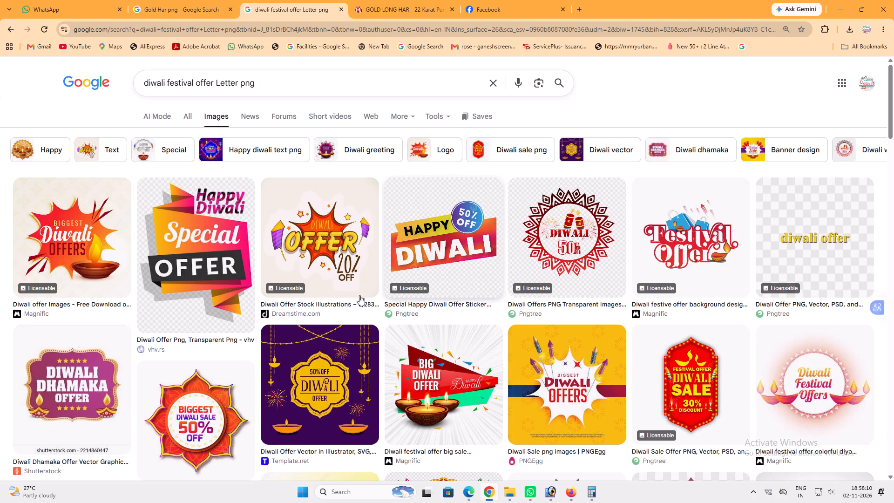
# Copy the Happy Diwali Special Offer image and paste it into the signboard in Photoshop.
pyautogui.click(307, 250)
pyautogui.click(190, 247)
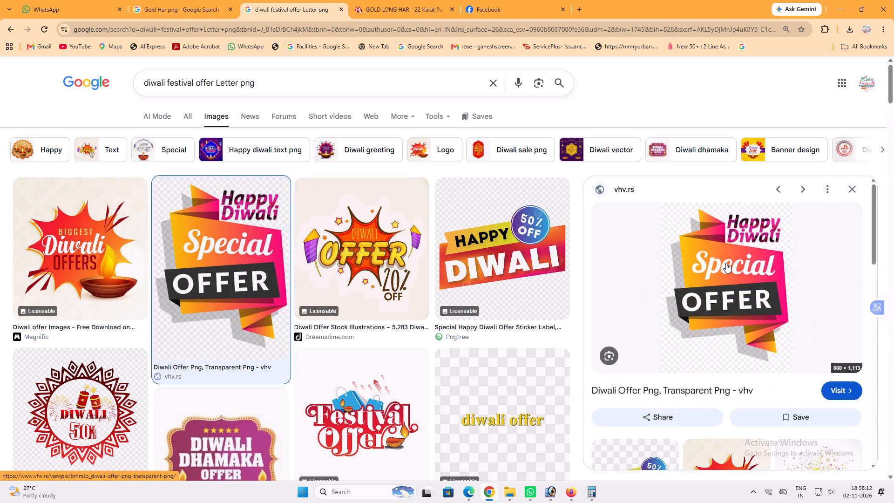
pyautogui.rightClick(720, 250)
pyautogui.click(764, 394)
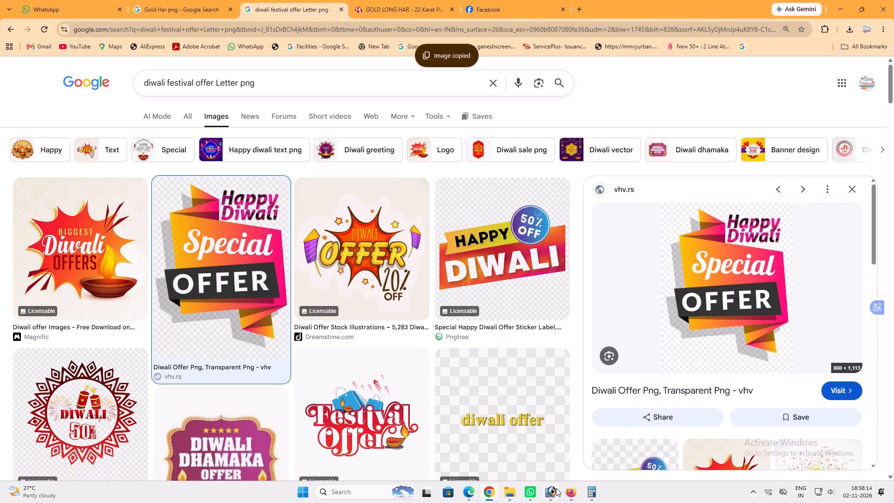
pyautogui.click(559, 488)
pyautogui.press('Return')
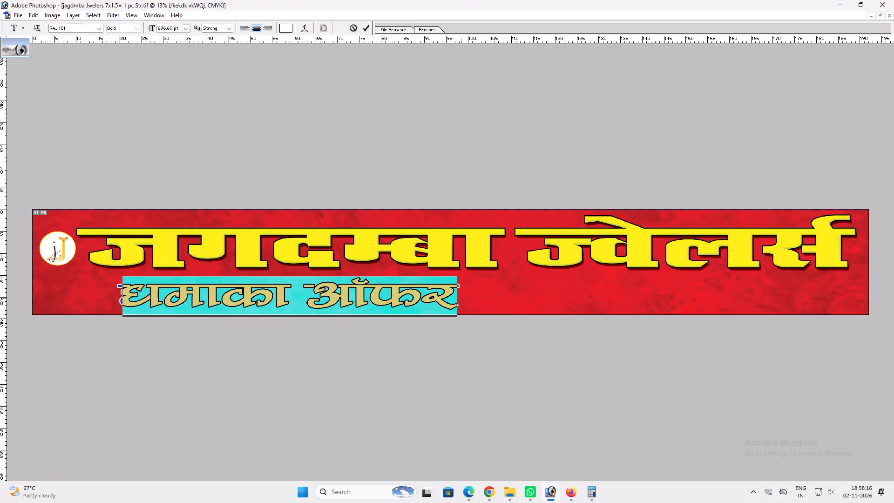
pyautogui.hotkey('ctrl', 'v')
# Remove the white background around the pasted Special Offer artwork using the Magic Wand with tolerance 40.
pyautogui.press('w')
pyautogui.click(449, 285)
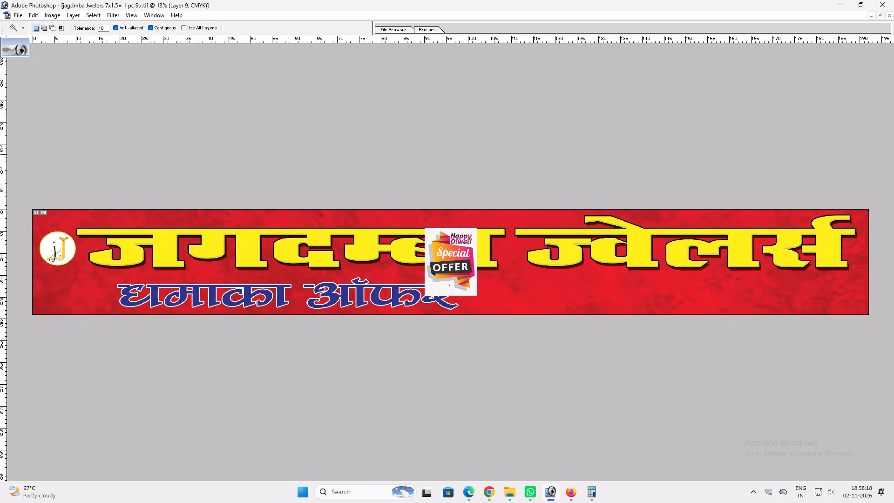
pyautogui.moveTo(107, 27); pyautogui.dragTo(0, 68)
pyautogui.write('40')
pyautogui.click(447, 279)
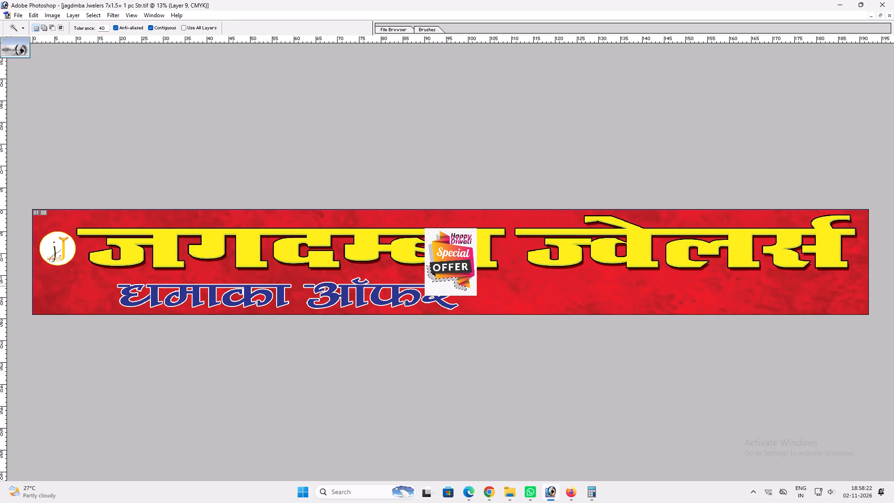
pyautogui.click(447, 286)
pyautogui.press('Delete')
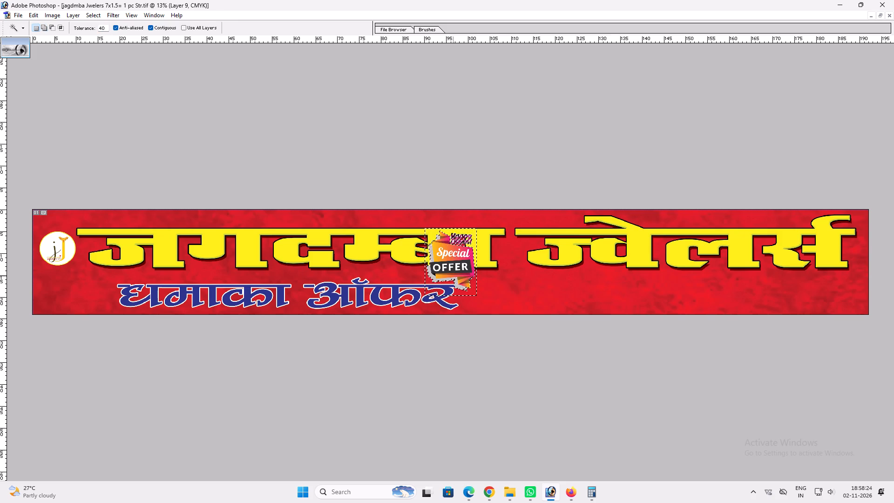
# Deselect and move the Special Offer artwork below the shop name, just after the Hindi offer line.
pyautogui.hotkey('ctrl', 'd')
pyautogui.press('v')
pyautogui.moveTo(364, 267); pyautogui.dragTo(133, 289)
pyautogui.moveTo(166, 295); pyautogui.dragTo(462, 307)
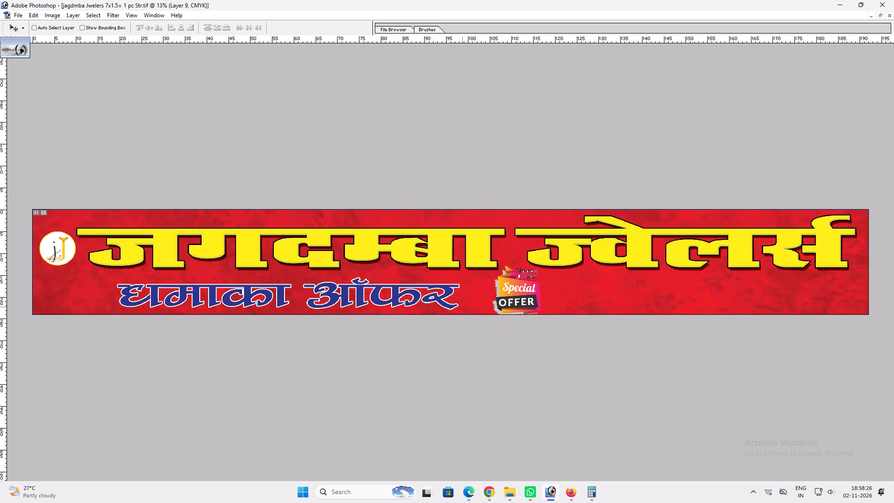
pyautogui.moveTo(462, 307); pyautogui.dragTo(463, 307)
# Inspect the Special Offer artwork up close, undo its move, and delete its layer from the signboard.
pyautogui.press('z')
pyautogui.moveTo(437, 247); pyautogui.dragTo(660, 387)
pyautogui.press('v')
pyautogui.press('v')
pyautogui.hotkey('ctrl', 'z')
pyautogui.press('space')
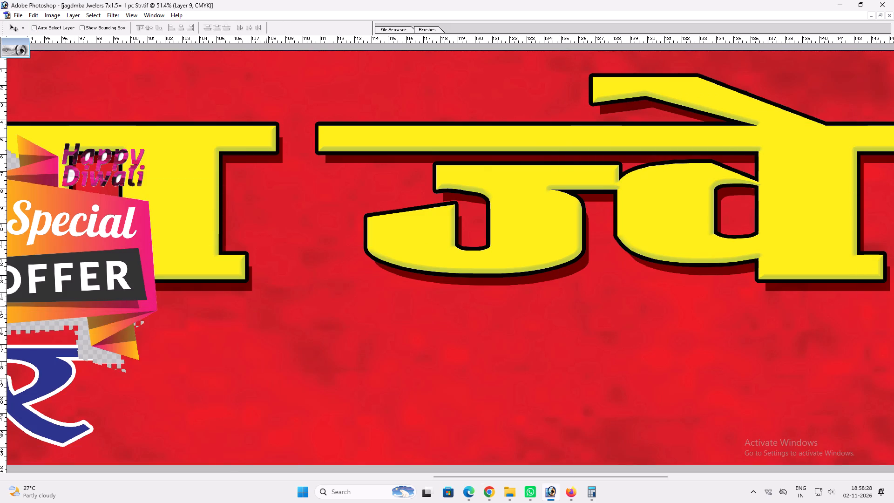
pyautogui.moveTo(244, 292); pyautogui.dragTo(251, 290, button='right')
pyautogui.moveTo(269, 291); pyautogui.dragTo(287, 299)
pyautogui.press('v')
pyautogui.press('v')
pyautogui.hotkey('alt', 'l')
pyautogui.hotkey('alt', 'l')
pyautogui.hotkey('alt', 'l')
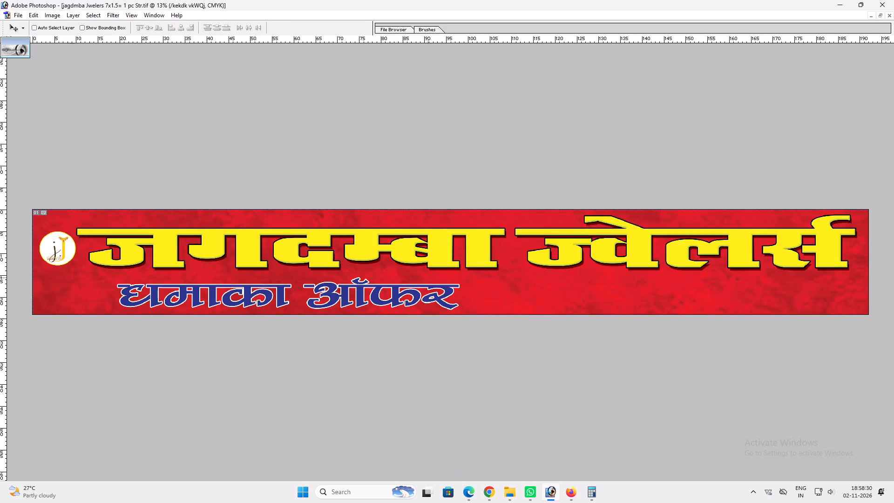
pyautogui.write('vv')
# Return to Chrome and examine the Diwali offer image results, previewing several sale and offer designs for usable lettering.
pyautogui.click(488, 496)
pyautogui.scroll(-5, 637, 230)
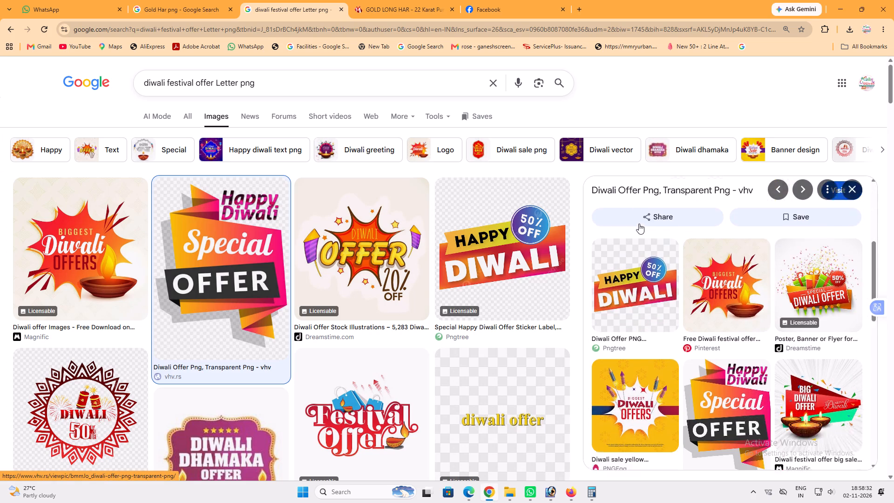
pyautogui.click(639, 238)
pyautogui.scroll(-3, 693, 267)
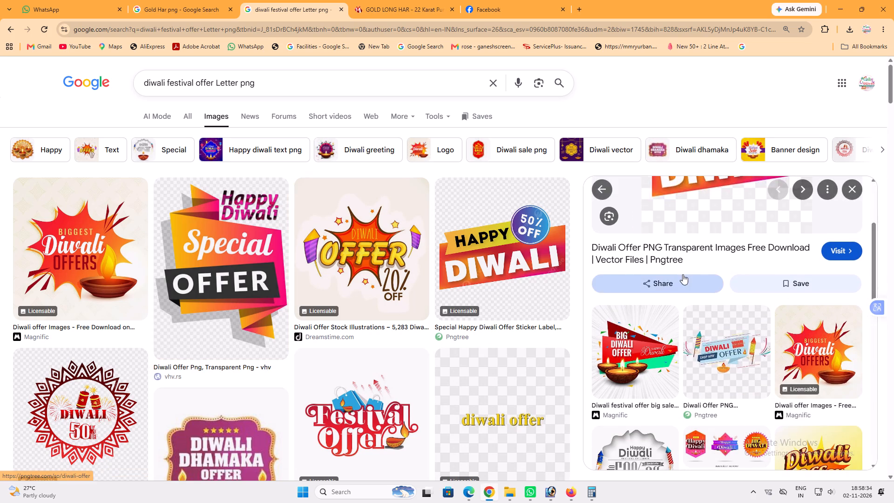
pyautogui.scroll(-3, 681, 275)
pyautogui.scroll(-6, 346, 341)
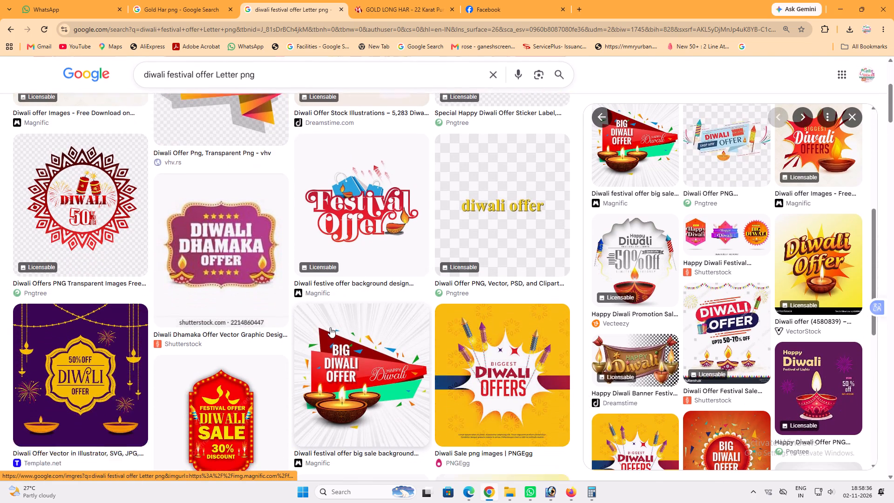
pyautogui.click(333, 315)
pyautogui.scroll(-2, 255, 288)
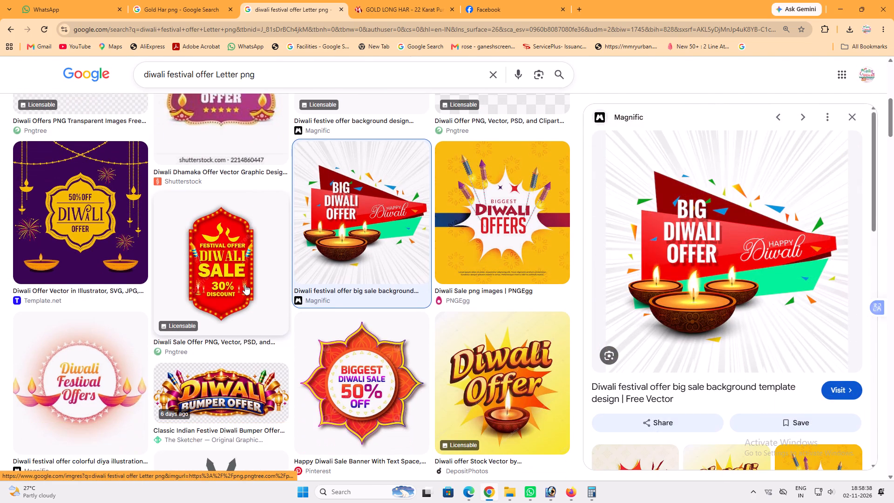
pyautogui.click(241, 279)
pyautogui.scroll(-10, 243, 275)
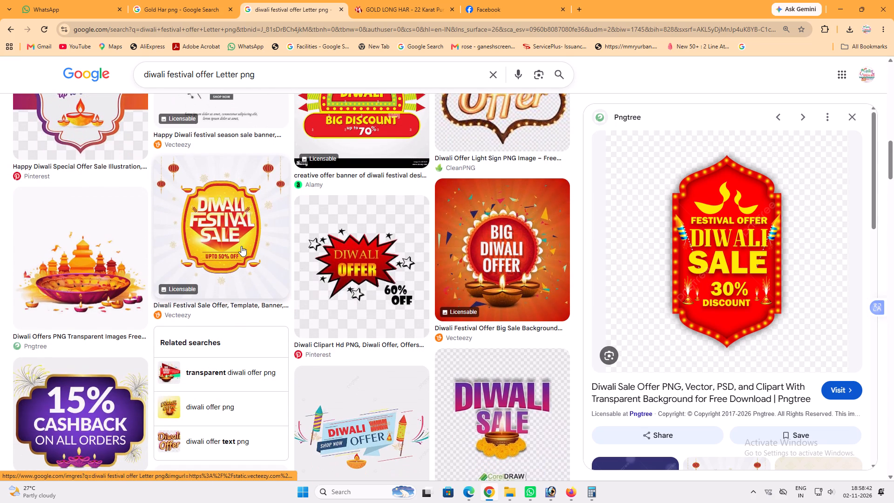
pyautogui.click(241, 246)
pyautogui.scroll(-1, 275, 245)
pyautogui.scroll(-3, 215, 313)
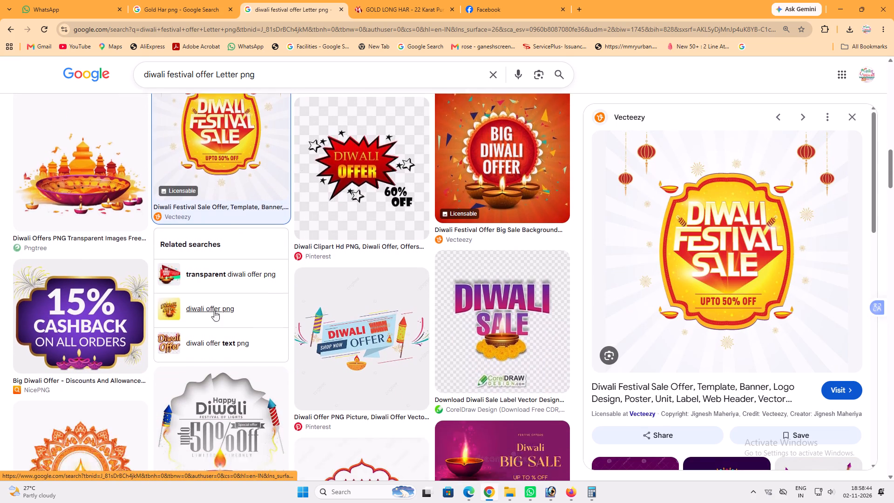
pyautogui.scroll(-2, 275, 292)
pyautogui.scroll(5, 502, 273)
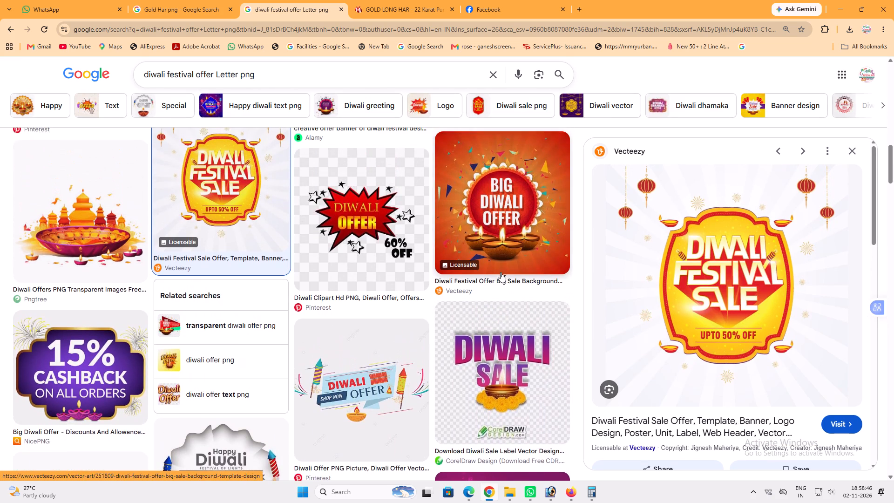
pyautogui.scroll(1, 501, 272)
pyautogui.click(497, 265)
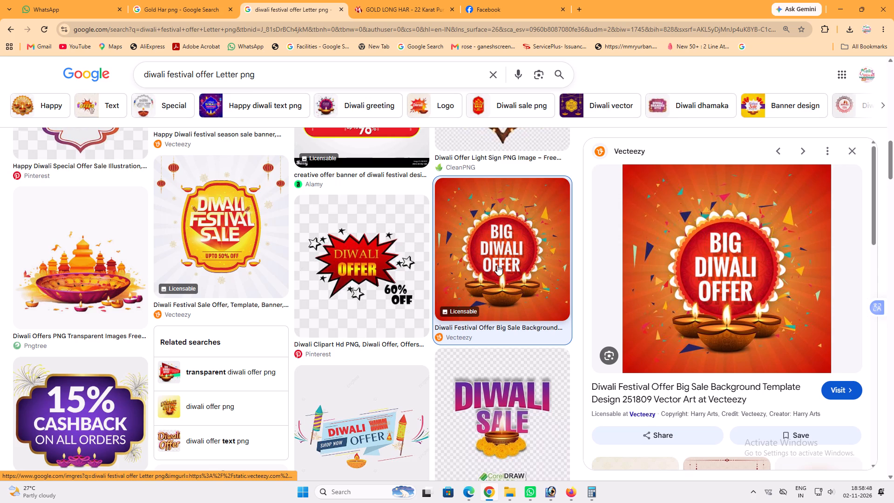
pyautogui.scroll(-3, 497, 265)
pyautogui.scroll(10, 497, 265)
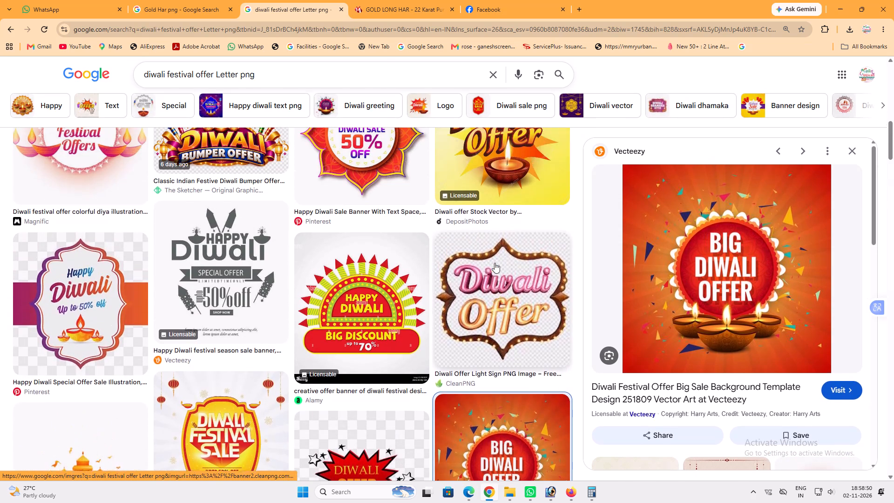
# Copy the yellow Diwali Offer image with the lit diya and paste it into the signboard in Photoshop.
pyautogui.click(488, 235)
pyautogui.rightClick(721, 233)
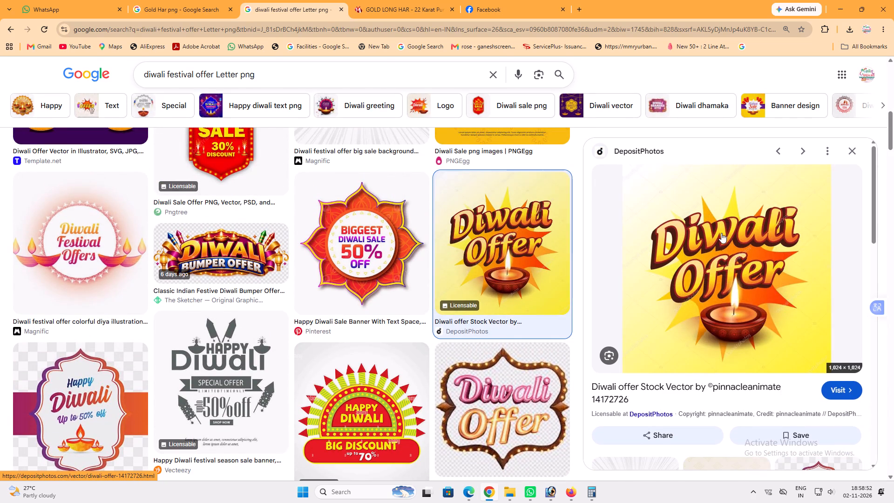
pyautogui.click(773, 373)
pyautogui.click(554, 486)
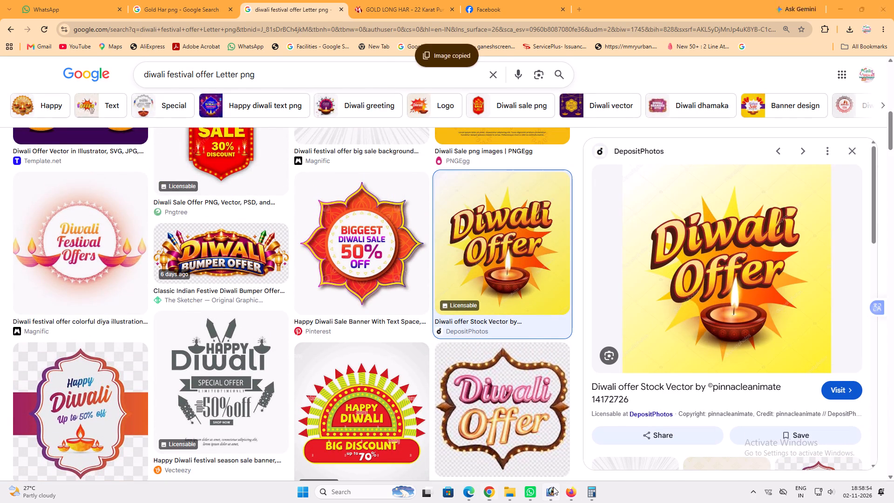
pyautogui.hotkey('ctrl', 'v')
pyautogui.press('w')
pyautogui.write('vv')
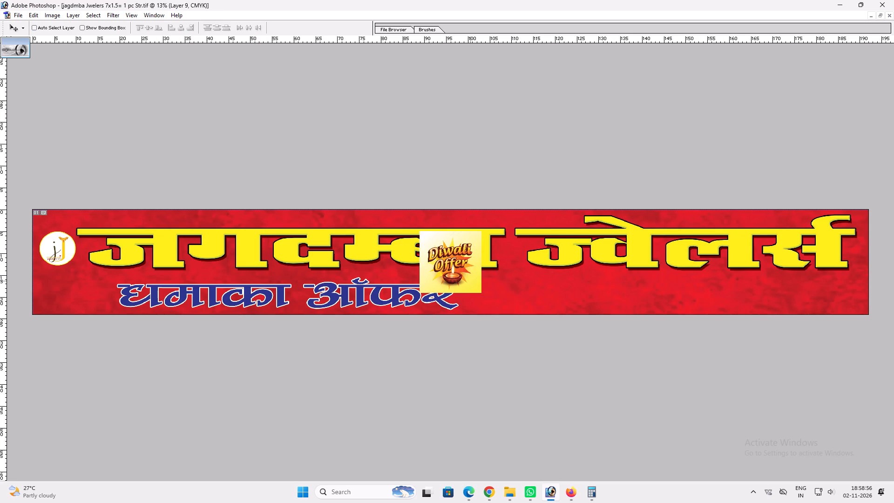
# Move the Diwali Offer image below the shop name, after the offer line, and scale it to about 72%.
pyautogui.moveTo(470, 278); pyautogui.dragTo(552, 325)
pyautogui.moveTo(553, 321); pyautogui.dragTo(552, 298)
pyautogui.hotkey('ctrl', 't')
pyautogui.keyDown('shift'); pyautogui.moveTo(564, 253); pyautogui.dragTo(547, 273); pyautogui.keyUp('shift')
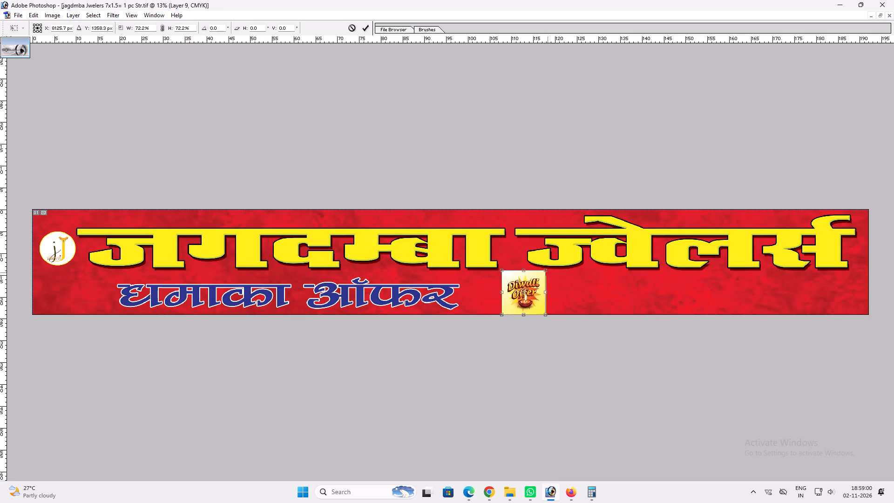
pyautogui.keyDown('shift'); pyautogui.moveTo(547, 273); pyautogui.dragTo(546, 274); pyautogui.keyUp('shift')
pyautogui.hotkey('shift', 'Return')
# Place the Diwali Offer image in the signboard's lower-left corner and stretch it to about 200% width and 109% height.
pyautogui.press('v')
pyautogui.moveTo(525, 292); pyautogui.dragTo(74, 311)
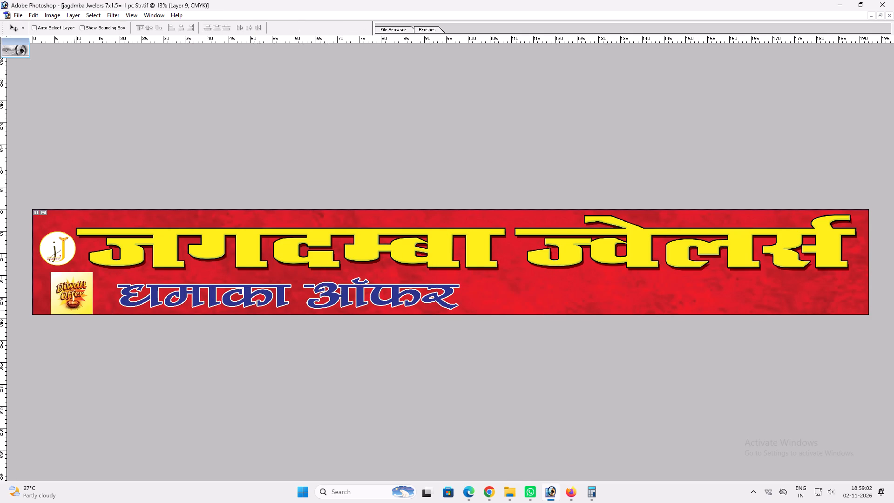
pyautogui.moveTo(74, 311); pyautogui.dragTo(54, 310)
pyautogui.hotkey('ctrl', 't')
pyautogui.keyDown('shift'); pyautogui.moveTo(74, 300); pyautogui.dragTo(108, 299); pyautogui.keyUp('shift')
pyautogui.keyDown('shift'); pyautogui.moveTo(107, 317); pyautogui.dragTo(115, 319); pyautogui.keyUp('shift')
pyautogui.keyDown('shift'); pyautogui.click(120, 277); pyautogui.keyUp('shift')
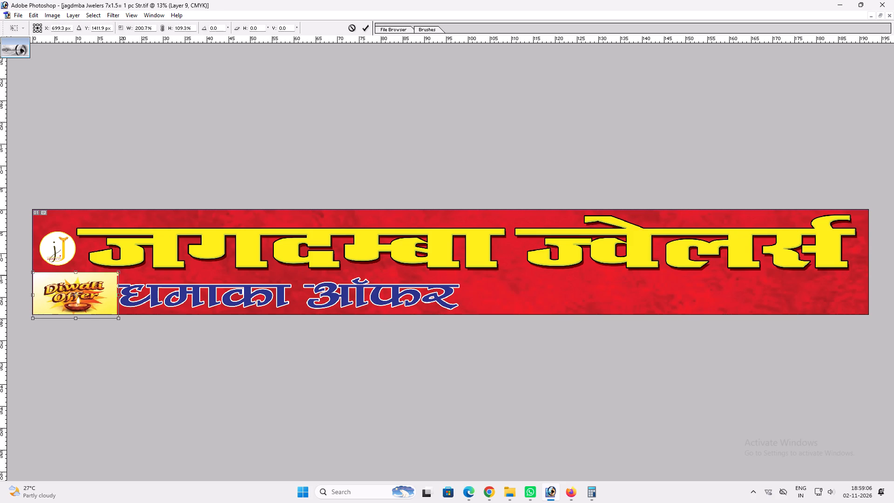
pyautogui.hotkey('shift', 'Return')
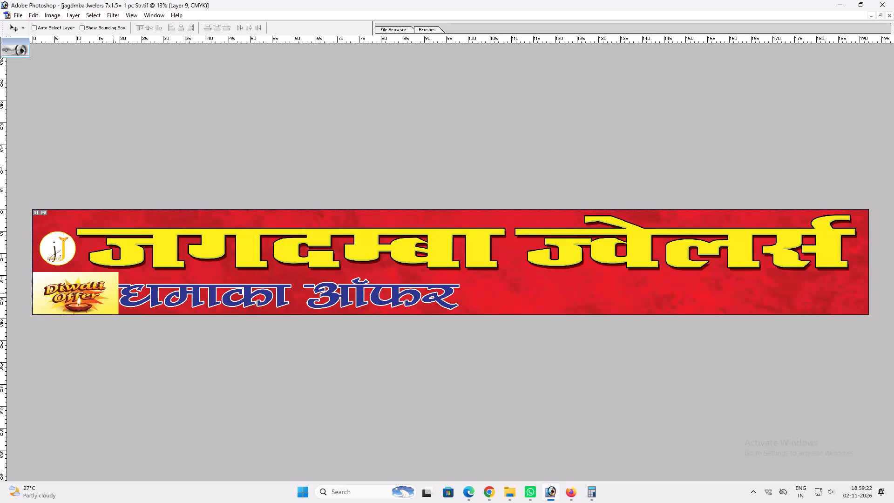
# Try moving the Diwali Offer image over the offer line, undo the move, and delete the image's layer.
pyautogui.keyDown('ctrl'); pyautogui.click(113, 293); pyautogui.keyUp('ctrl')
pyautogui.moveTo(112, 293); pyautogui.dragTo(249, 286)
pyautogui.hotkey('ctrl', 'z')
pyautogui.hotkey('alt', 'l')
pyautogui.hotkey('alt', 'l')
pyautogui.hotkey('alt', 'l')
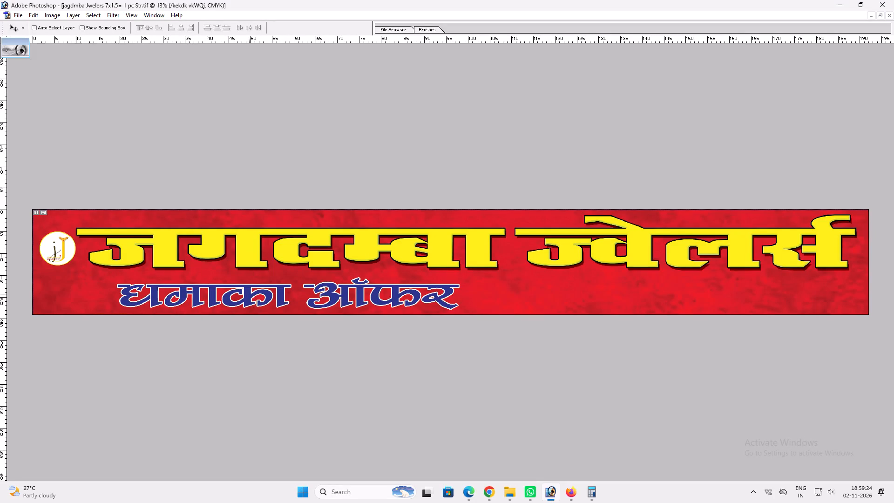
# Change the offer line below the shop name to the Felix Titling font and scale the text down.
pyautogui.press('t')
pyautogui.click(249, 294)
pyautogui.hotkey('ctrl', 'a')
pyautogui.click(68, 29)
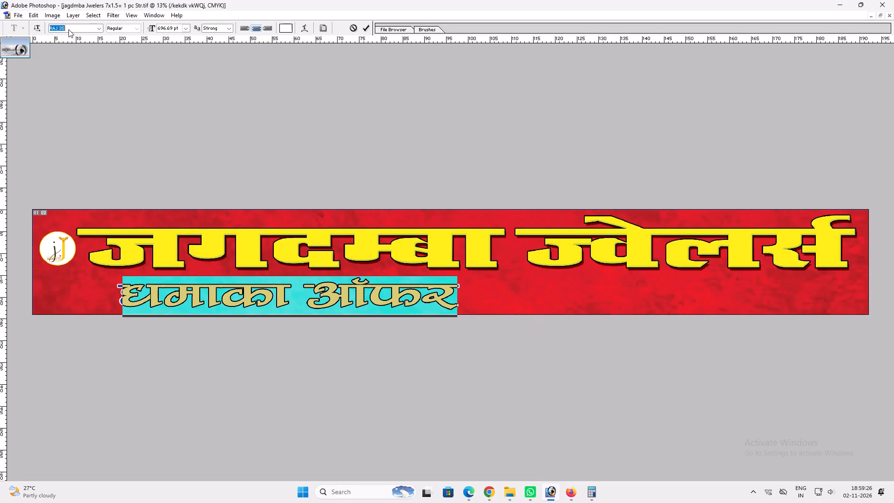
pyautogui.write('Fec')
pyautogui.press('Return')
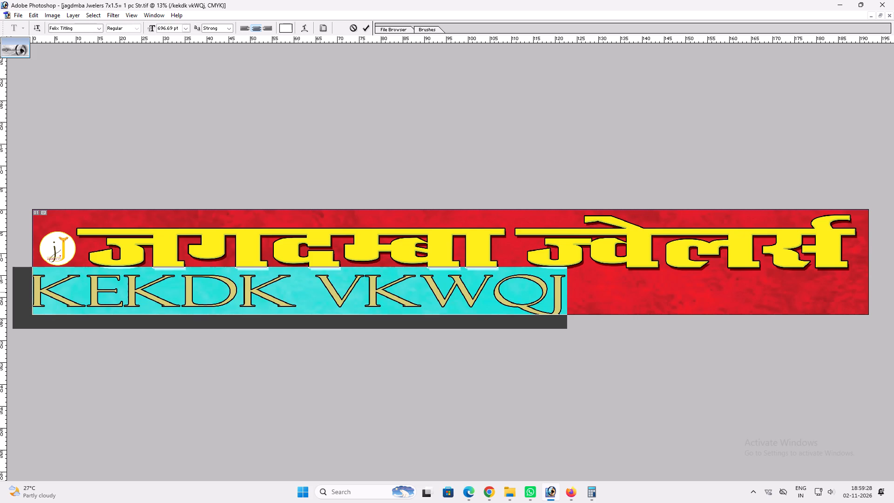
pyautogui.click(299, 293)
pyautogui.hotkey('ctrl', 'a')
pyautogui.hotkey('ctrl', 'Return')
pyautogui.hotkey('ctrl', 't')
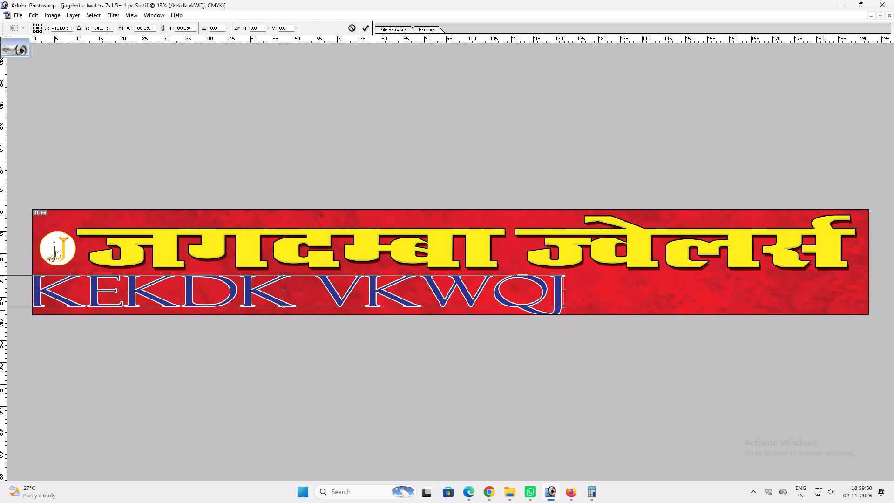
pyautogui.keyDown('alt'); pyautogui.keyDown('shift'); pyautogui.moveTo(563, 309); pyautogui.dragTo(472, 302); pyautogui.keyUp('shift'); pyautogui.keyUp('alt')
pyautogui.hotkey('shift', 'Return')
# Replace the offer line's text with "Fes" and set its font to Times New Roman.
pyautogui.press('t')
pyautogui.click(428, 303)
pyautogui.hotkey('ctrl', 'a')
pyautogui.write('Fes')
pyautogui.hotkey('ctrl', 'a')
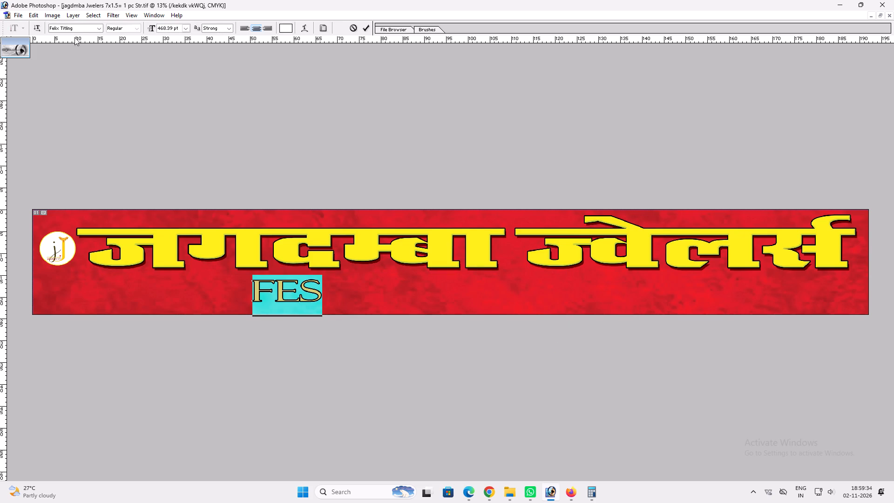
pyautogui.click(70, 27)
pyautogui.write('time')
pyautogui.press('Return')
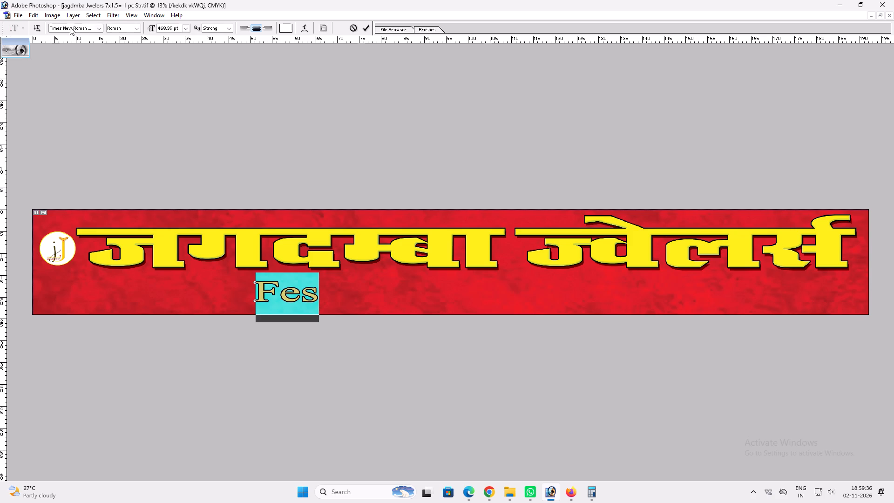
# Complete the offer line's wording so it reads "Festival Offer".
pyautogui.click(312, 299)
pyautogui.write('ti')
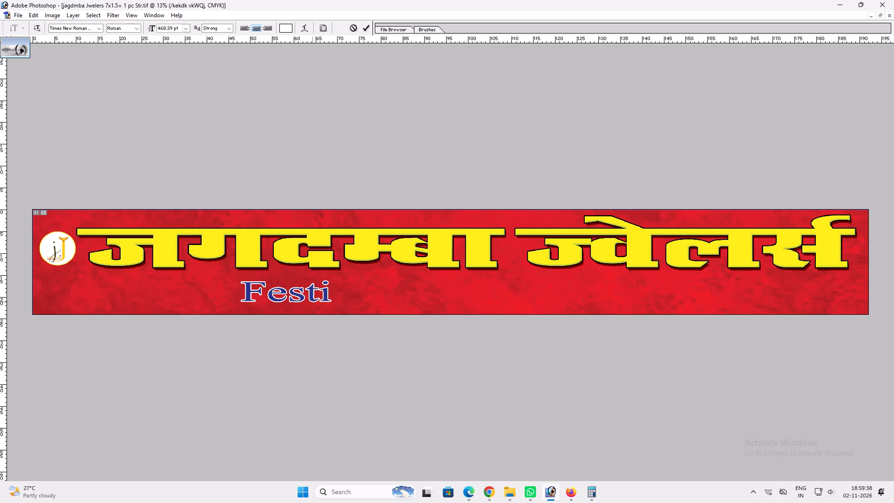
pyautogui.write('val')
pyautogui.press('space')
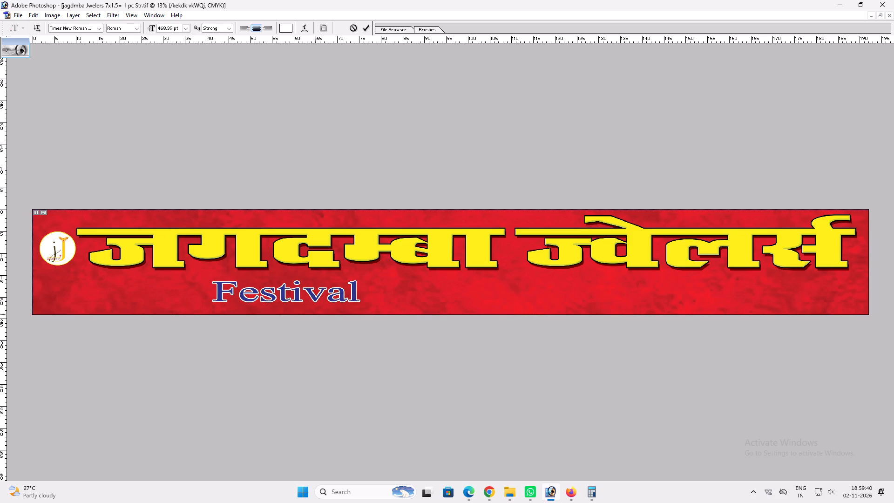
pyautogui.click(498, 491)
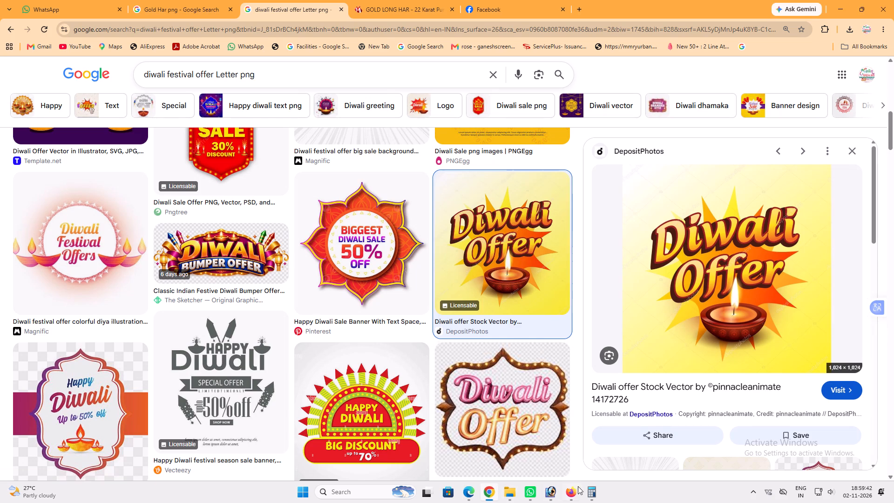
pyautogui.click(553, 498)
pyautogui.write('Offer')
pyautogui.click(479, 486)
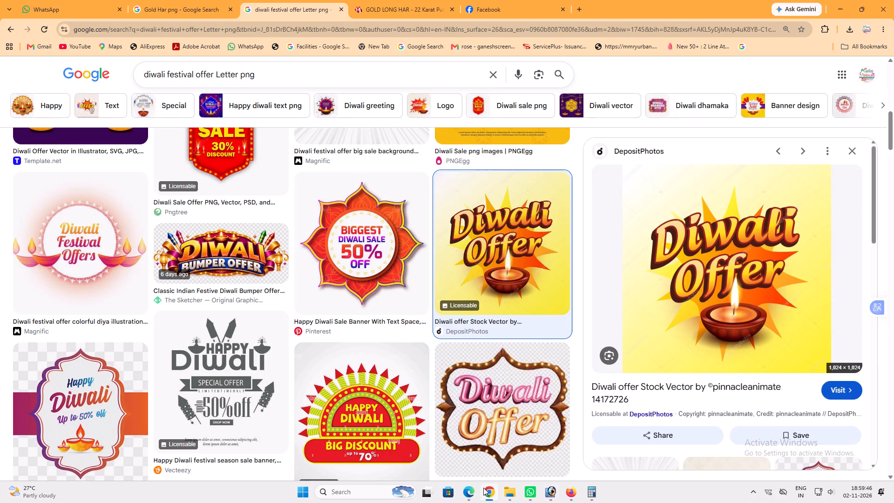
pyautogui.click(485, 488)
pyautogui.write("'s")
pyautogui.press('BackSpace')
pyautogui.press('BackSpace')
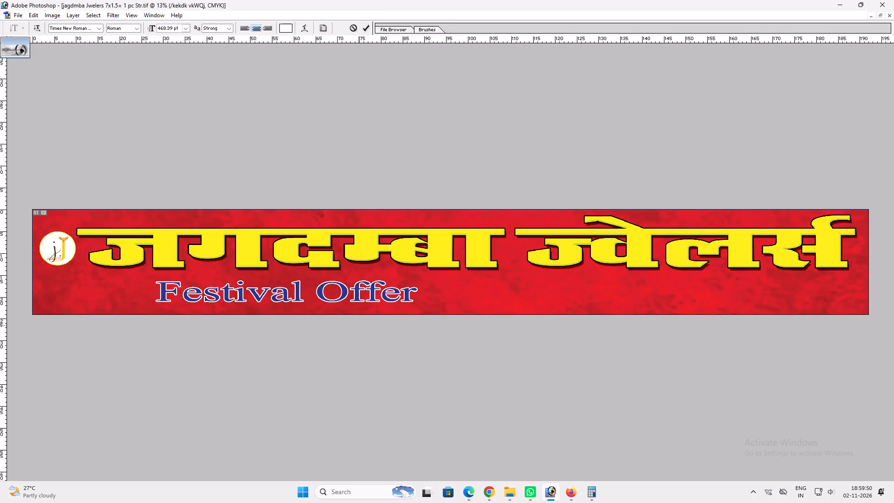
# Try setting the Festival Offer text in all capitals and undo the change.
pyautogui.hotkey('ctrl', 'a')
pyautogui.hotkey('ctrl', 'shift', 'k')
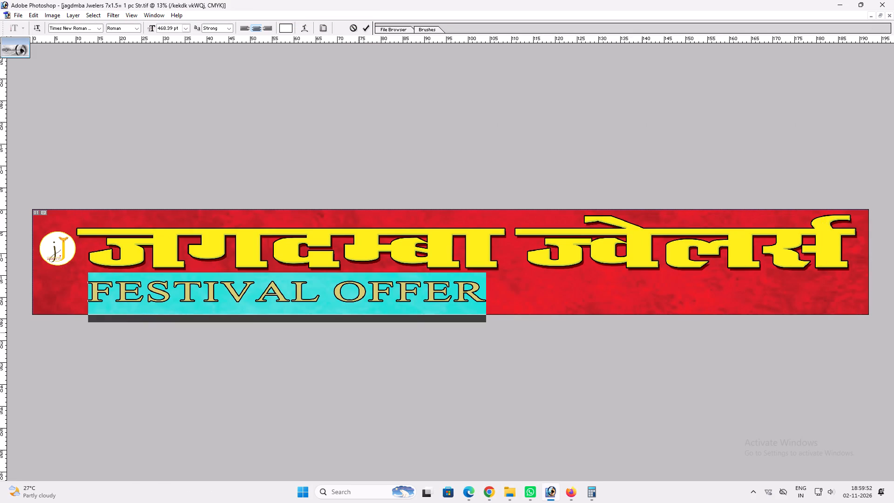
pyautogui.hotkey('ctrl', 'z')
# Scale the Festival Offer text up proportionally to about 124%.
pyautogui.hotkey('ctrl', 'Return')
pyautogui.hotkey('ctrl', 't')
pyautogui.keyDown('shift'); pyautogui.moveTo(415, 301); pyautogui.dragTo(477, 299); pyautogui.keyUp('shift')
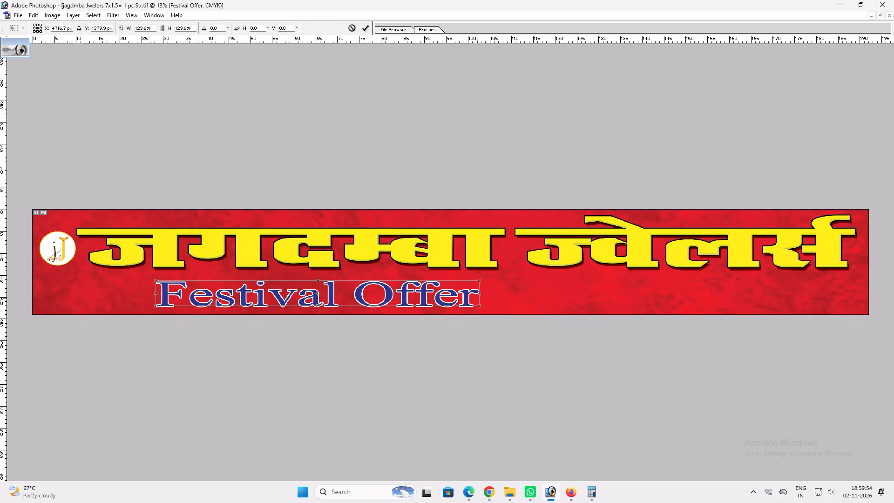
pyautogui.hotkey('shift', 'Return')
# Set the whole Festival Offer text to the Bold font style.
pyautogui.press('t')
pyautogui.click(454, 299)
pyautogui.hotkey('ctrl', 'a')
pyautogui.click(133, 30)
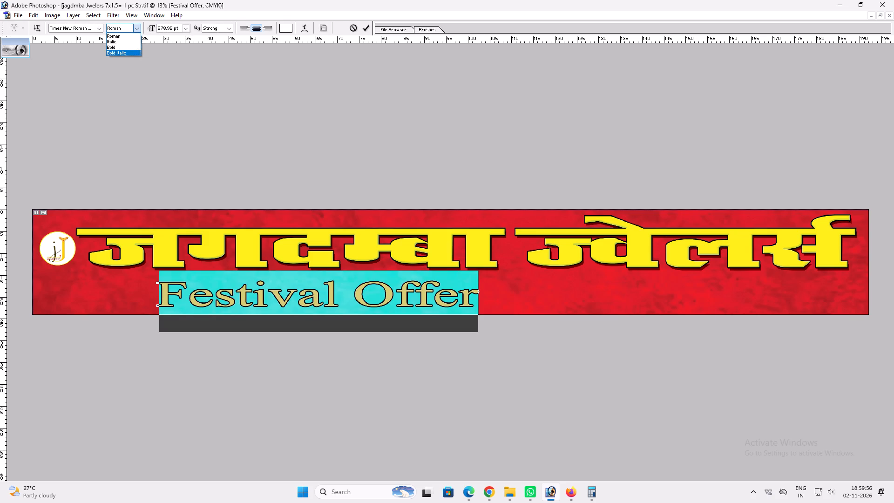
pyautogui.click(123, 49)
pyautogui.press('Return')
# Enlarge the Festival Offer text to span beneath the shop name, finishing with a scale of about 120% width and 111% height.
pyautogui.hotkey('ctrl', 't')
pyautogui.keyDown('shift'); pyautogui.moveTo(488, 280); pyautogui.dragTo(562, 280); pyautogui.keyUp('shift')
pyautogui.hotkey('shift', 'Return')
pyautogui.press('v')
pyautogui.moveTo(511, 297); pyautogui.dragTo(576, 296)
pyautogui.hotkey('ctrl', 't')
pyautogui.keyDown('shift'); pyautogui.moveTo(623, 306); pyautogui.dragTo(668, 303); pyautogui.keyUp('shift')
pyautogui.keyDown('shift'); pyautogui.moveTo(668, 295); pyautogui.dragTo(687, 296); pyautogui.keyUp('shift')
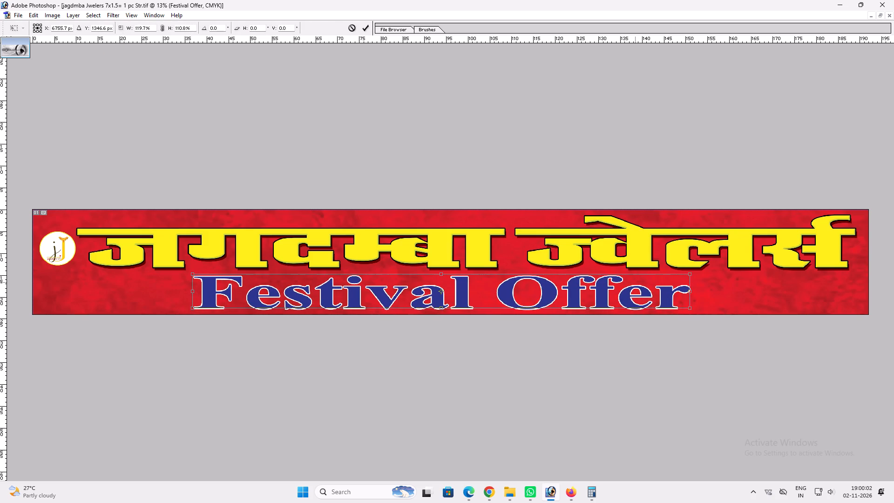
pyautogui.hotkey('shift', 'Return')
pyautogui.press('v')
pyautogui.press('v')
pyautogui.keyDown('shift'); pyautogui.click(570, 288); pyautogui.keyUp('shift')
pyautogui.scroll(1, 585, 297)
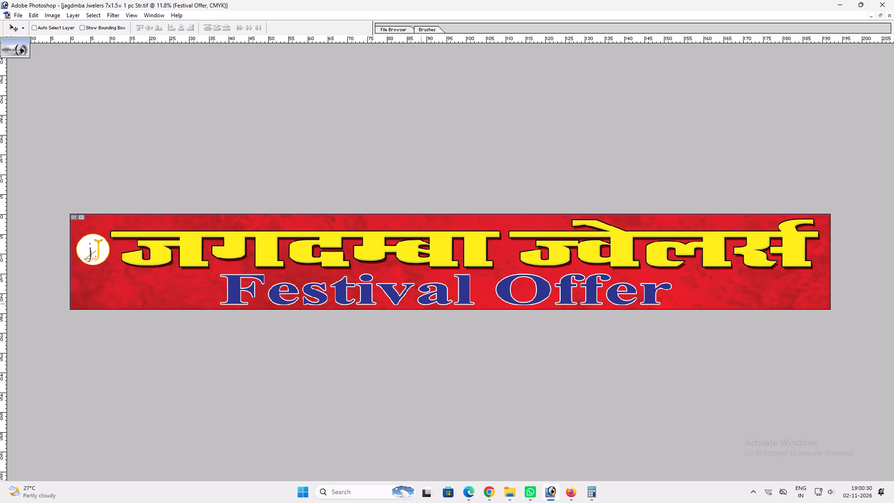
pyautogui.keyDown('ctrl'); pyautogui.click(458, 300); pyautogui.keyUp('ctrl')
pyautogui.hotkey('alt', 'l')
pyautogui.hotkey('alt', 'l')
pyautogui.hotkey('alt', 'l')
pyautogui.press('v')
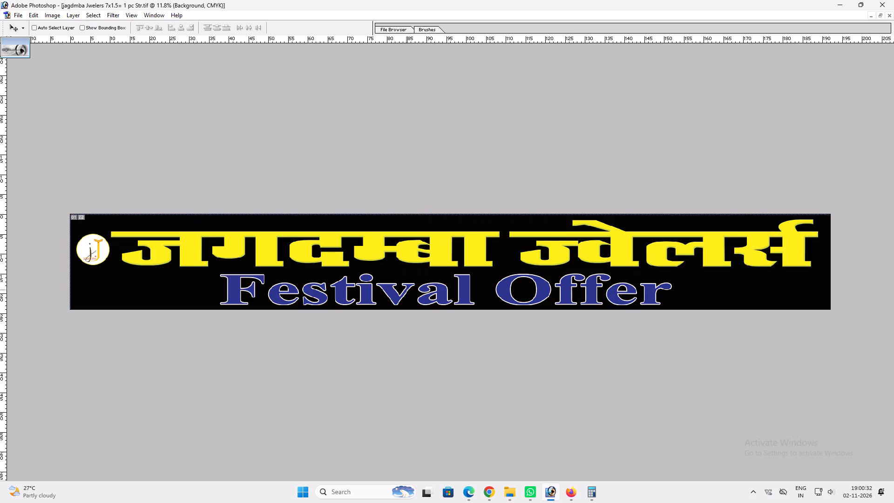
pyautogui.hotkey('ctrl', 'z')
# Delete the Festival Offer text layer from the signboard.
pyautogui.keyDown('ctrl'); pyautogui.click(397, 298); pyautogui.keyUp('ctrl')
pyautogui.hotkey('alt', 'l')
pyautogui.hotkey('alt', 'l')
pyautogui.hotkey('alt', 'l')
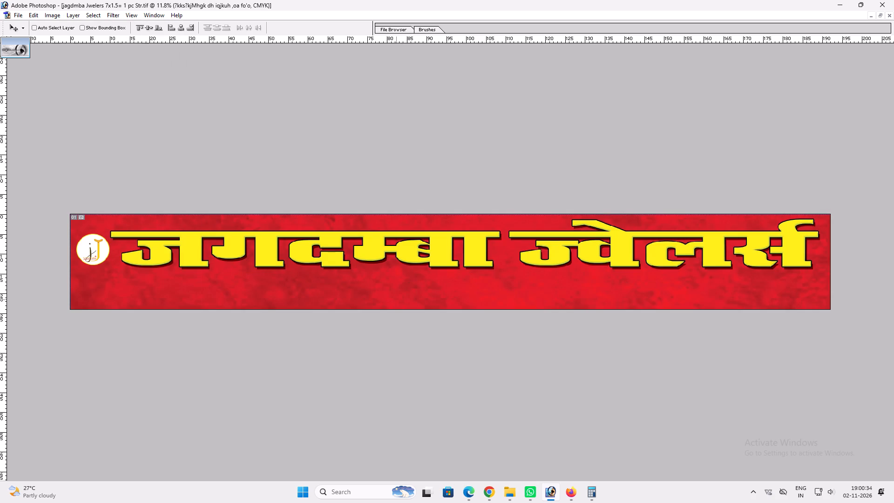
pyautogui.press('v')
# Narrow the yellow shop name, stretch it taller, and move it down into the middle of the signboard's height.
pyautogui.keyDown('ctrl'); pyautogui.click(433, 258); pyautogui.keyUp('ctrl')
pyautogui.hotkey('ctrl', 't')
pyautogui.keyDown('alt'); pyautogui.keyDown('shift'); pyautogui.moveTo(826, 251); pyautogui.dragTo(776, 250); pyautogui.keyUp('shift'); pyautogui.keyUp('alt')
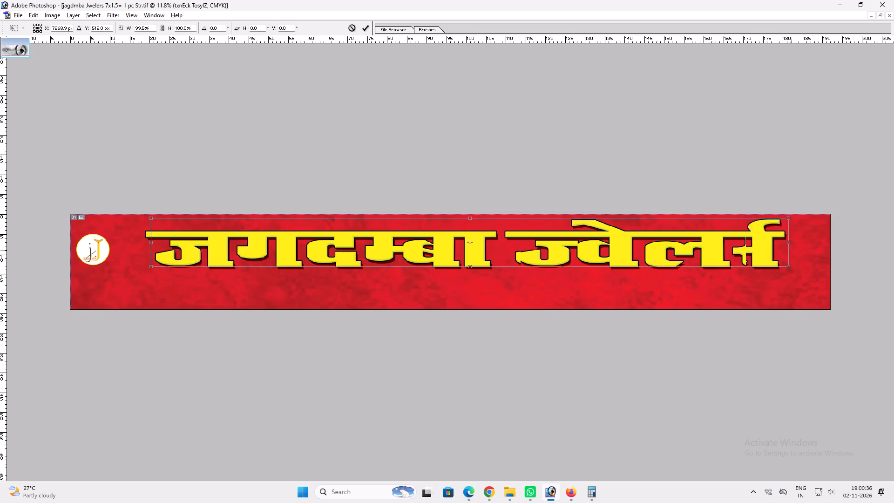
pyautogui.keyDown('alt'); pyautogui.keyDown('shift'); pyautogui.moveTo(776, 250); pyautogui.dragTo(755, 250); pyautogui.keyUp('shift'); pyautogui.keyUp('alt')
pyautogui.keyDown('shift'); pyautogui.moveTo(719, 265); pyautogui.dragTo(718, 284); pyautogui.keyUp('shift')
pyautogui.press('Return')
pyautogui.press('v')
pyautogui.moveTo(644, 270); pyautogui.dragTo(630, 279)
pyautogui.hotkey('ctrl', 't')
pyautogui.keyDown('shift'); pyautogui.moveTo(741, 258); pyautogui.dragTo(761, 253); pyautogui.keyUp('shift')
pyautogui.keyDown('shift'); pyautogui.moveTo(733, 230); pyautogui.dragTo(739, 227); pyautogui.keyUp('shift')
pyautogui.hotkey('shift', 'Return')
pyautogui.press('v')
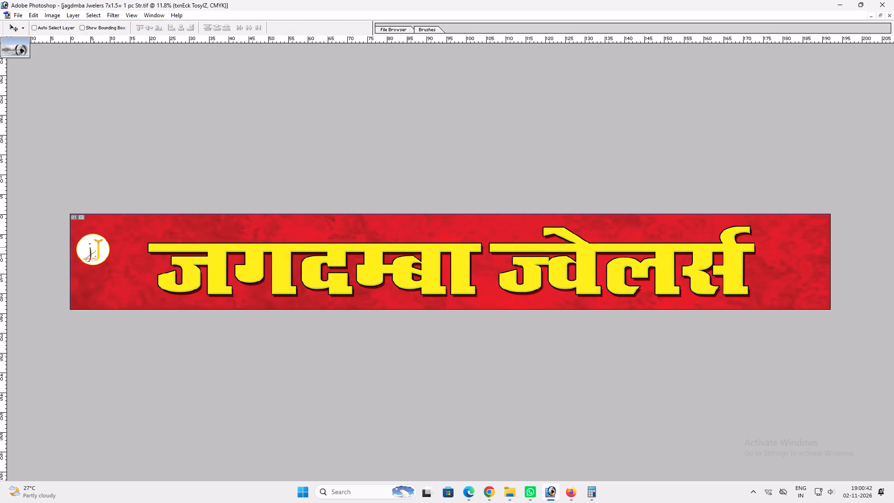
# Delete the round white JJ logo layer from the signboard.
pyautogui.keyDown('ctrl'); pyautogui.click(93, 247); pyautogui.keyUp('ctrl')
pyautogui.hotkey('alt', 'l')
pyautogui.hotkey('alt', 'l')
pyautogui.hotkey('alt', 'l')
pyautogui.press('v')
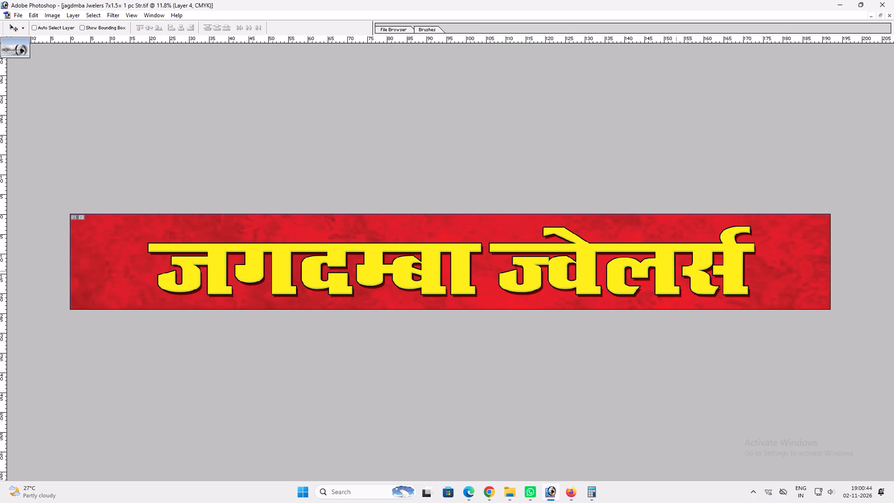
# Narrow the shop name slightly further, make it a little taller, and centre it on the signboard.
pyautogui.keyDown('ctrl'); pyautogui.click(658, 261); pyautogui.keyUp('ctrl')
pyautogui.hotkey('ctrl', 't')
pyautogui.keyDown('alt'); pyautogui.keyDown('shift'); pyautogui.moveTo(764, 245); pyautogui.dragTo(752, 247); pyautogui.keyUp('shift'); pyautogui.keyUp('alt')
pyautogui.keyDown('shift'); pyautogui.moveTo(699, 227); pyautogui.dragTo(704, 224); pyautogui.keyUp('shift')
pyautogui.hotkey('shift', 'Return')
pyautogui.press('v')
pyautogui.moveTo(677, 260); pyautogui.dragTo(670, 262)
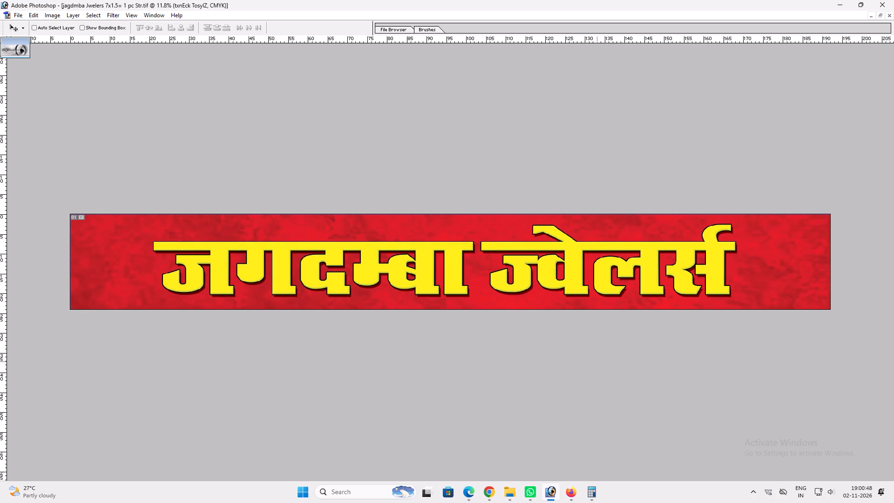
pyautogui.press('v')
pyautogui.press('v')
# Switch to Chrome, browse the Diwali offer image results, and preview the Biggest Diwali Sale 50% Off design.
pyautogui.click(491, 492)
pyautogui.scroll(-5, 662, 269)
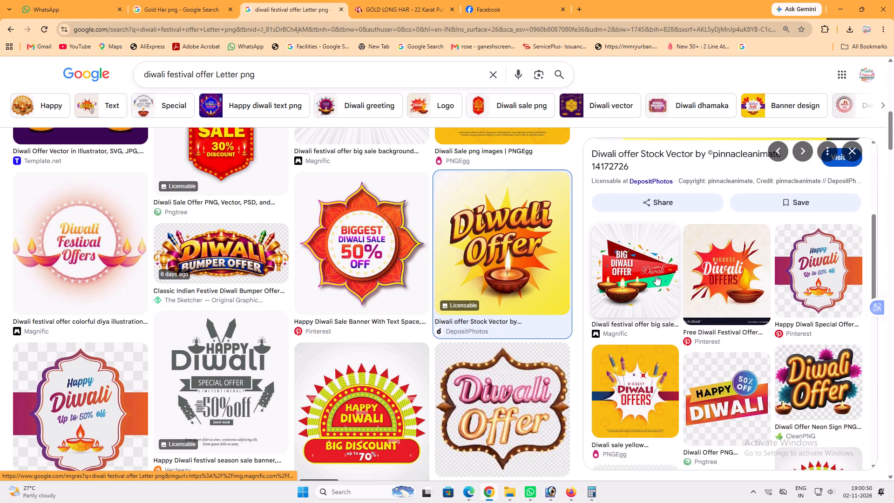
pyautogui.scroll(-2, 656, 275)
pyautogui.scroll(6, 474, 274)
pyautogui.scroll(-5, 416, 267)
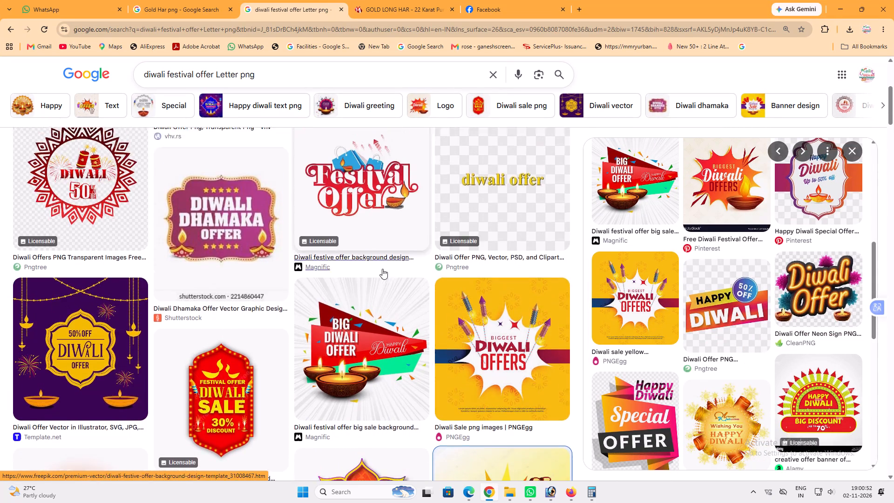
pyautogui.click(371, 288)
pyautogui.scroll(2, 330, 261)
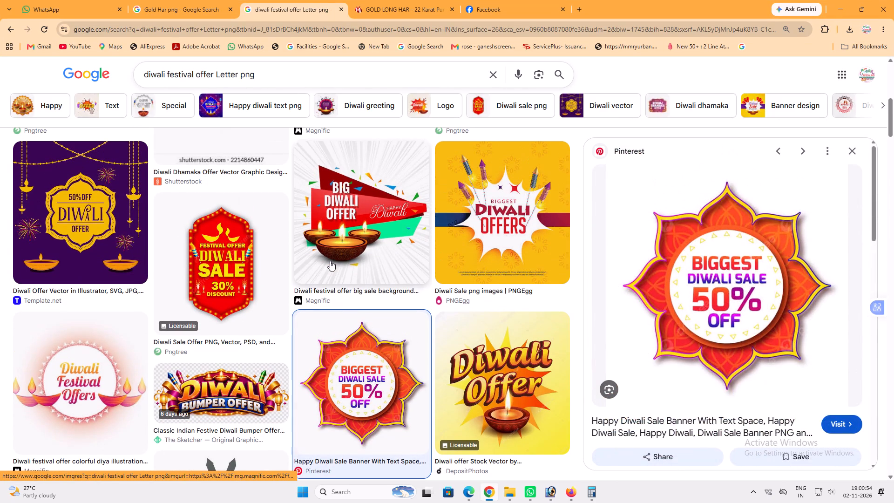
# Open the Diwali offer image search query for editing.
pyautogui.click(269, 76)
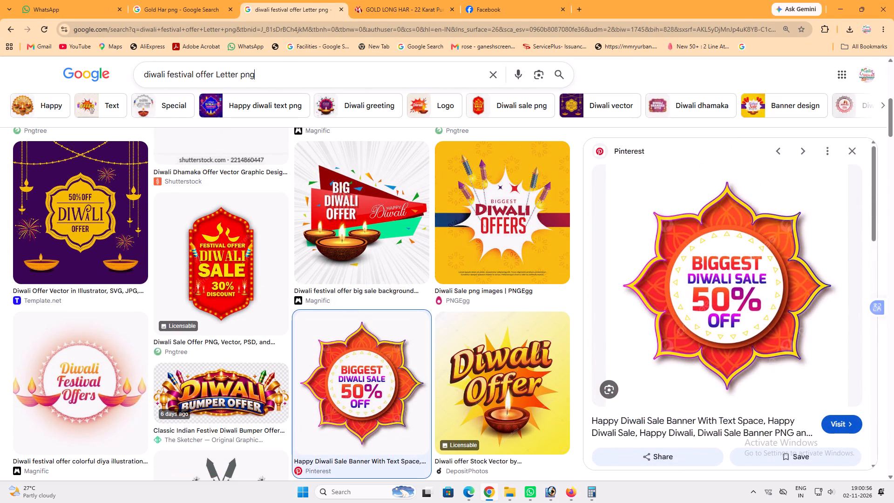
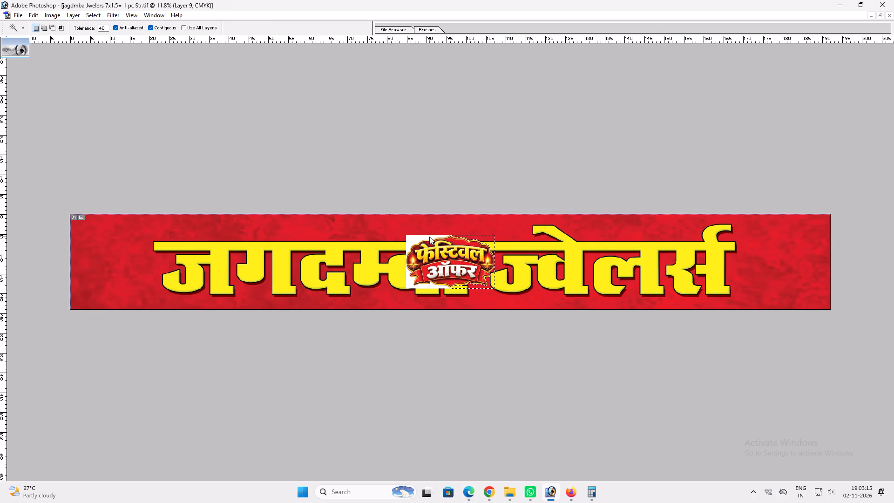
pyautogui.press('Delete')
pyautogui.hotkey('ctrl', 'd')
# Move the फेस्टिवल ऑफर badge to the banner's left end and enlarge it to about 114% width and 155% height, centred vertically.
pyautogui.press('v')
pyautogui.press('v')
pyautogui.moveTo(448, 274); pyautogui.dragTo(152, 275)
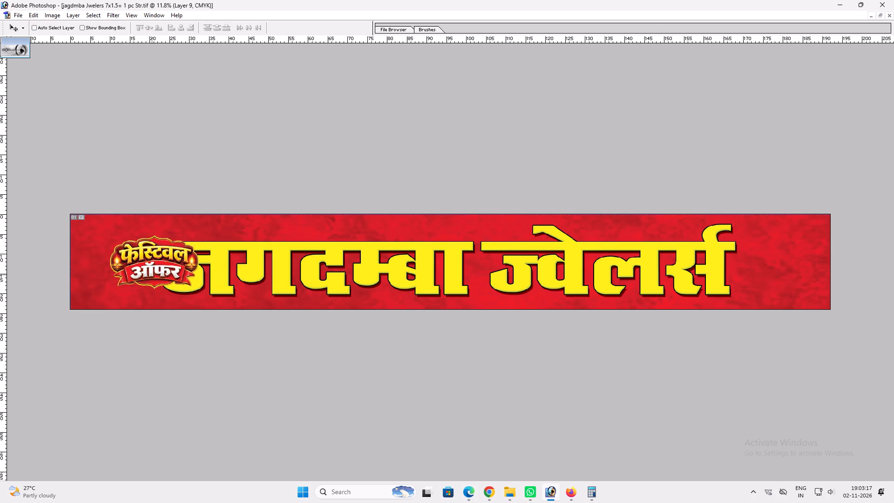
pyautogui.moveTo(152, 275); pyautogui.dragTo(110, 283)
pyautogui.hotkey('ctrl', 't')
pyautogui.keyDown('alt'); pyautogui.keyDown('shift'); pyautogui.moveTo(156, 265); pyautogui.dragTo(150, 266); pyautogui.keyUp('shift'); pyautogui.keyUp('alt')
pyautogui.keyDown('shift'); pyautogui.moveTo(154, 246); pyautogui.dragTo(171, 221); pyautogui.keyUp('shift')
pyautogui.keyDown('shift'); pyautogui.moveTo(162, 226); pyautogui.dragTo(163, 215); pyautogui.keyUp('shift')
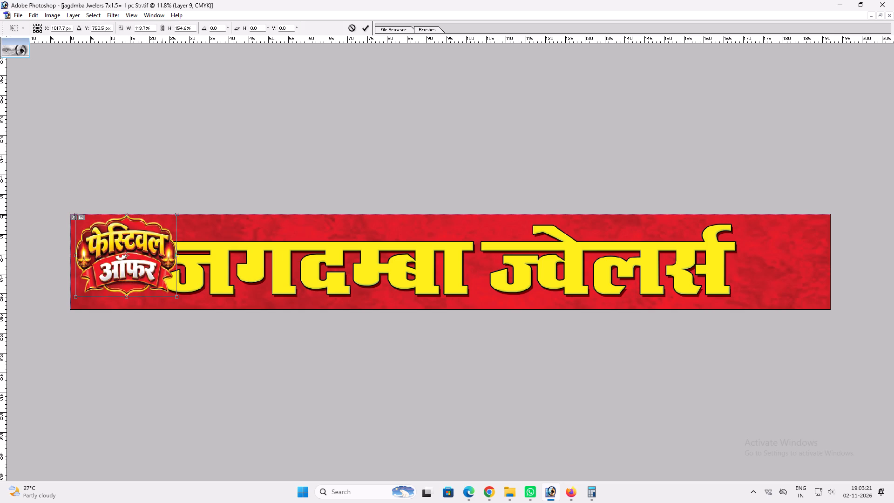
pyautogui.hotkey('shift', 'Return')
pyautogui.press('v')
pyautogui.moveTo(157, 243); pyautogui.dragTo(156, 251)
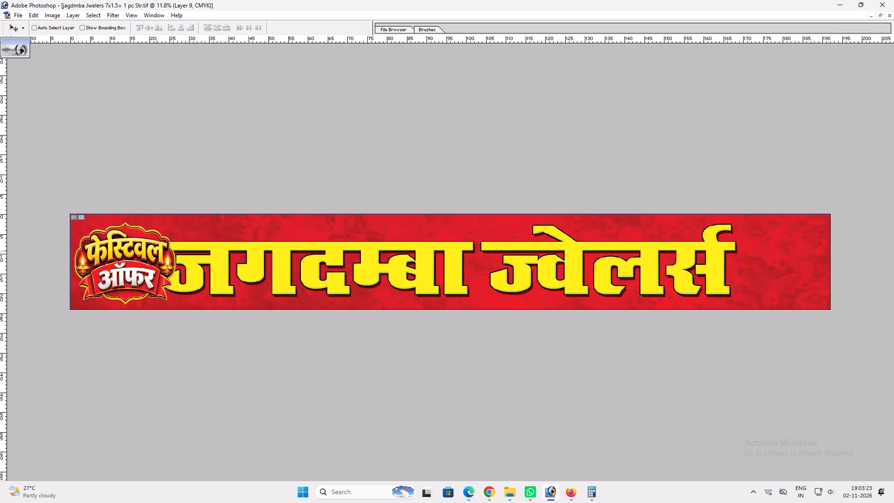
pyautogui.moveTo(156, 251); pyautogui.dragTo(156, 251)
# Place a duplicate of the फेस्टिवल ऑफर badge at the banner's right end.
pyautogui.keyDown('alt'); pyautogui.keyDown('shift'); pyautogui.moveTo(149, 256); pyautogui.dragTo(802, 252); pyautogui.keyUp('shift'); pyautogui.keyUp('alt')
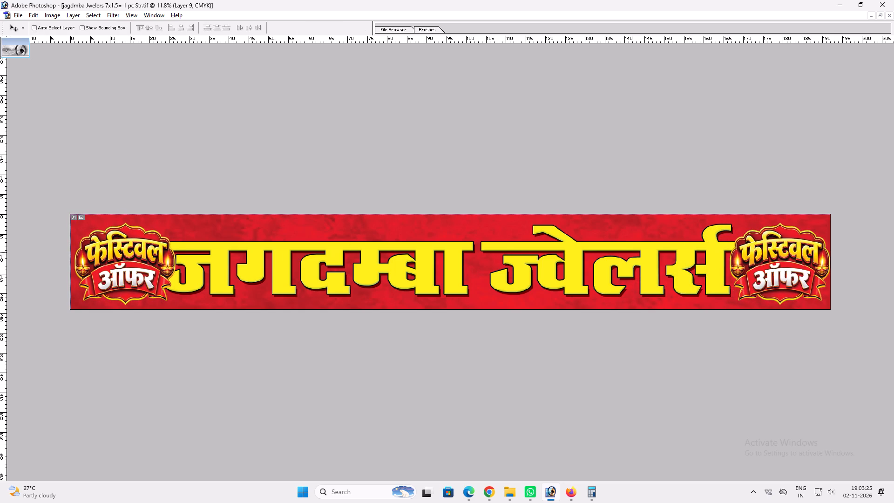
pyautogui.keyDown('alt'); pyautogui.keyDown('shift'); pyautogui.moveTo(802, 252); pyautogui.dragTo(799, 253); pyautogui.keyUp('shift'); pyautogui.keyUp('alt')
# Scale down the जगदम्बा ज्वेलर्स lettering so it fits between the two badges.
pyautogui.keyDown('ctrl'); pyautogui.click(716, 265); pyautogui.keyUp('ctrl')
pyautogui.hotkey('ctrl', 't')
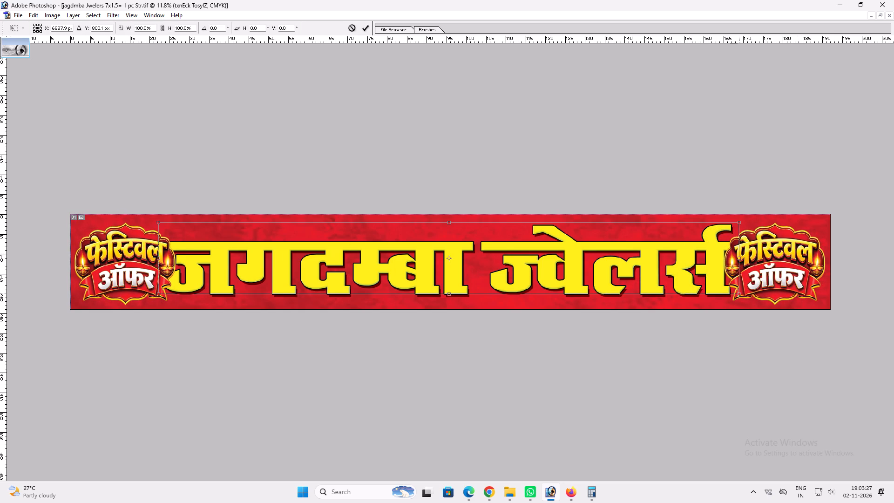
pyautogui.keyDown('shift'); pyautogui.moveTo(739, 293); pyautogui.dragTo(719, 290); pyautogui.keyUp('shift')
pyautogui.hotkey('shift', 'Return')
pyautogui.press('v')
# Stretch the जगदम्बा ज्वेलर्स lettering taller at the same width and nudge it slightly right.
pyautogui.keyDown('shift'); pyautogui.click(636, 276); pyautogui.keyUp('shift')
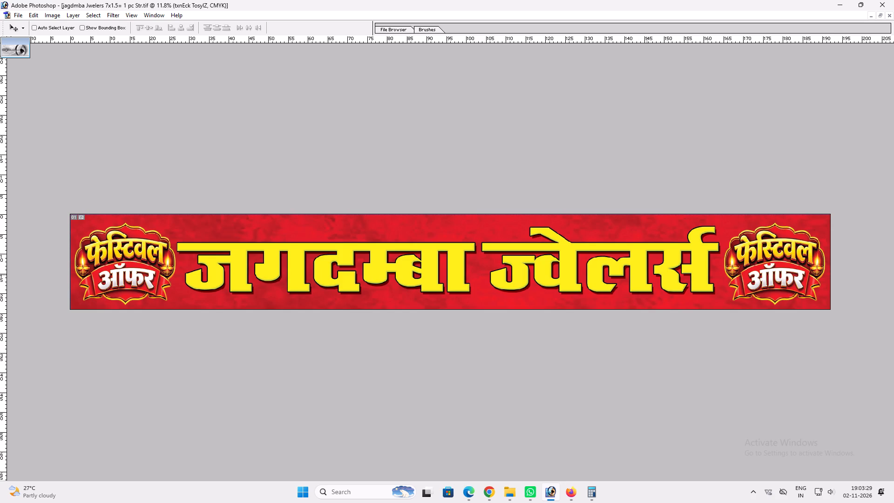
pyautogui.hotkey('ctrl', 't')
pyautogui.keyDown('shift'); pyautogui.moveTo(631, 221); pyautogui.dragTo(647, 216); pyautogui.keyUp('shift')
pyautogui.hotkey('shift', 'Return')
pyautogui.press('v')
pyautogui.hotkey('ctrl', 't')
pyautogui.keyDown('shift'); pyautogui.moveTo(639, 216); pyautogui.dragTo(643, 215); pyautogui.keyUp('shift')
pyautogui.hotkey('shift', 'Return')
pyautogui.press('v')
pyautogui.press('Right')
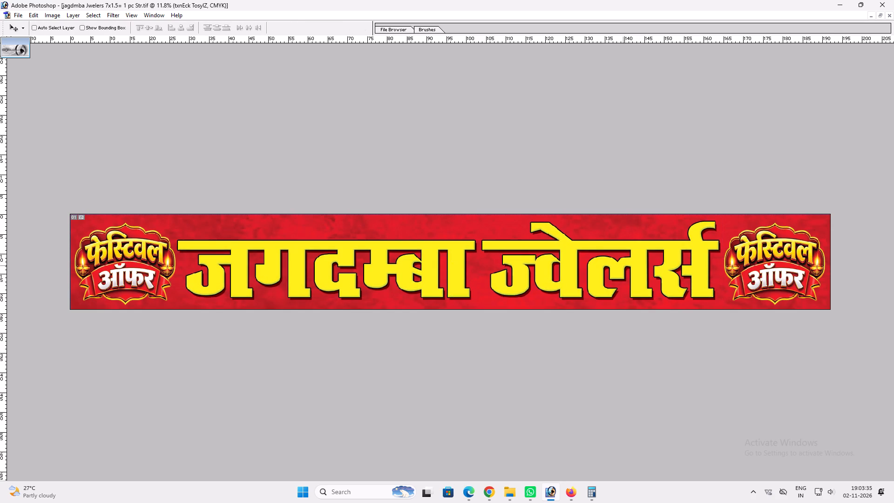
pyautogui.write('vv')
# Shift the right-hand फेस्टिवल ऑफर badge slightly closer to the banner's right edge.
pyautogui.keyDown('ctrl'); pyautogui.doubleClick(793, 272); pyautogui.keyUp('ctrl')
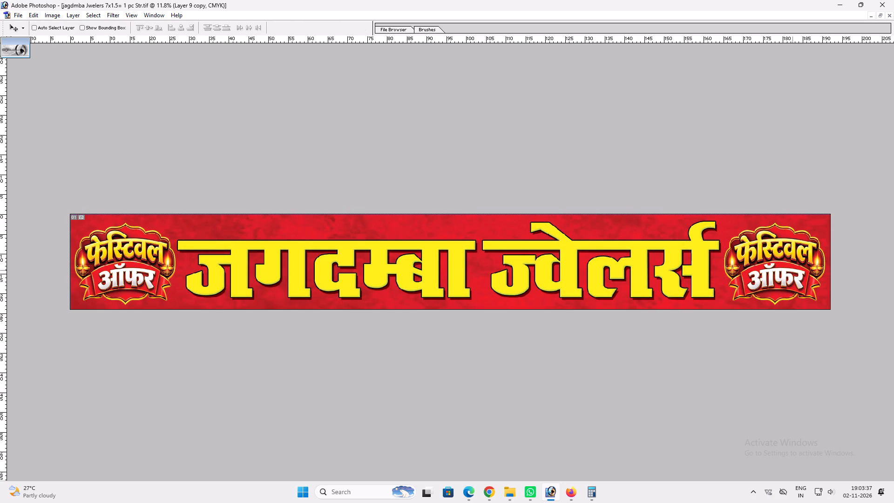
pyautogui.press('v')
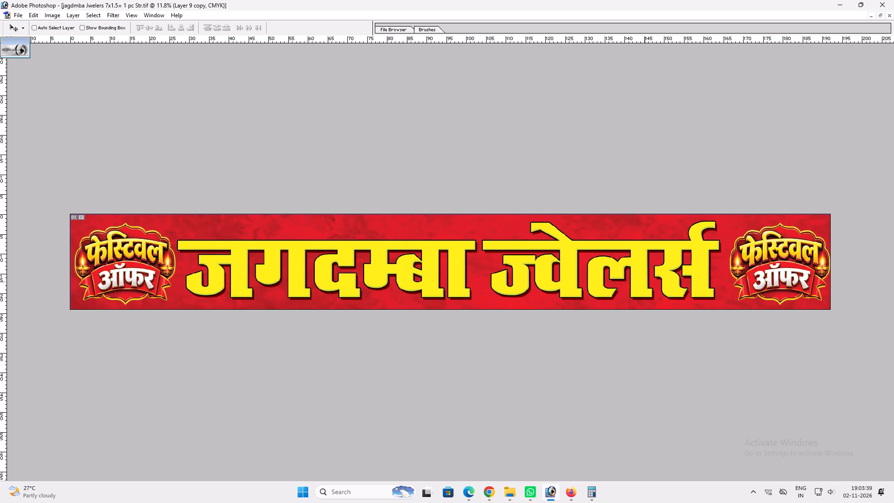
# Reduce the जगदम्बा ज्वेलर्स lettering's height to about 76% from the bottom, leaving a free strip beneath it.
pyautogui.keyDown('ctrl'); pyautogui.click(642, 277); pyautogui.keyUp('ctrl')
pyautogui.hotkey('ctrl', 't')
pyautogui.keyDown('shift'); pyautogui.moveTo(612, 299); pyautogui.dragTo(615, 279); pyautogui.keyUp('shift')
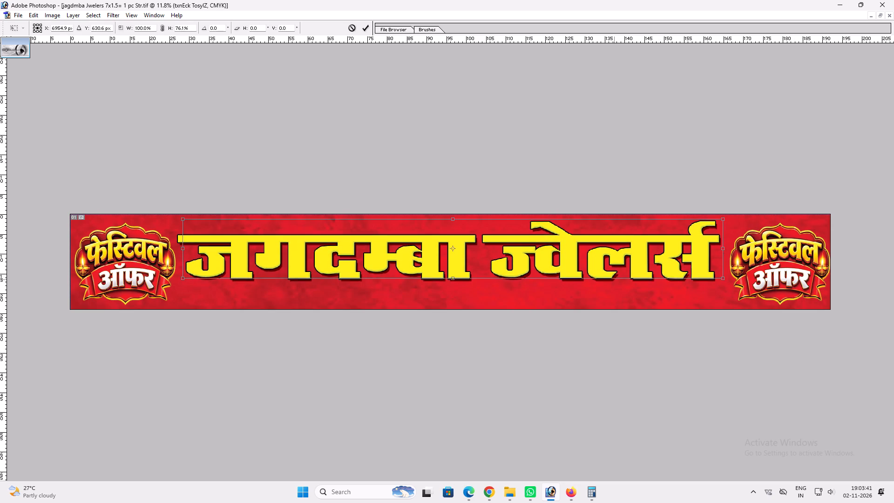
pyautogui.keyDown('shift'); pyautogui.moveTo(615, 279); pyautogui.dragTo(616, 279); pyautogui.keyUp('shift')
pyautogui.hotkey('shift', 'Return')
pyautogui.press('v')
# Draw a feathered-tail arrow custom shape pointing right in the strip below the lettering and turn its path into a selection.
pyautogui.press('u')
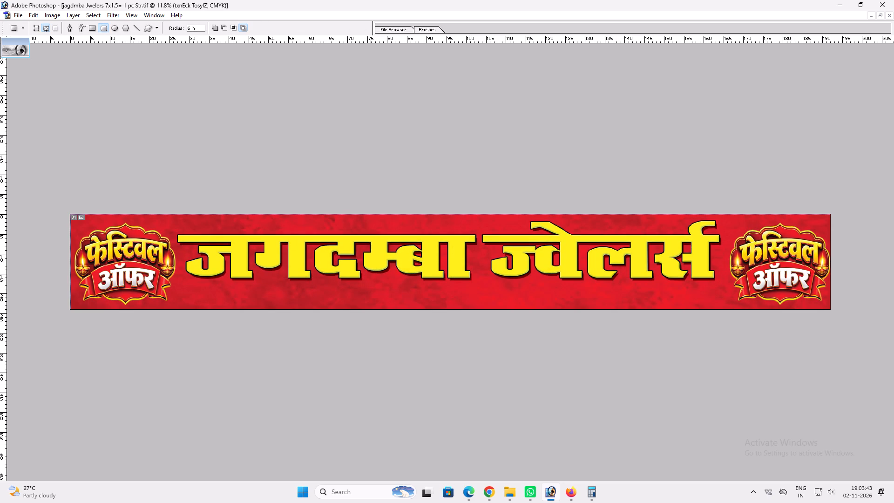
pyautogui.click(147, 29)
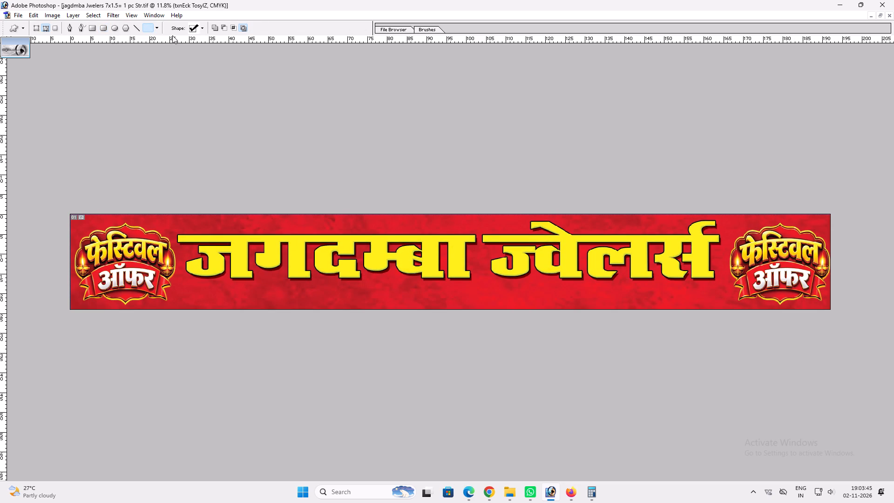
pyautogui.click(193, 25)
pyautogui.click(329, 64)
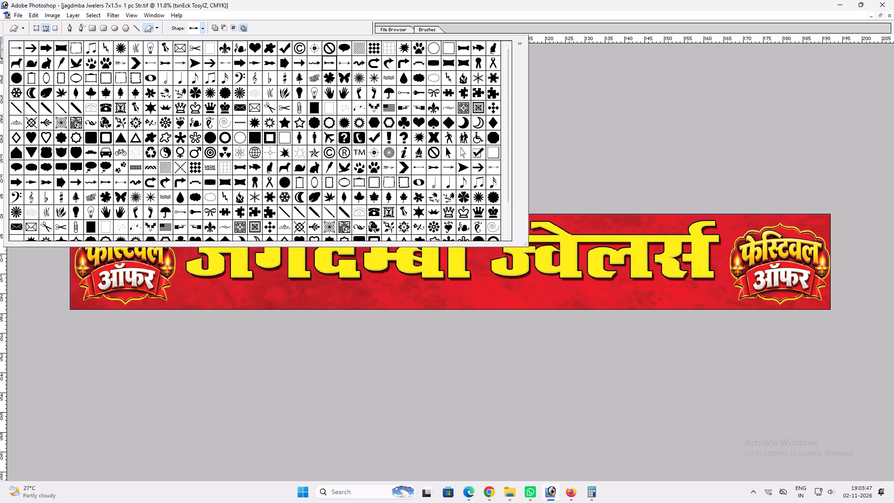
pyautogui.click(267, 61)
pyautogui.click(377, 308)
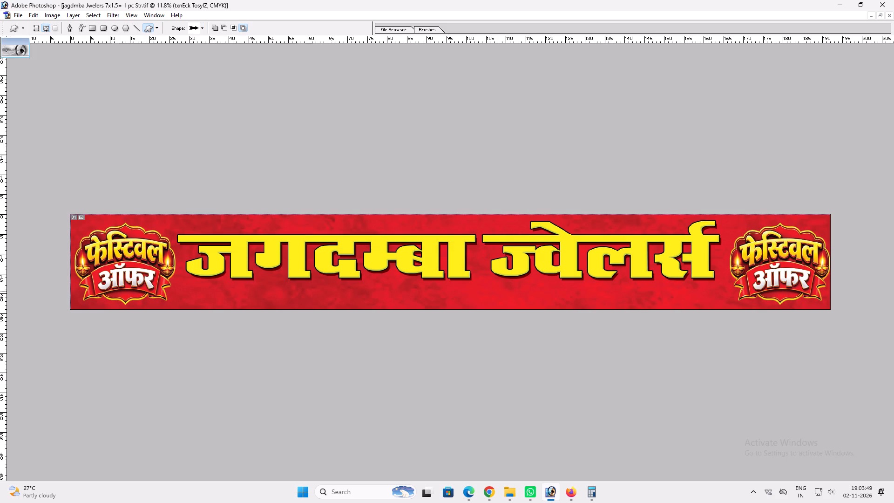
pyautogui.keyDown('shift'); pyautogui.moveTo(265, 289); pyautogui.dragTo(376, 304); pyautogui.keyUp('shift')
pyautogui.hotkey('ctrl', 'Return')
# Copy the arrow-shaped selection onto its own layer and bring that layer to the front.
pyautogui.press('v')
pyautogui.rightClick(336, 293)
pyautogui.click(360, 308)
pyautogui.hotkey('ctrl', 'c')
pyautogui.hotkey('ctrl', 'v')
pyautogui.hotkey('ctrl', 'shift', ']')
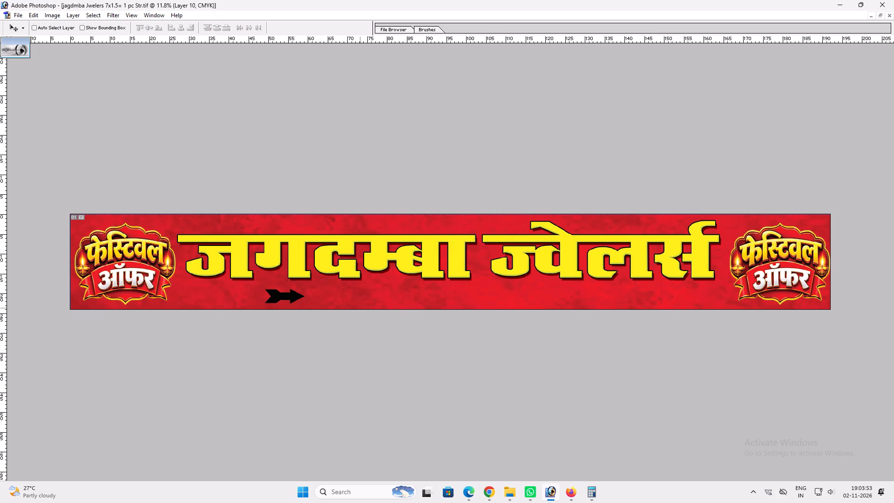
# Apply a yellow Color Overlay to the arrow layer.
pyautogui.hotkey('alt', 'l')
pyautogui.hotkey('alt', 'y')
pyautogui.press('n')
pyautogui.click(390, 230)
pyautogui.click(388, 226)
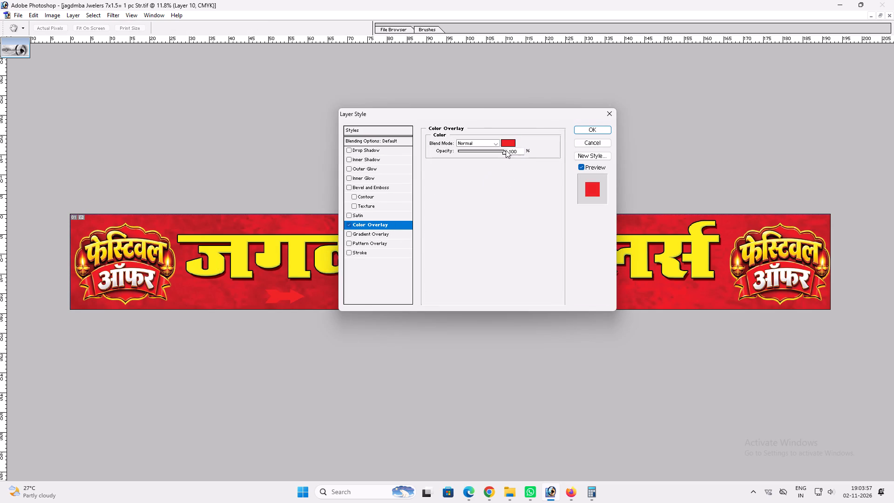
pyautogui.click(506, 150)
pyautogui.click(508, 142)
pyautogui.press('Tab')
pyautogui.press('0')
pyautogui.press('Return')
pyautogui.press('Return')
# Enlarge the yellow arrow and set it just below the जगदम्बा ज्वेलर्स lettering.
pyautogui.hotkey('ctrl', 't')
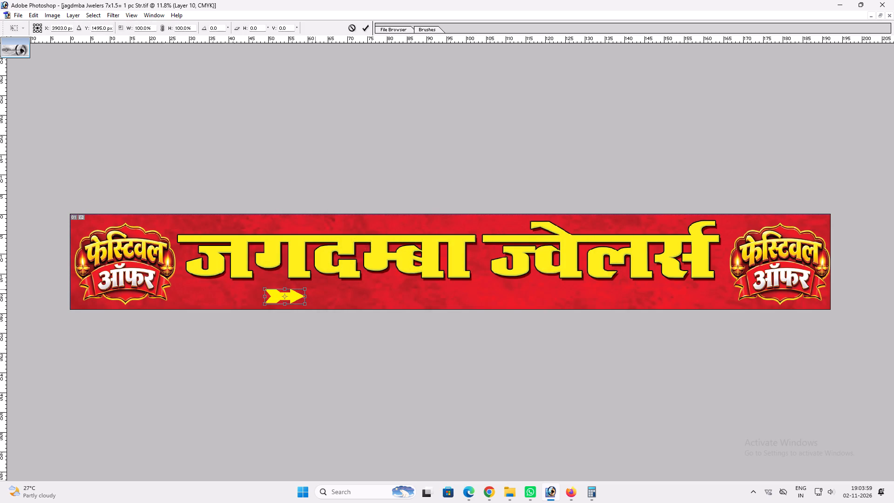
pyautogui.keyDown('shift'); pyautogui.moveTo(303, 285); pyautogui.dragTo(340, 281); pyautogui.keyUp('shift')
pyautogui.hotkey('shift', 'Return')
pyautogui.press('v')
pyautogui.click(329, 292)
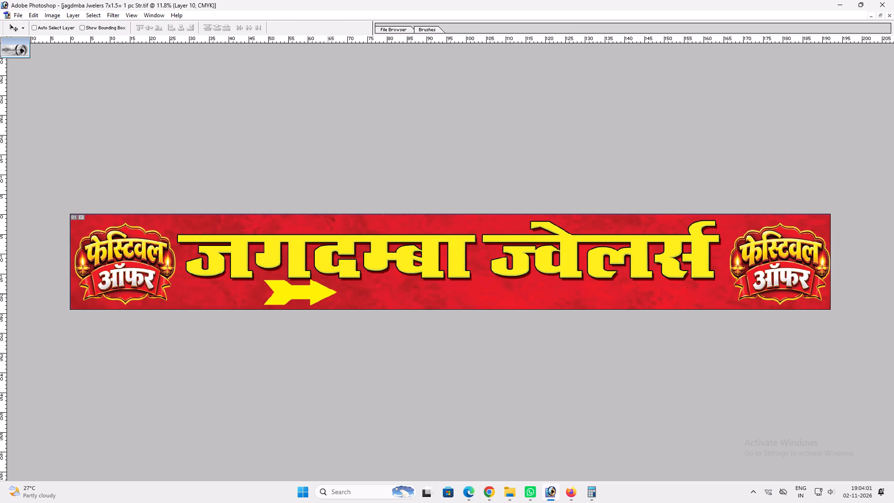
# Cut the arrowhead half away from the tail and move it far right, beneath the end of ज्वेलर्स.
pyautogui.press('m')
pyautogui.moveTo(299, 280); pyautogui.dragTo(352, 315)
pyautogui.press('v')
pyautogui.keyDown('ctrl'); pyautogui.click(322, 297); pyautogui.keyUp('ctrl')
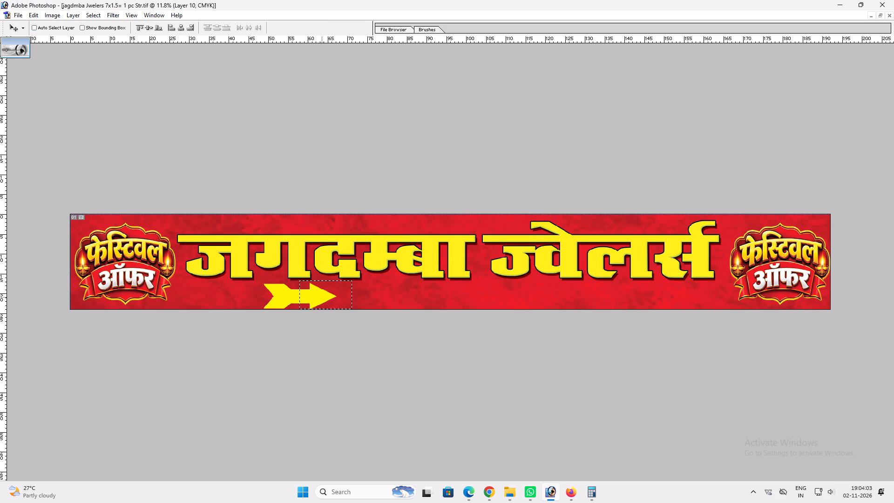
pyautogui.keyDown('shift'); pyautogui.moveTo(321, 297); pyautogui.dragTo(632, 300); pyautogui.keyUp('shift')
pyautogui.hotkey('ctrl', 'd')
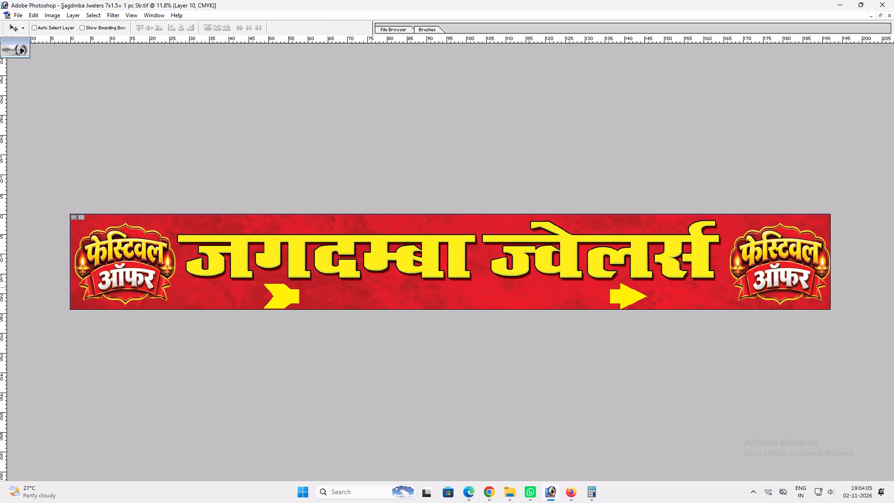
# Stretch a thin slice of the arrowhead's shaft leftward until it joins the tail, forming one long arrow.
pyautogui.press('m')
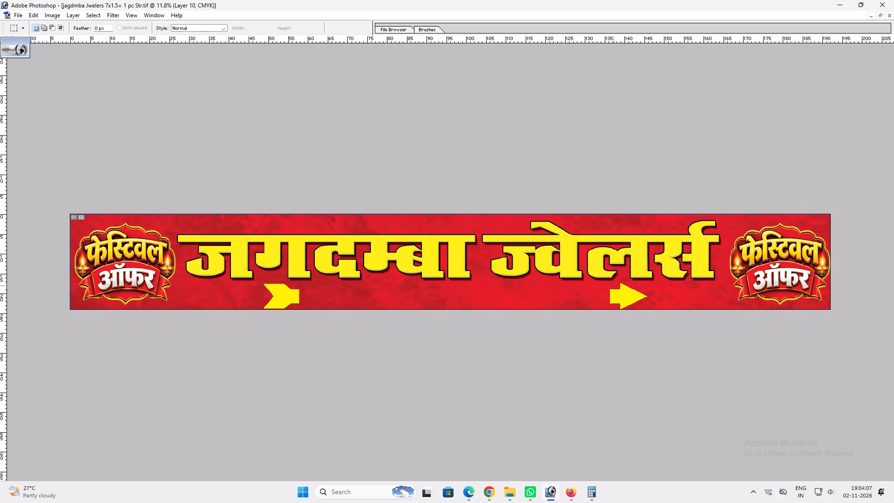
pyautogui.moveTo(614, 285); pyautogui.dragTo(618, 307)
pyautogui.hotkey('ctrl', 't')
pyautogui.moveTo(615, 297); pyautogui.dragTo(301, 297)
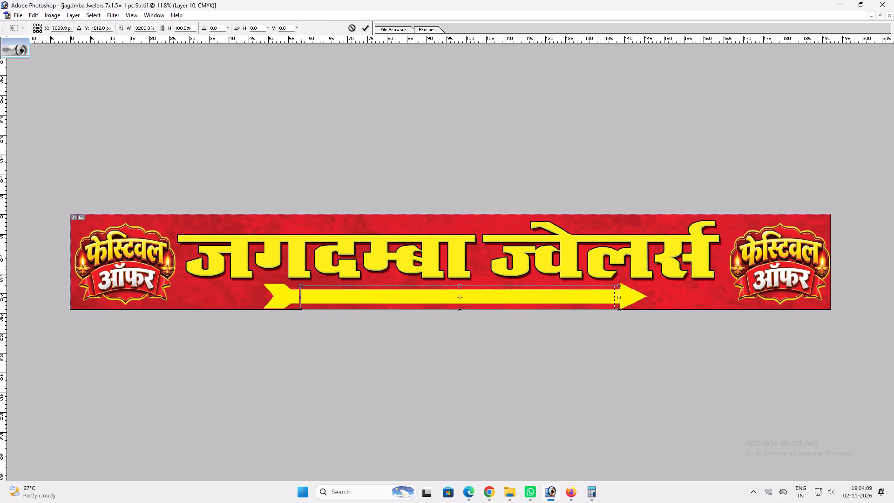
pyautogui.moveTo(301, 297); pyautogui.dragTo(294, 298)
pyautogui.press('Return')
pyautogui.hotkey('ctrl', 'd')
# Nudge the long arrow up, scale it down slightly and recentre it beneath the lettering.
pyautogui.hotkey('ctrl', 't')
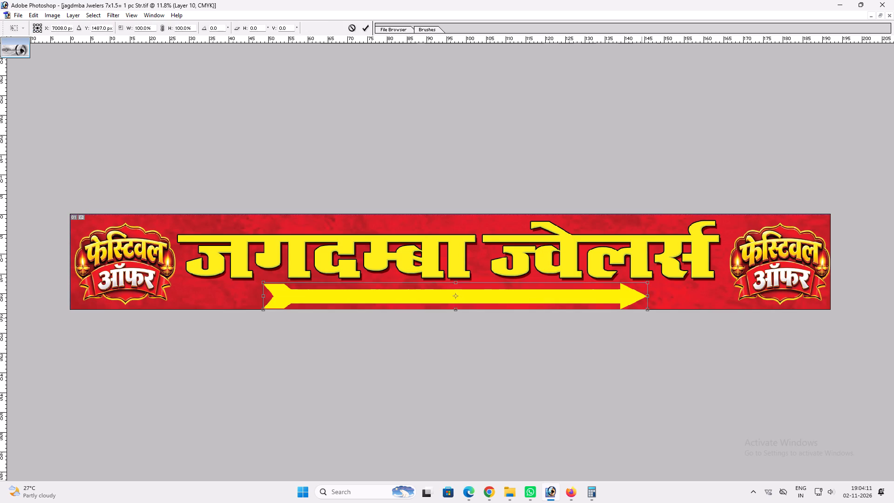
pyautogui.press('Return')
pyautogui.press('v')
pyautogui.press('Up')
pyautogui.press('Up')
pyautogui.press('Up')
pyautogui.hotkey('ctrl', 't')
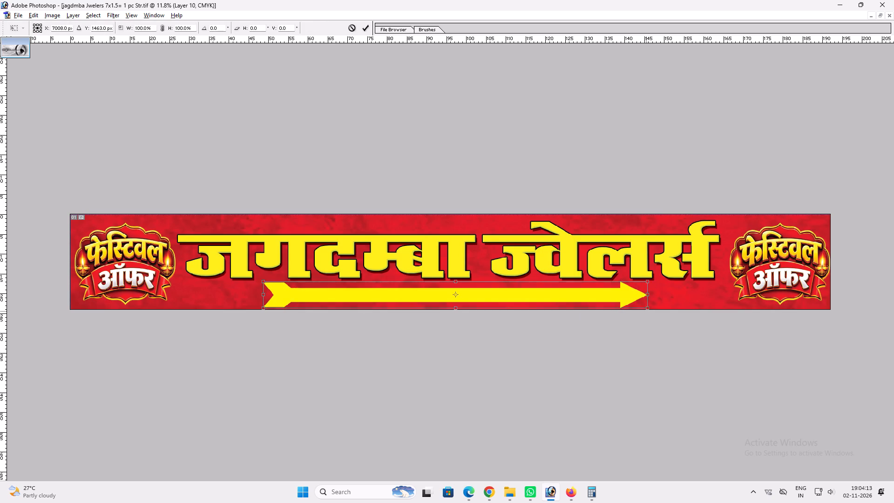
pyautogui.keyDown('alt'); pyautogui.keyDown('shift'); pyautogui.moveTo(645, 309); pyautogui.dragTo(633, 306); pyautogui.keyUp('shift'); pyautogui.keyUp('alt')
pyautogui.keyDown('shift'); pyautogui.moveTo(631, 298); pyautogui.dragTo(652, 296); pyautogui.keyUp('shift')
pyautogui.hotkey('shift', 'Return')
pyautogui.press('v')
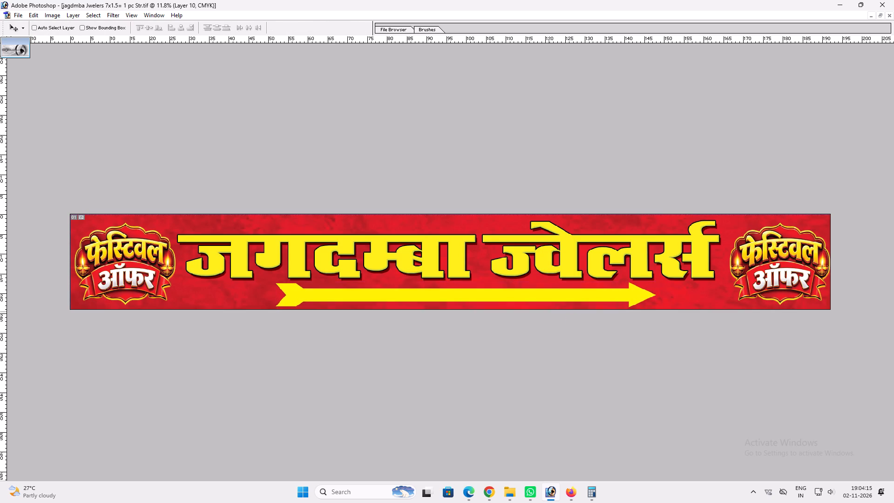
# Thicken the arrow's shaft by stretching a taller slice from the arrowhead's base leftward to the tail.
pyautogui.hotkey('ctrl', '+')
pyautogui.hotkey('ctrl', '+')
pyautogui.press('space')
pyautogui.press('space')
pyautogui.press('space')
pyautogui.press('space')
pyautogui.press('space')
pyautogui.moveTo(541, 313); pyautogui.dragTo(364, 286)
pyautogui.press('m')
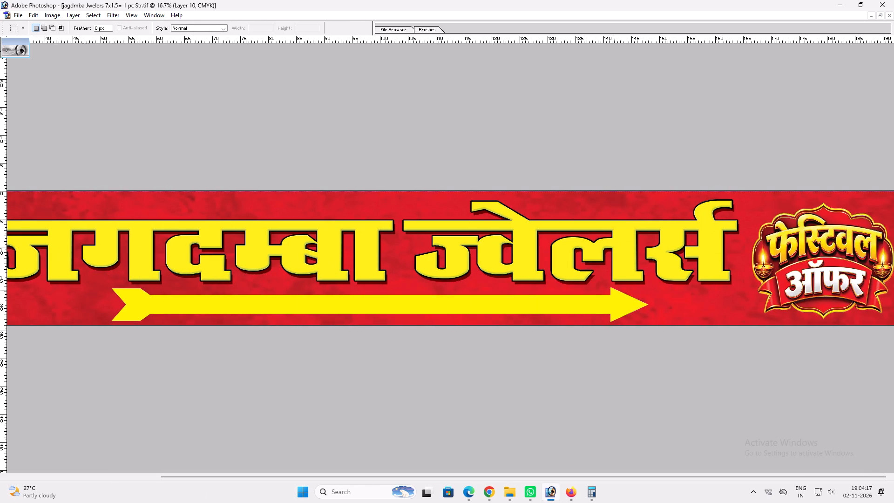
pyautogui.moveTo(611, 292); pyautogui.dragTo(616, 318)
pyautogui.moveTo(616, 318); pyautogui.dragTo(616, 316)
pyautogui.hotkey('ctrl', 't')
pyautogui.moveTo(610, 305); pyautogui.dragTo(264, 302)
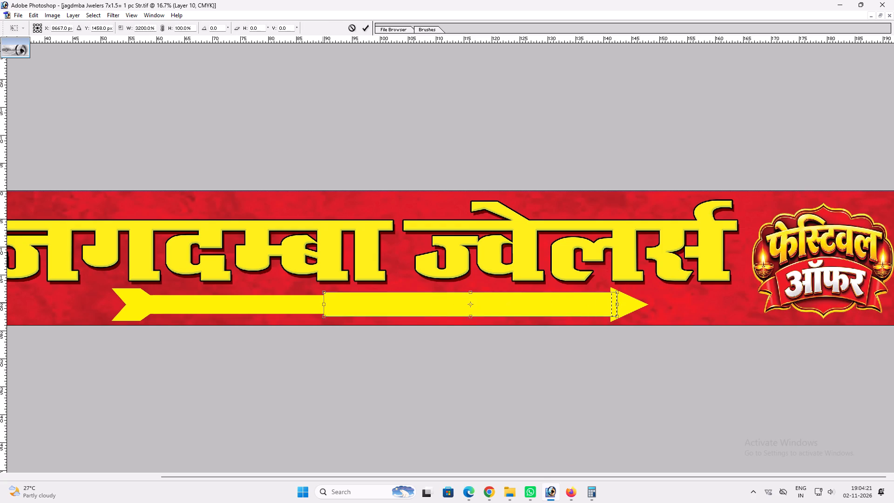
pyautogui.moveTo(264, 302); pyautogui.dragTo(135, 297)
pyautogui.press('Return')
pyautogui.hotkey('ctrl', 'd')
# Stretch the long arrow about its centre to about 116% width and 104% height.
pyautogui.hotkey('ctrl', 't')
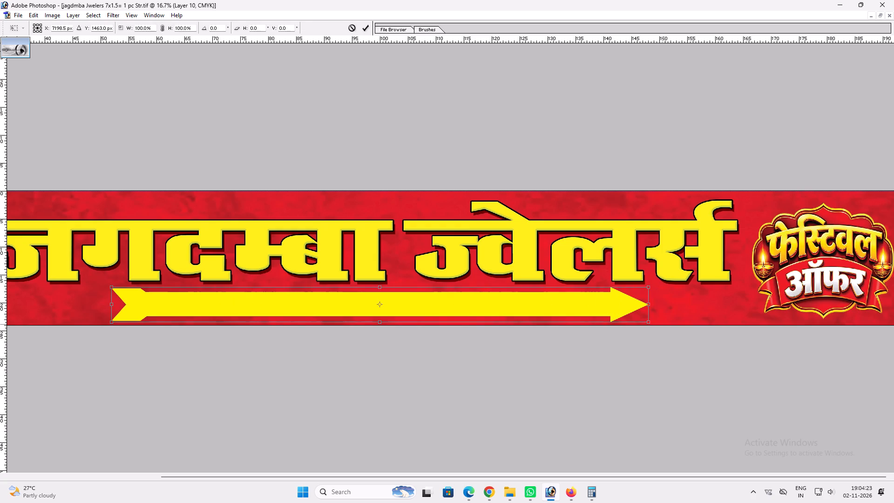
pyautogui.keyDown('alt'); pyautogui.keyDown('shift'); pyautogui.moveTo(647, 319); pyautogui.dragTo(657, 316); pyautogui.keyUp('shift'); pyautogui.keyUp('alt')
pyautogui.keyDown('alt'); pyautogui.keyDown('shift'); pyautogui.moveTo(660, 307); pyautogui.dragTo(694, 298); pyautogui.keyUp('shift'); pyautogui.keyUp('alt')
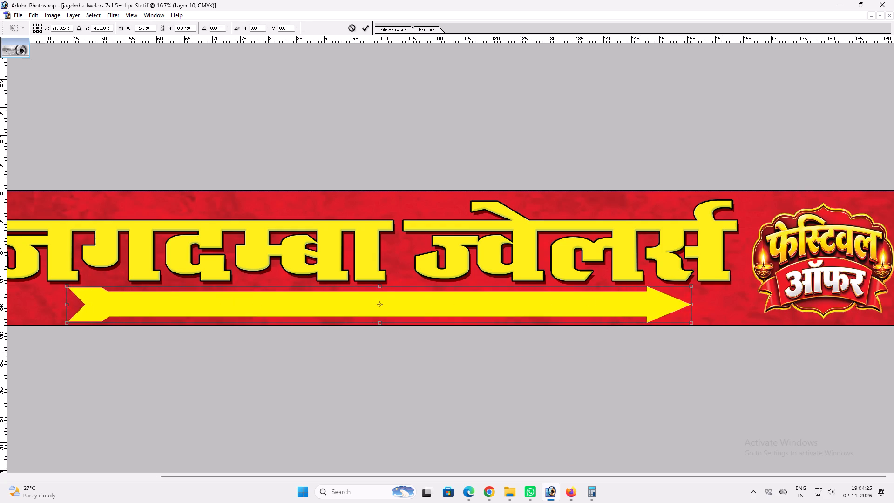
pyautogui.keyDown('alt'); pyautogui.keyDown('shift'); pyautogui.moveTo(694, 298); pyautogui.dragTo(695, 298); pyautogui.keyUp('shift'); pyautogui.keyUp('alt')
pyautogui.hotkey('shift', 'Return')
pyautogui.press('v')
pyautogui.press('v')
pyautogui.press('space')
pyautogui.press('space')
pyautogui.rightClick(652, 304)
pyautogui.moveTo(664, 306); pyautogui.dragTo(671, 307)
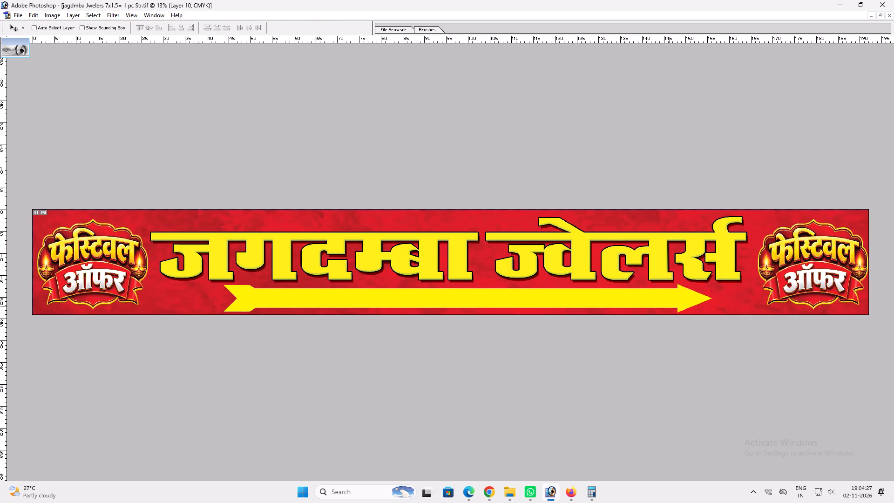
# Change the arrow's Color Overlay to white.
pyautogui.hotkey('alt', 'l')
pyautogui.hotkey('alt', 'y')
pyautogui.press('n')
pyautogui.click(387, 224)
pyautogui.click(513, 141)
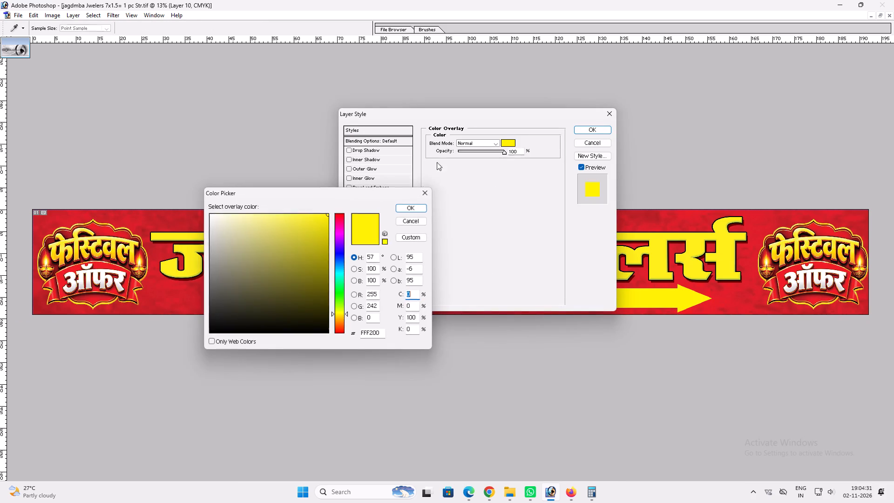
pyautogui.moveTo(308, 251); pyautogui.dragTo(126, 153)
pyautogui.press('Return')
# Add a drop shadow to the arrow with a 36 px distance, a larger size and about 73% opacity.
pyautogui.click(382, 152)
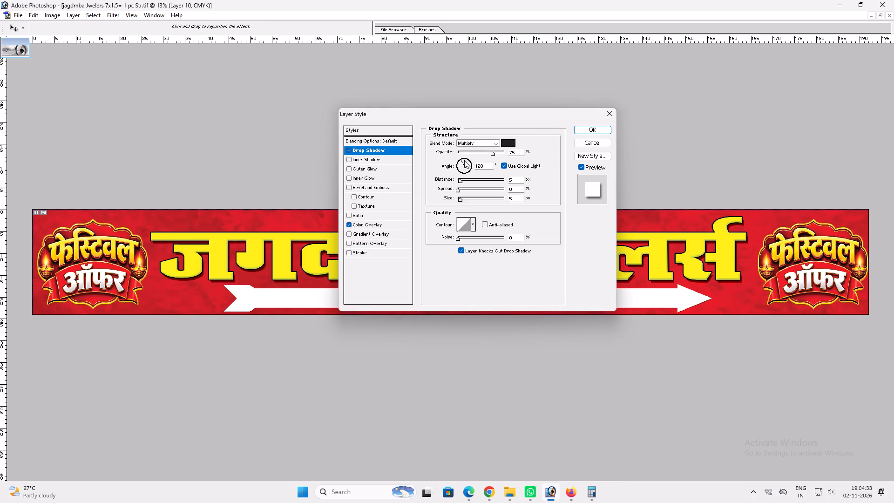
pyautogui.moveTo(498, 153); pyautogui.dragTo(527, 154)
pyautogui.moveTo(461, 178); pyautogui.dragTo(474, 177)
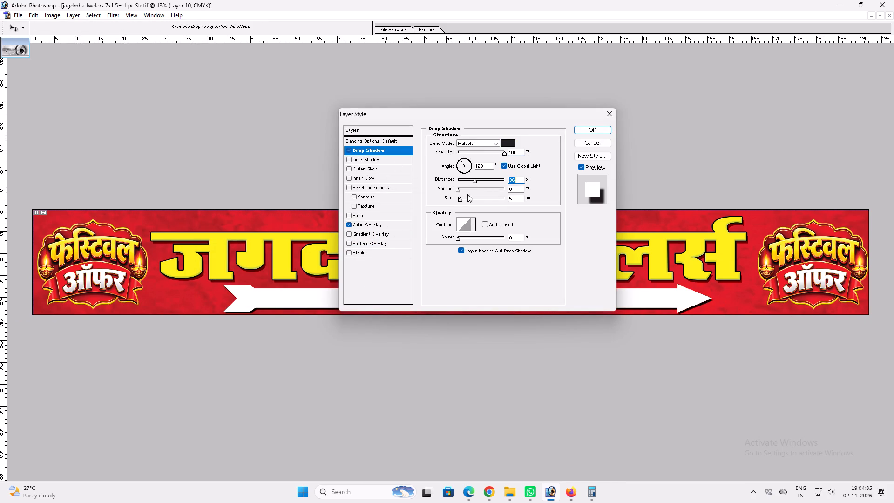
pyautogui.click(462, 198)
pyautogui.click(494, 155)
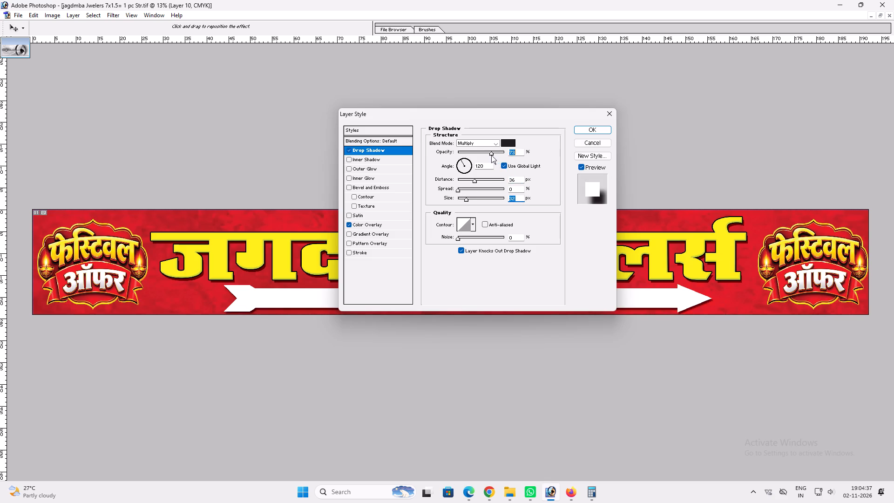
pyautogui.press('Return')
# Scale the arrow down to about 95% and centre it horizontally on the banner.
pyautogui.hotkey('ctrl', 't')
pyautogui.keyDown('alt'); pyautogui.keyDown('shift'); pyautogui.moveTo(713, 315); pyautogui.dragTo(700, 313); pyautogui.keyUp('shift'); pyautogui.keyUp('alt')
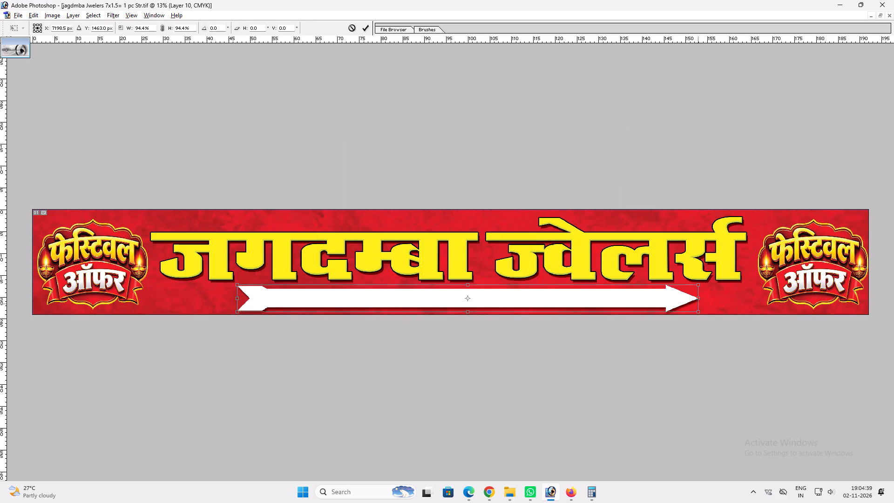
pyautogui.keyDown('alt'); pyautogui.keyDown('shift'); pyautogui.moveTo(698, 303); pyautogui.dragTo(703, 301); pyautogui.keyUp('shift'); pyautogui.keyUp('alt')
pyautogui.press('Return')
pyautogui.hotkey('ctrl', 'a')
pyautogui.hotkey('alt', 'l')
pyautogui.hotkey('alt', 'i')
pyautogui.hotkey('alt', 'h')
pyautogui.hotkey('ctrl', 'd')
pyautogui.write('vv')
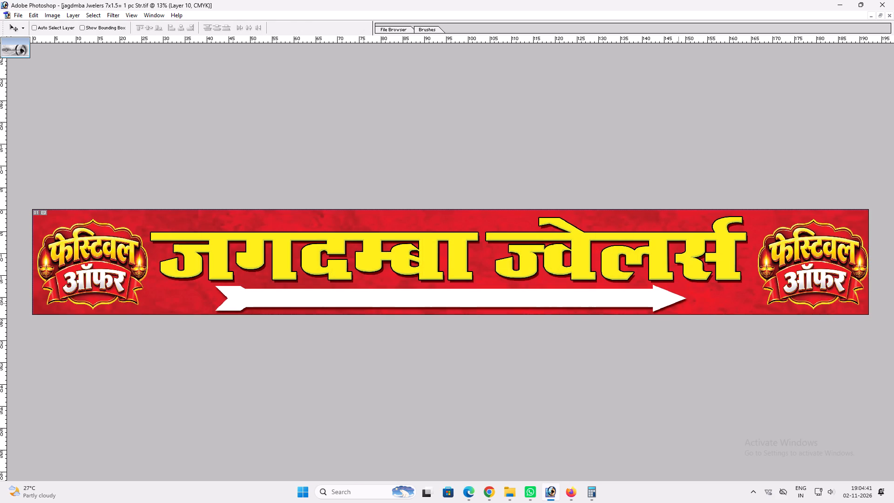
# Reduce the height of the जगदम्बा ज्वेलर्स lettering to about 97% and nudge it up, away from the arrow.
pyautogui.keyDown('ctrl'); pyautogui.click(657, 273); pyautogui.keyUp('ctrl')
pyautogui.hotkey('ctrl', 't')
pyautogui.keyDown('shift'); pyautogui.moveTo(656, 279); pyautogui.dragTo(664, 275); pyautogui.keyUp('shift')
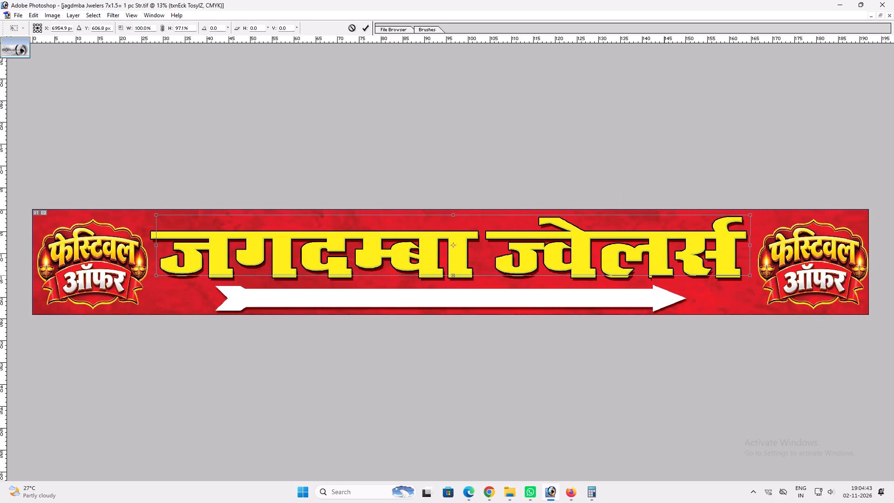
pyautogui.hotkey('shift', 'Return')
pyautogui.press('v')
pyautogui.hotkey('shift', 'Up')
pyautogui.hotkey('shift', 'Up')
pyautogui.hotkey('shift', 'Up')
pyautogui.press('v')
# Make the white arrow slightly taller and nudge it up beneath the lettering.
pyautogui.keyDown('ctrl'); pyautogui.doubleClick(651, 294); pyautogui.keyUp('ctrl')
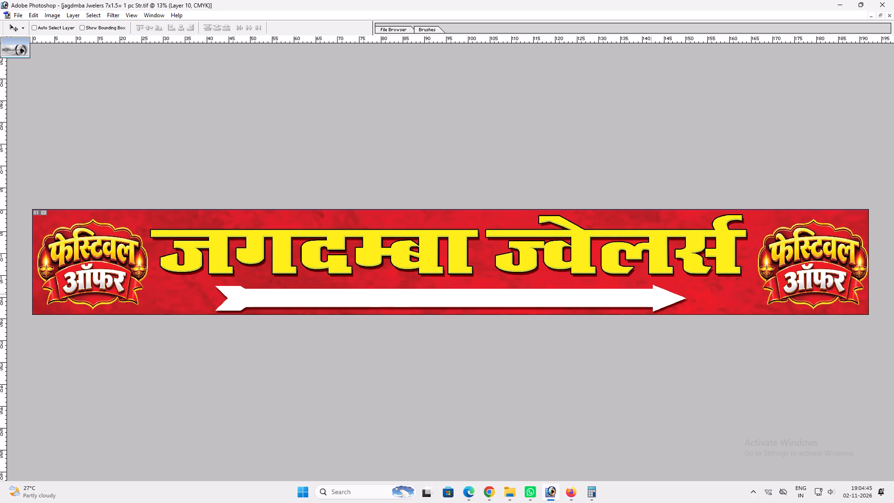
pyautogui.hotkey('ctrl', 't')
pyautogui.keyDown('shift'); pyautogui.click(619, 307); pyautogui.keyUp('shift')
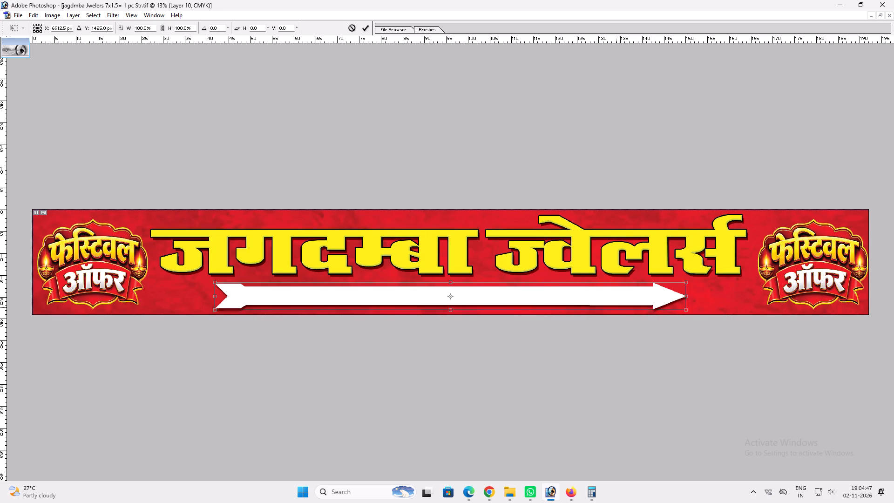
pyautogui.hotkey('shift', 'Return')
pyautogui.press('v')
pyautogui.press('Up')
pyautogui.press('Up')
pyautogui.press('Up')
pyautogui.press('Up')
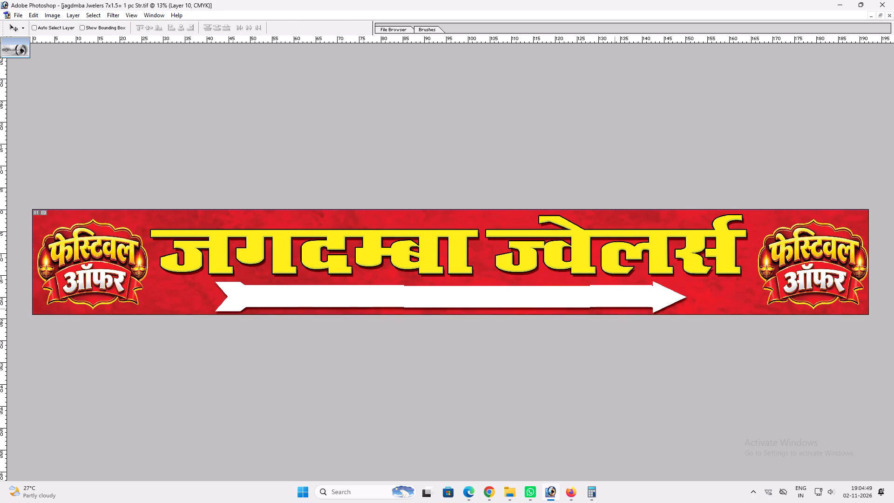
pyautogui.press('Up')
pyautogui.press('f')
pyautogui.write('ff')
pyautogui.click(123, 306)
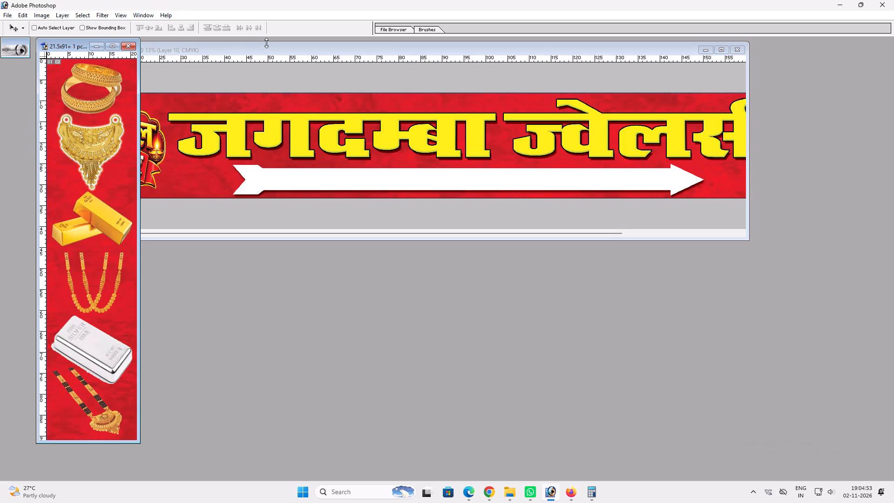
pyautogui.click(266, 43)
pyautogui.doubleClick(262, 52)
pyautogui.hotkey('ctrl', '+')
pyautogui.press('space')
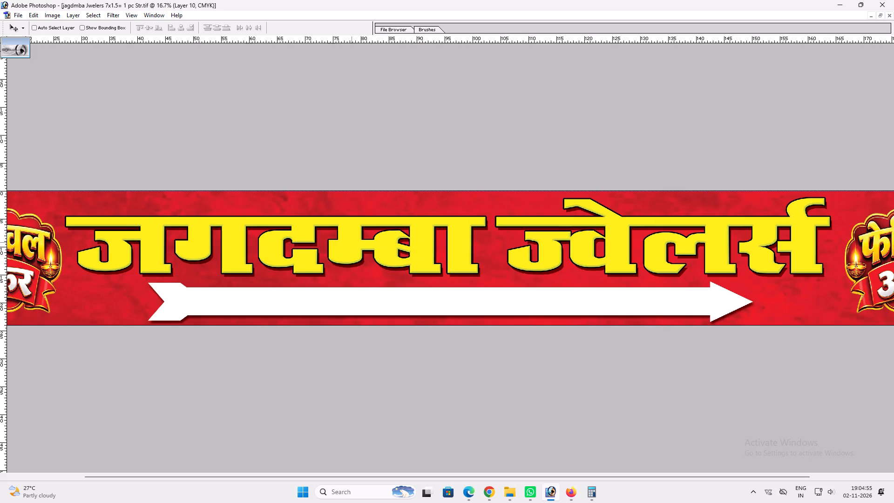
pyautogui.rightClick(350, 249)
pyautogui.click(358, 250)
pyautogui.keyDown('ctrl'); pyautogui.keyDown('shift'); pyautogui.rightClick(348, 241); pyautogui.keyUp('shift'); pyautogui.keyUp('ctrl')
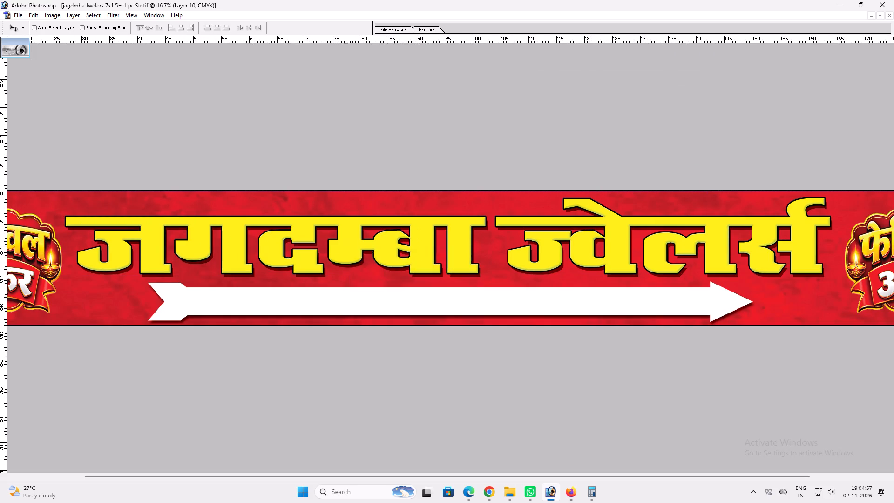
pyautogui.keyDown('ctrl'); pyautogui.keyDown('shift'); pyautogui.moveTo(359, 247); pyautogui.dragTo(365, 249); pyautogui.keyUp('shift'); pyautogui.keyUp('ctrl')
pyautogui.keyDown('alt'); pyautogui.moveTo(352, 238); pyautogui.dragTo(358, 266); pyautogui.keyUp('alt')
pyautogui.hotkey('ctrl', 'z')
# Duplicate the जगदम्बा ज्वेलर्स lettering straight down, slightly below the original.
pyautogui.rightClick(346, 245)
pyautogui.click(352, 250)
pyautogui.keyDown('ctrl'); pyautogui.keyDown('shift'); pyautogui.rightClick(342, 226); pyautogui.keyUp('shift'); pyautogui.keyUp('ctrl')
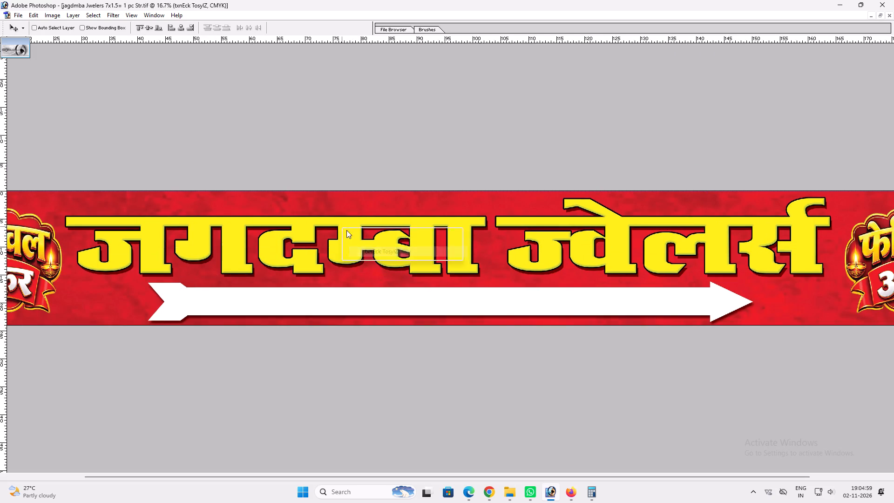
pyautogui.keyDown('ctrl'); pyautogui.keyDown('shift'); pyautogui.click(351, 231); pyautogui.keyUp('shift'); pyautogui.keyUp('ctrl')
pyautogui.keyDown('alt'); pyautogui.moveTo(346, 229); pyautogui.dragTo(346, 249); pyautogui.keyUp('alt')
# Remove the Bevel and Emboss effect from the duplicated lettering.
pyautogui.hotkey('alt', 'l')
pyautogui.hotkey('alt', 'y')
pyautogui.hotkey('alt', 'n')
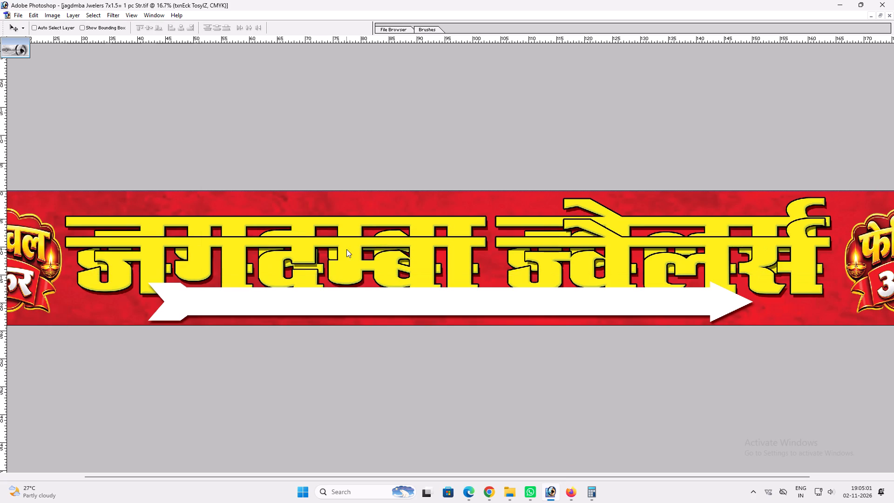
pyautogui.hotkey('alt', 'l')
pyautogui.hotkey('alt', 'y')
pyautogui.hotkey('alt', 'b')
pyautogui.press('Return')
pyautogui.press('space')
pyautogui.press('Return')
pyautogui.press('space')
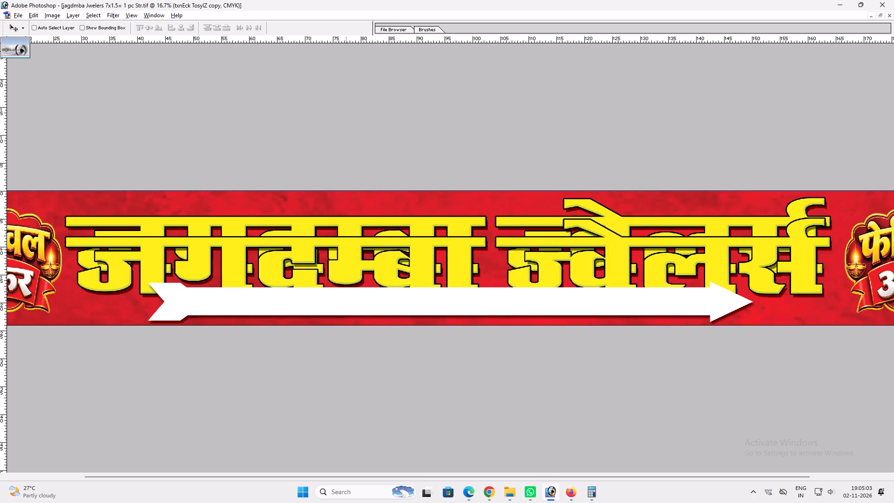
pyautogui.hotkey('alt', 'l')
pyautogui.hotkey('alt', 'y')
pyautogui.hotkey('alt', 'b')
# Change the duplicated lettering's Color Overlay to bright red.
pyautogui.hotkey('alt', 'l')
pyautogui.hotkey('alt', 'y')
pyautogui.press('n')
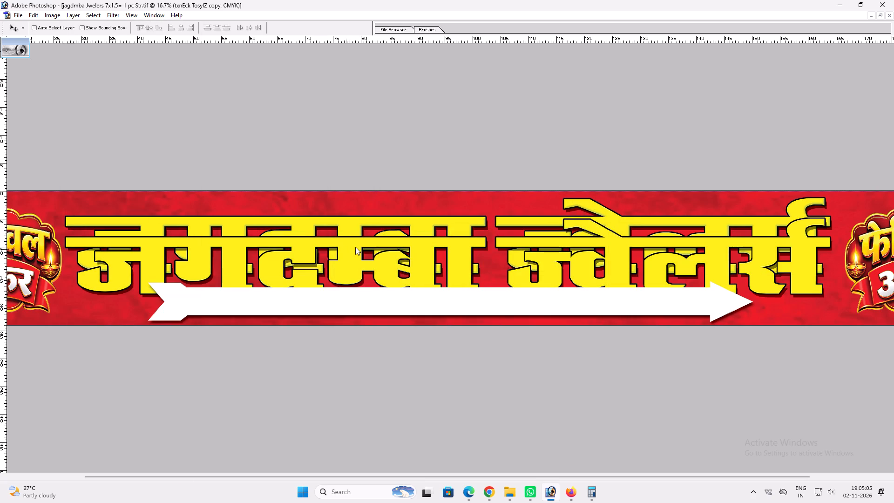
pyautogui.click(375, 220)
pyautogui.click(373, 226)
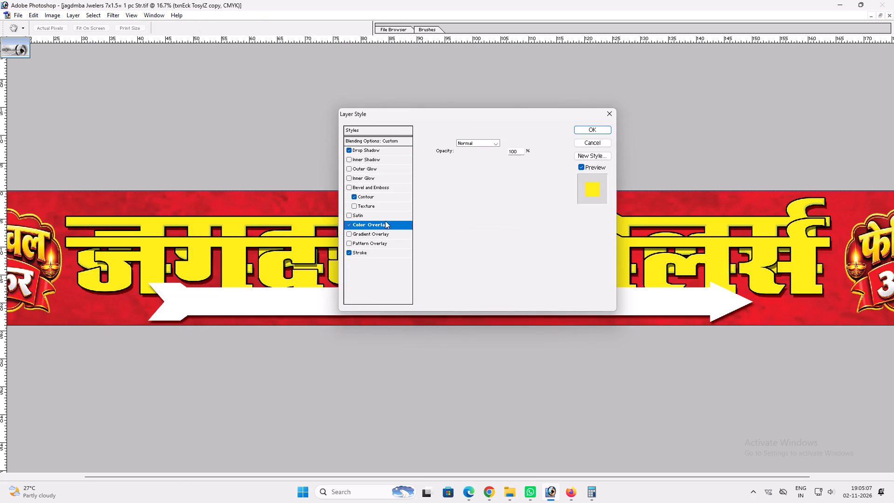
pyautogui.click(520, 136)
pyautogui.click(511, 140)
pyautogui.click(274, 245)
pyautogui.moveTo(343, 222); pyautogui.dragTo(345, 169)
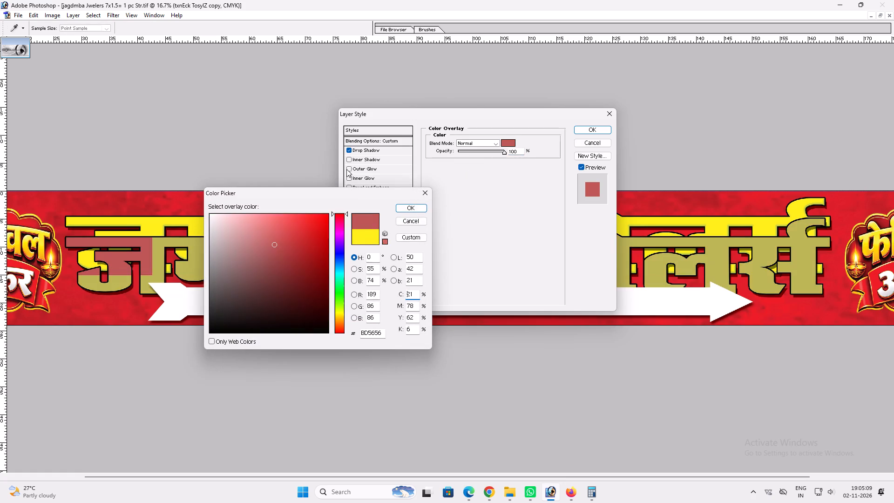
pyautogui.moveTo(305, 232); pyautogui.dragTo(341, 189)
pyautogui.press('Return')
pyautogui.press('Return')
# Scale the red lettering copy down to about a quarter of its size.
pyautogui.hotkey('ctrl', 't')
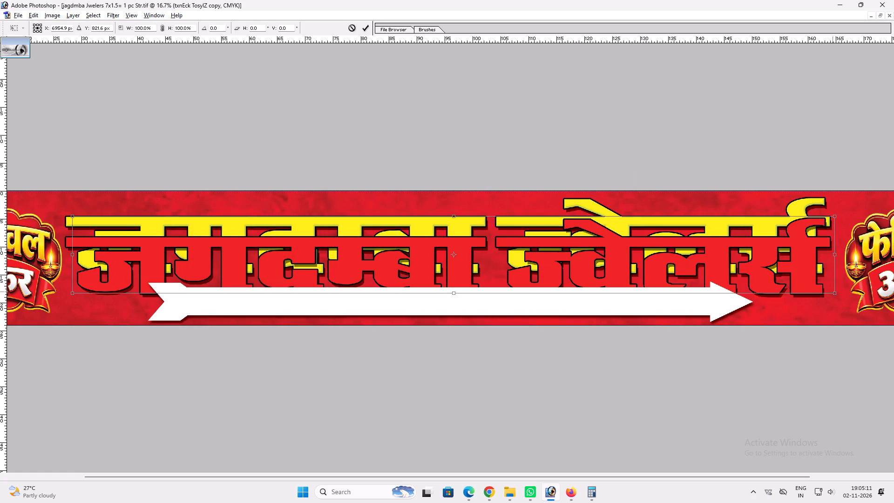
pyautogui.keyDown('alt'); pyautogui.keyDown('shift'); pyautogui.moveTo(836, 292); pyautogui.dragTo(546, 256); pyautogui.keyUp('shift'); pyautogui.keyUp('alt')
pyautogui.hotkey('shift', 'Return')
# Remove the small red copy's drop shadow and stroke, and bring its layer to the front.
pyautogui.hotkey('alt', 'l')
pyautogui.hotkey('alt', 'y')
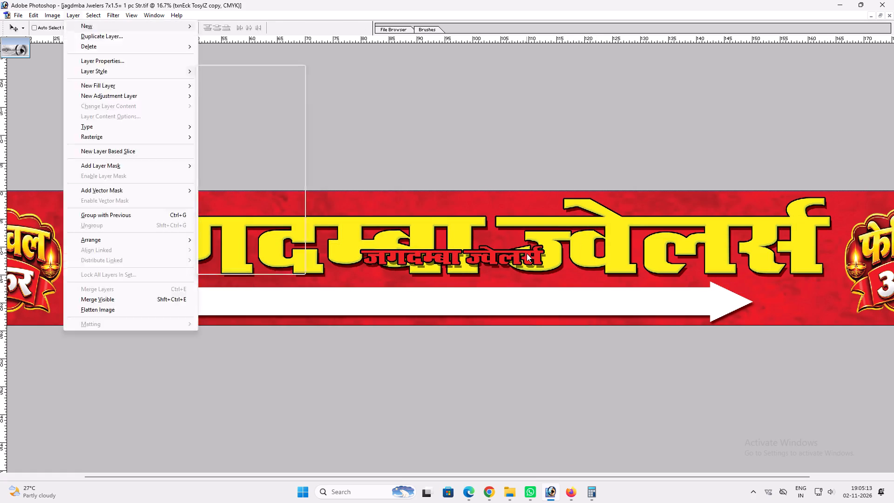
pyautogui.hotkey('alt', 'd')
pyautogui.press('v')
pyautogui.hotkey('ctrl', 'shift', ']')
pyautogui.hotkey('alt', 'l')
pyautogui.hotkey('alt', 'y')
pyautogui.hotkey('alt', 'k')
pyautogui.press('v')
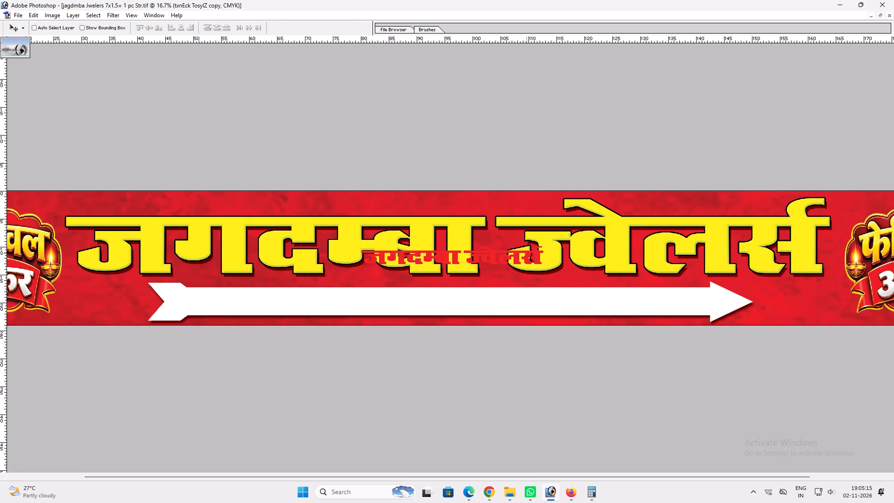
pyautogui.press('v')
# Move the small red copy onto the arrow and replace its text with "10 ग्राम सोने की जेवर खरीद पर एक".
pyautogui.moveTo(507, 253); pyautogui.dragTo(353, 296)
pyautogui.press('t')
pyautogui.click(351, 298)
pyautogui.hotkey('ctrl', 'a')
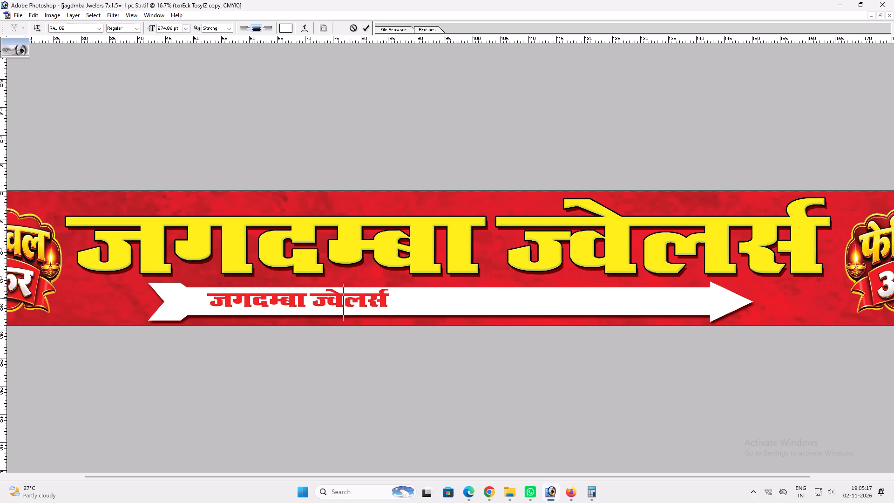
pyautogui.write('10 xzke')
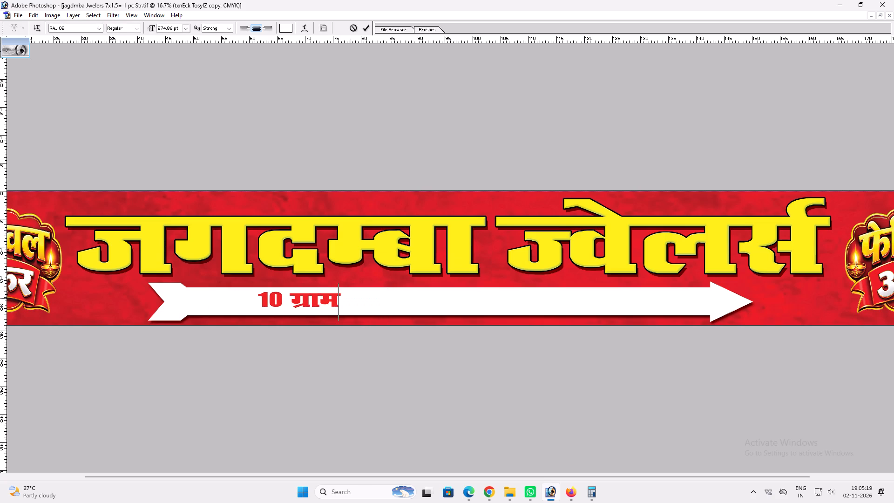
pyautogui.press('space')
pyautogui.press('h')
pyautogui.press('BackSpace')
pyautogui.write('lks')
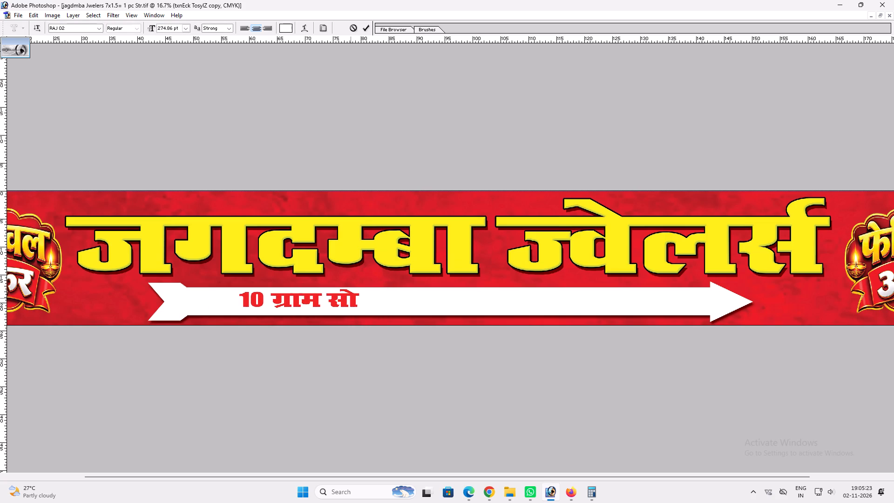
pyautogui.write('us dh tsoj [kjhn ij')
pyautogui.press('space')
pyautogui.press('1')
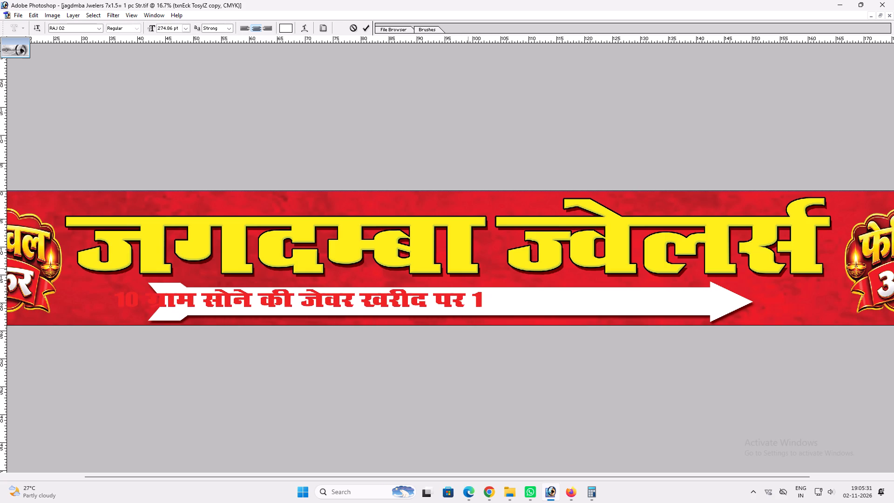
pyautogui.press('BackSpace')
pyautogui.write(',d')
pyautogui.press('space')
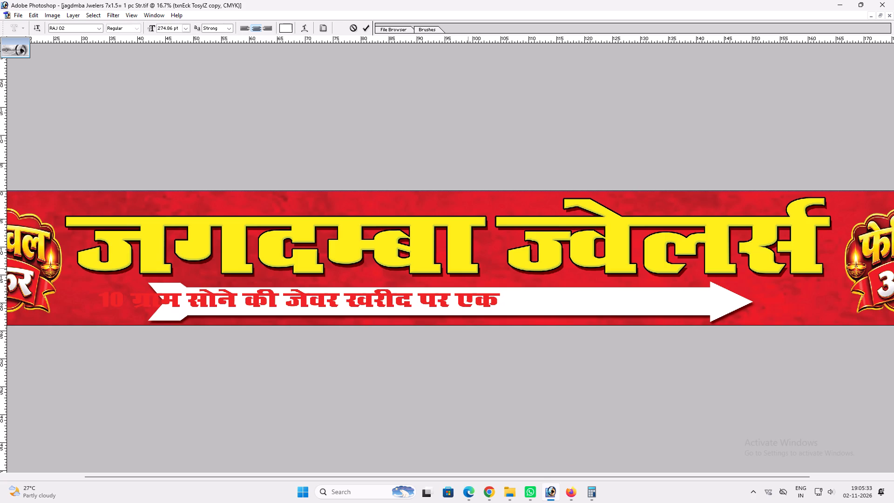
# Complete the offer line with "Vip" followed by "ट्रोली फ्री ।".
pyautogui.hotkey('shift', 'v')
pyautogui.write('ip V')
pyautogui.hotkey('alt', '0')
pyautogui.hotkey('alt', '1')
pyautogui.hotkey('alt', '0')
pyautogui.hotkey('alt', '1')
pyautogui.hotkey('alt', '7')
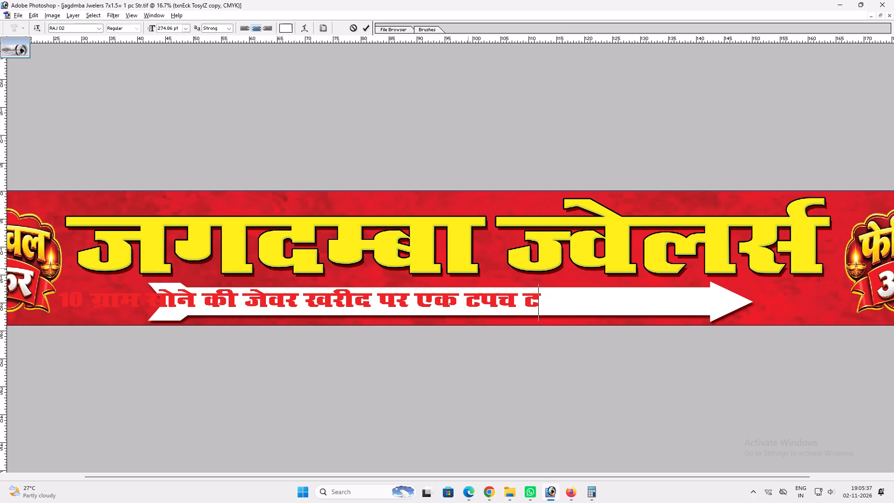
pyautogui.hotkey('alt', '0')
pyautogui.write('ksyjh')
pyautogui.press('space')
pyautogui.press('BackSpace')
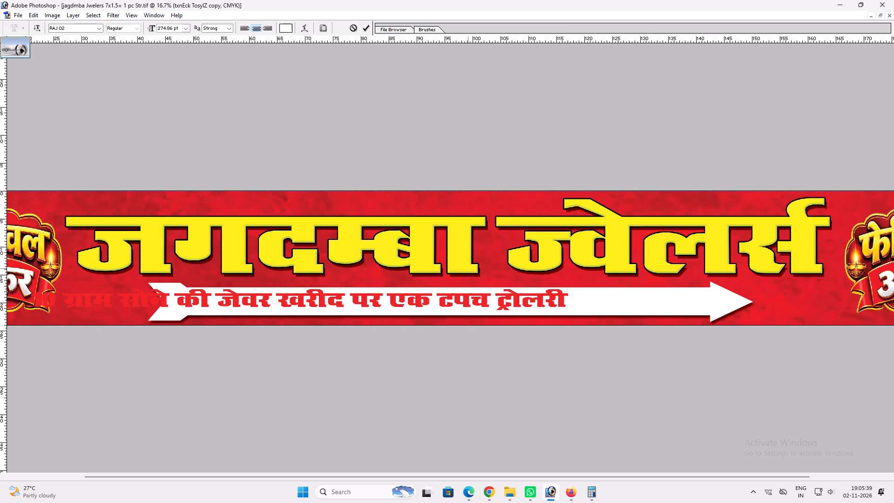
pyautogui.press('BackSpace')
pyautogui.press('BackSpace')
pyautogui.write('h Qz')
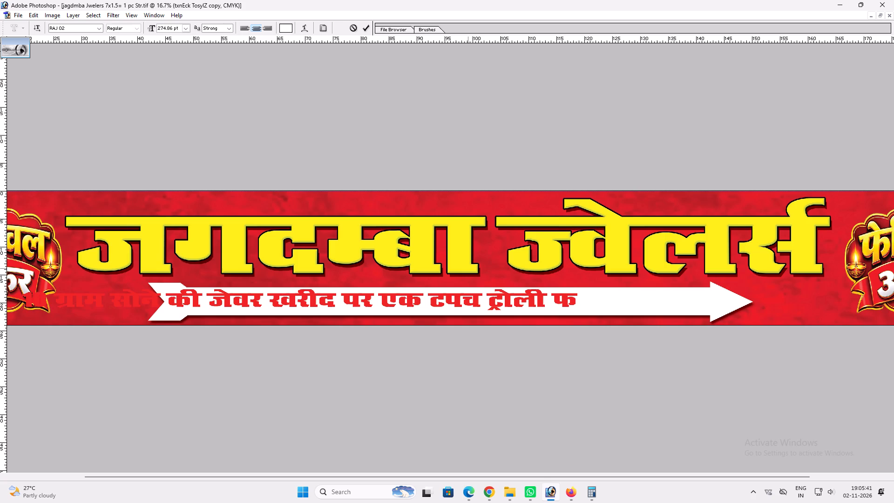
pyautogui.write('h A')
# Move the offer line across so it sits over the white arrow.
pyautogui.moveTo(472, 364); pyautogui.dragTo(624, 370)
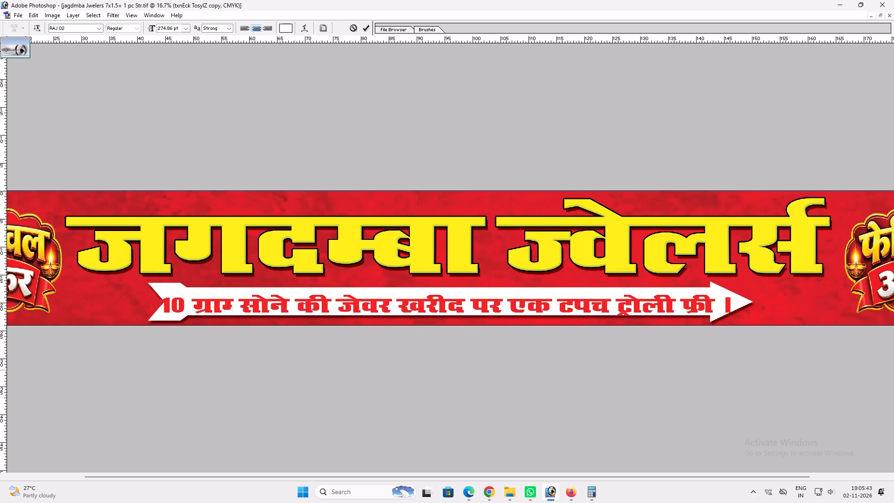
pyautogui.moveTo(624, 370); pyautogui.dragTo(630, 368)
# Set the whole offer line's text colour to blue, with cyan 100 and magenta 60.
pyautogui.hotkey('ctrl', 'a')
pyautogui.click(290, 32)
pyautogui.write('100')
pyautogui.press('Tab')
pyautogui.press('6')
pyautogui.press('0')
pyautogui.press('Tab')
pyautogui.press('Return')
pyautogui.press('Return')
pyautogui.press('Return')
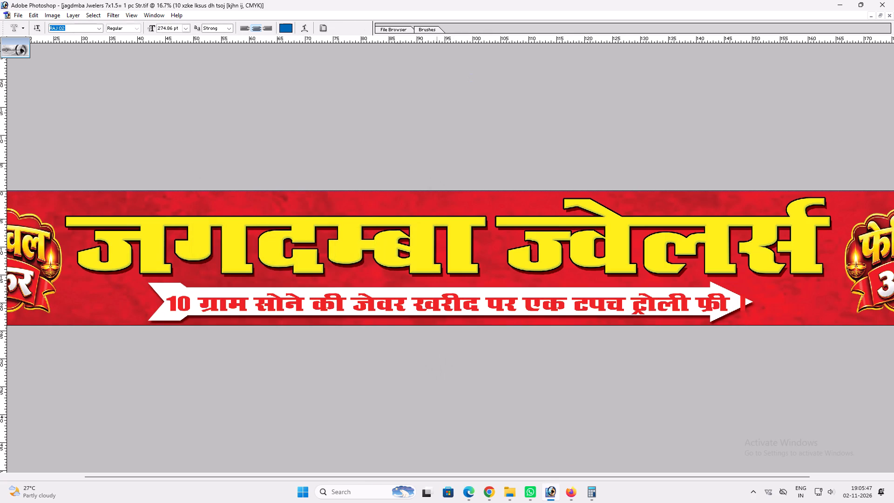
# Scale the offer line down to about 87% so it fits within the arrow's shaft.
pyautogui.hotkey('ctrl', 't')
pyautogui.keyDown('alt'); pyautogui.keyDown('shift'); pyautogui.moveTo(746, 299); pyautogui.dragTo(706, 308); pyautogui.keyUp('shift'); pyautogui.keyUp('alt')
pyautogui.hotkey('shift', 'Return')
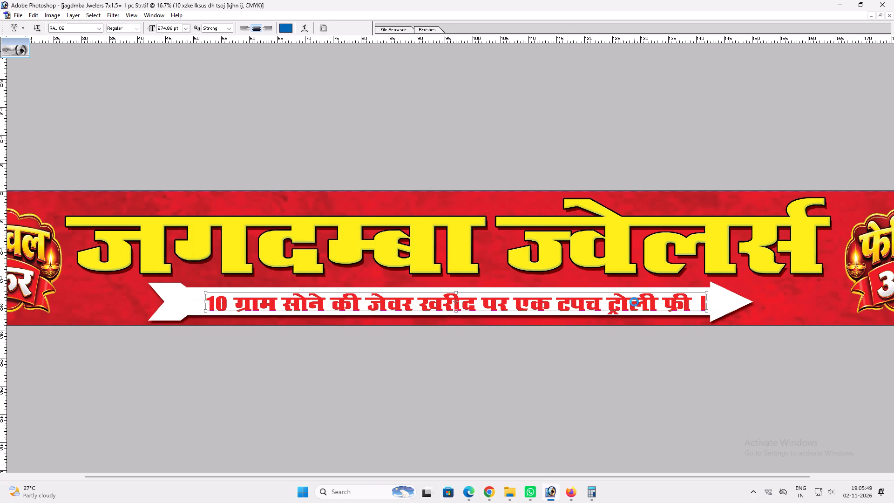
# Remove the red Color Overlay from the offer line.
pyautogui.hotkey('alt', 'l')
pyautogui.hotkey('alt', 'y')
pyautogui.press('n')
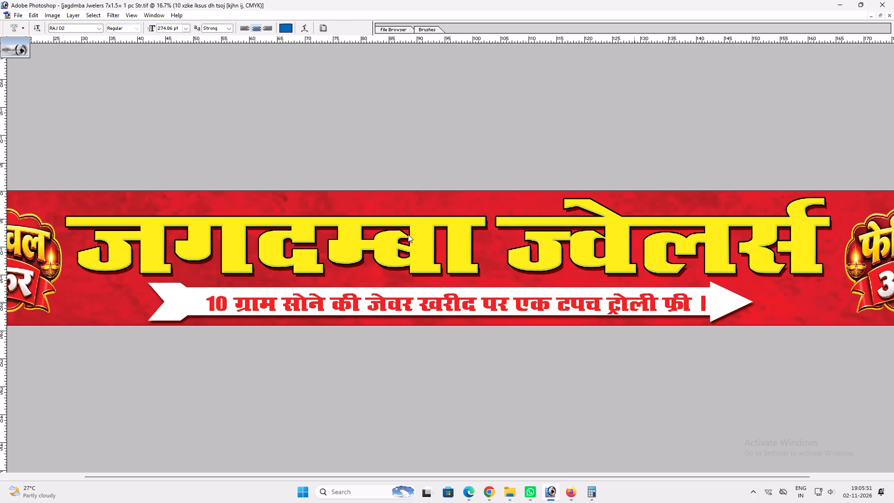
pyautogui.click(348, 227)
pyautogui.press('Return')
pyautogui.press('Return')
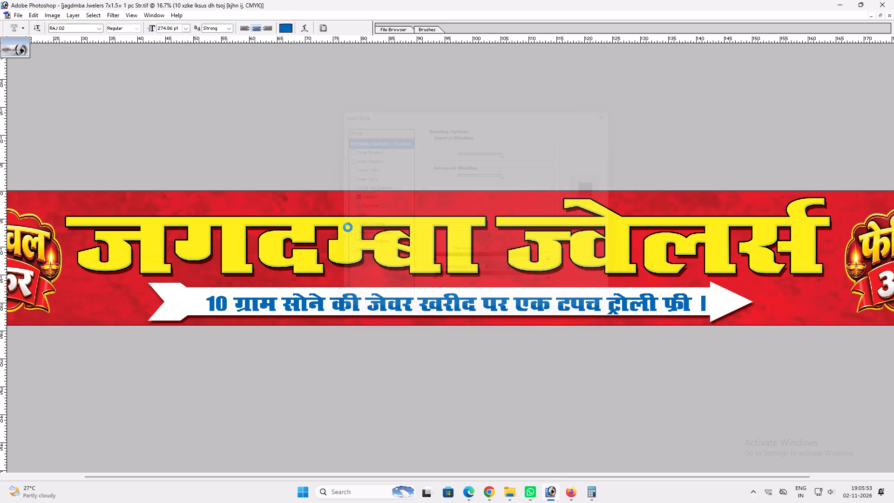
# Shift the offer line slightly up and to the left within the arrow.
pyautogui.press('v')
pyautogui.press('v')
pyautogui.hotkey('ctrl', 'z')
pyautogui.hotkey('ctrl', 'z')
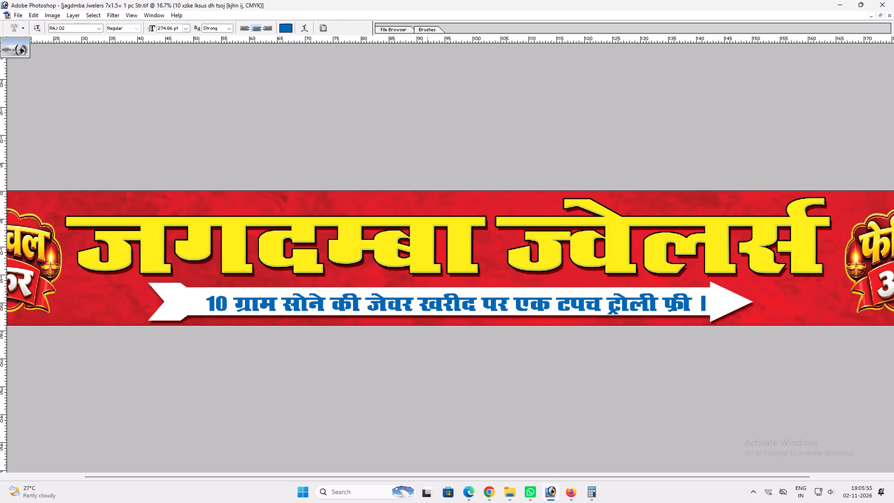
pyautogui.press('v')
pyautogui.press('v')
pyautogui.moveTo(461, 311); pyautogui.dragTo(447, 308)
# Change the word between "एक" and "ट्रोली" to Arial Black in all caps so it reads "VIP".
pyautogui.press('t')
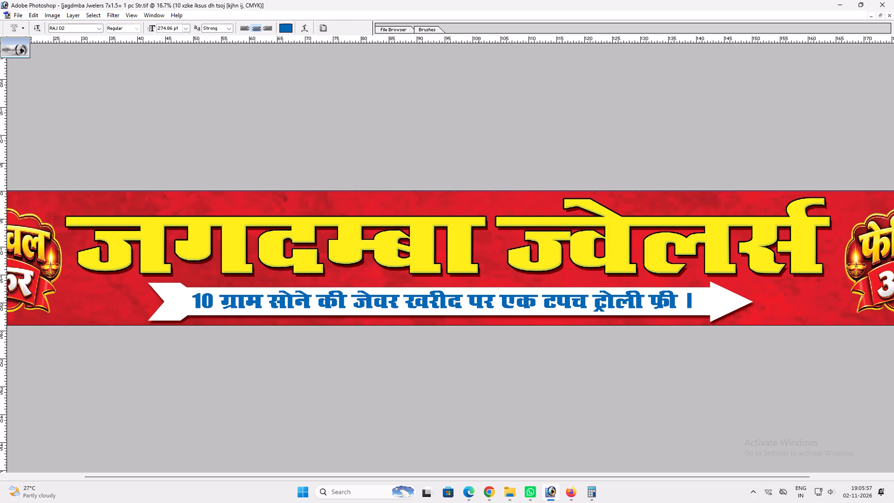
pyautogui.moveTo(546, 304); pyautogui.dragTo(588, 306)
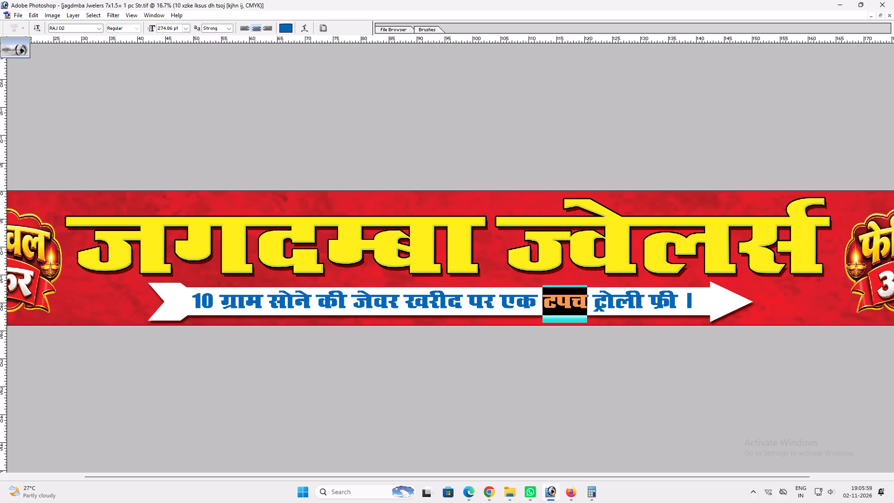
pyautogui.click(74, 29)
pyautogui.press('a')
pyautogui.press('r')
pyautogui.press('Return')
pyautogui.click(139, 29)
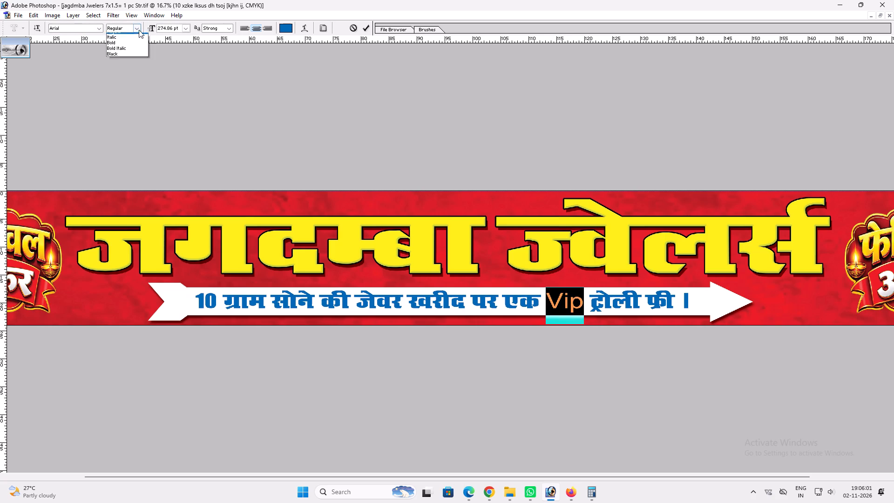
pyautogui.click(125, 79)
pyautogui.moveTo(583, 305); pyautogui.dragTo(542, 300)
pyautogui.hotkey('ctrl', 'shift', 'k')
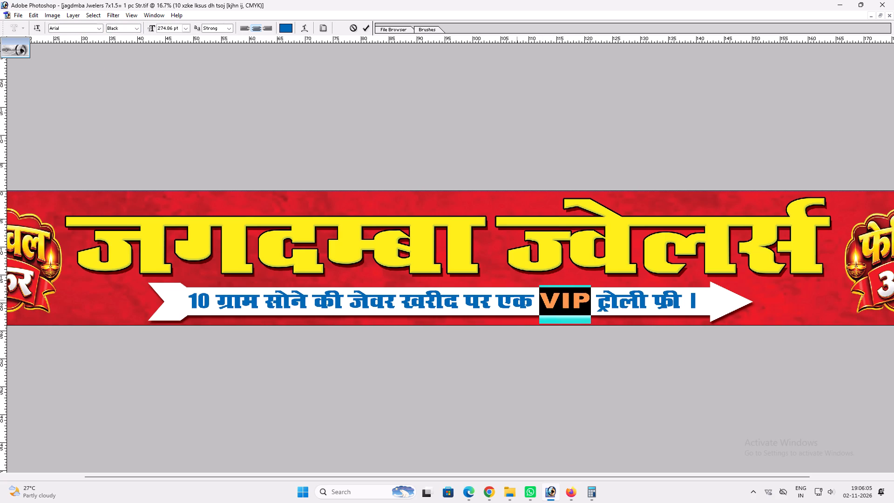
# Reduce the word VIP to 232.86 pt to match the height of the Hindi lettering.
pyautogui.hotkey('ctrl', 'shift', ',')
pyautogui.hotkey('ctrl', 'shift', ',')
pyautogui.hotkey('ctrl', 'shift', ',')
pyautogui.hotkey('ctrl', 'shift', ',')
pyautogui.hotkey('ctrl', 'shift', ',')
pyautogui.hotkey('ctrl', 'shift', ',')
pyautogui.hotkey('ctrl', 'shift', ',')
pyautogui.hotkey('ctrl', 'shift', ',')
pyautogui.hotkey('ctrl', 'shift', ',')
pyautogui.hotkey('ctrl', 'shift', ',')
pyautogui.hotkey('ctrl', 'shift', ',')
pyautogui.hotkey('ctrl', 'shift', ',')
pyautogui.hotkey('ctrl', 'shift', ',')
pyautogui.hotkey('ctrl', 'shift', ',')
pyautogui.hotkey('ctrl', 'shift', ',')
pyautogui.hotkey('ctrl', 'shift', ',')
pyautogui.hotkey('ctrl', 'shift', ',')
pyautogui.hotkey('ctrl', 'shift', ',')
pyautogui.hotkey('ctrl', 'shift', ',')
pyautogui.hotkey('ctrl', 'shift', ',')
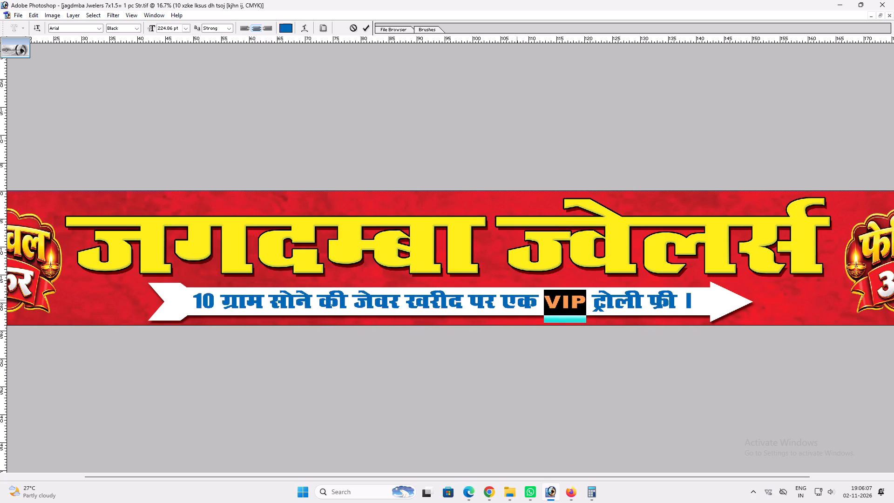
pyautogui.hotkey('ctrl', 'shift', '.')
pyautogui.hotkey('ctrl', 'shift', '.')
pyautogui.hotkey('ctrl', 'shift', '.')
pyautogui.hotkey('ctrl', 'shift', '.')
pyautogui.press('Return')
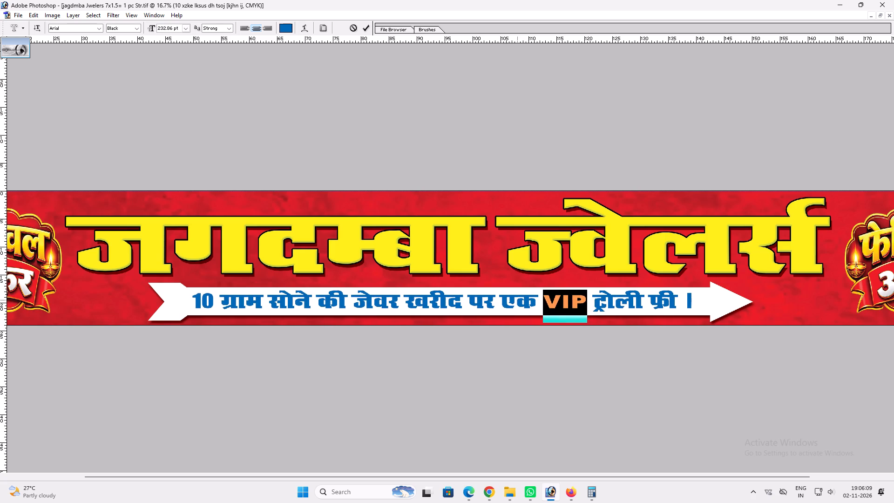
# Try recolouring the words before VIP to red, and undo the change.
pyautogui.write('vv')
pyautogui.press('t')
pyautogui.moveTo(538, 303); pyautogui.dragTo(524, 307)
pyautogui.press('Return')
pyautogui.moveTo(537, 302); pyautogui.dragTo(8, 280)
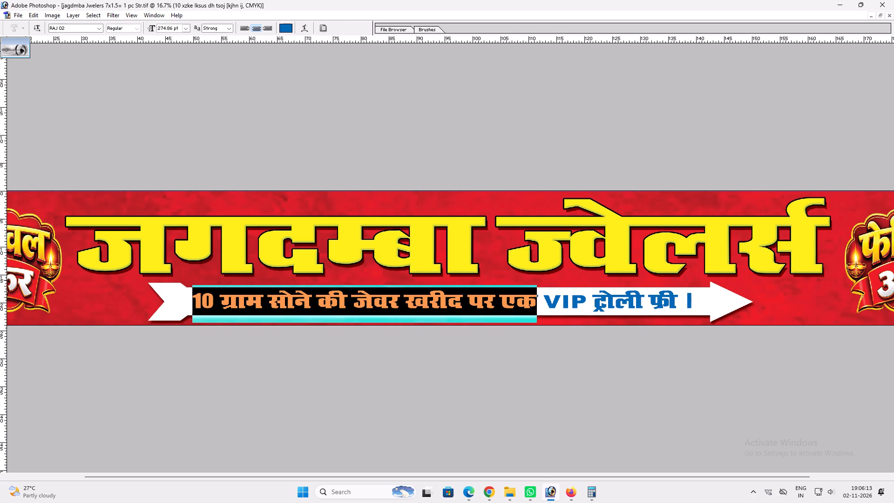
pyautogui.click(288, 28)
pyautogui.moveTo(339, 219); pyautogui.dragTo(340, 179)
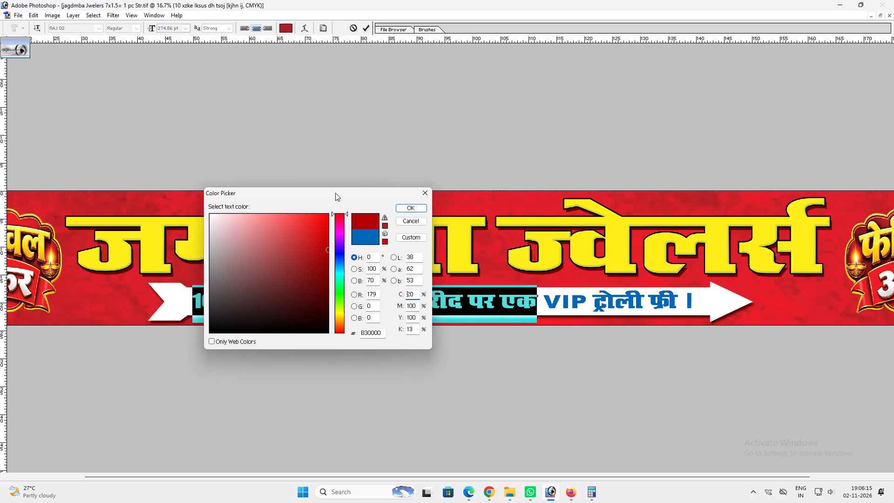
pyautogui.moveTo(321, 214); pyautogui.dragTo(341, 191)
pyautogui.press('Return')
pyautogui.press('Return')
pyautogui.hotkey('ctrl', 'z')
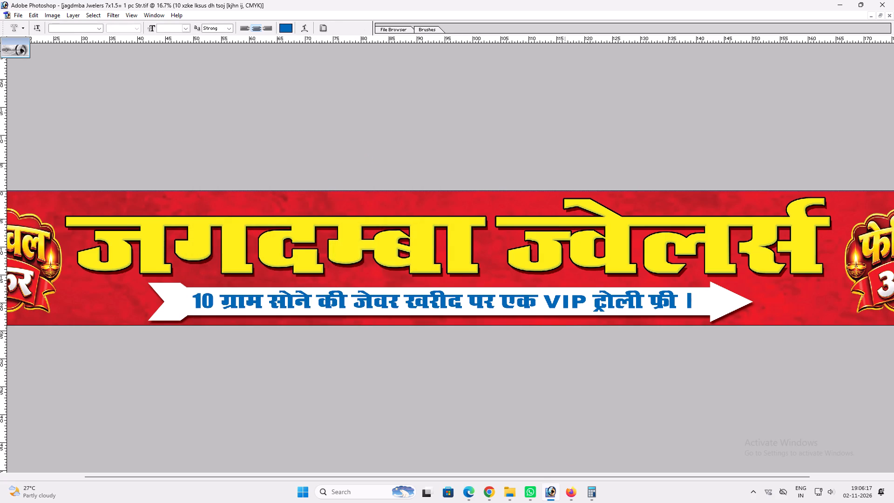
# Recolour the word VIP bright red.
pyautogui.moveTo(547, 303); pyautogui.dragTo(581, 299)
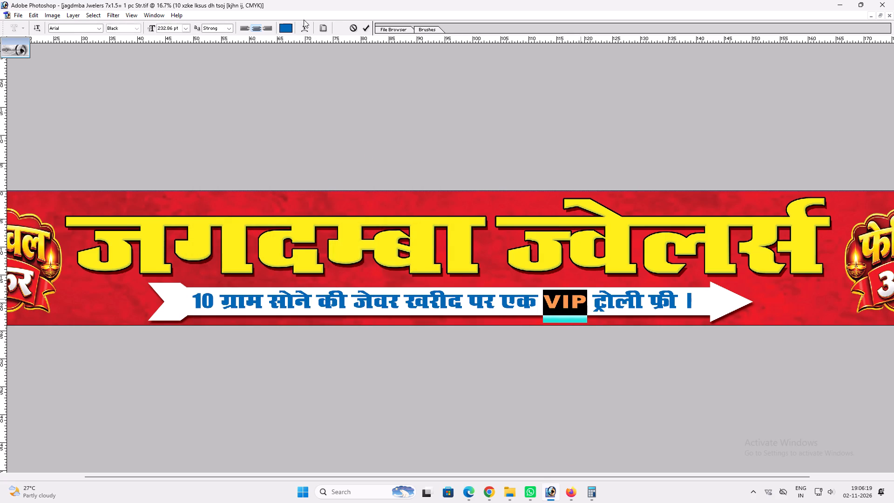
pyautogui.click(289, 26)
pyautogui.moveTo(340, 223); pyautogui.dragTo(350, 166)
pyautogui.moveTo(282, 273); pyautogui.dragTo(442, 129)
pyautogui.press('Return')
pyautogui.press('Return')
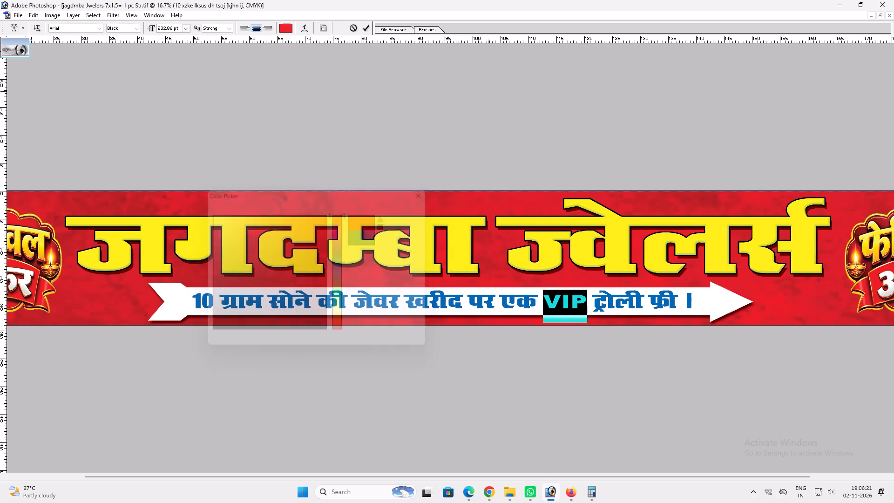
pyautogui.hotkey('ctrl', 't')
pyautogui.press('Return')
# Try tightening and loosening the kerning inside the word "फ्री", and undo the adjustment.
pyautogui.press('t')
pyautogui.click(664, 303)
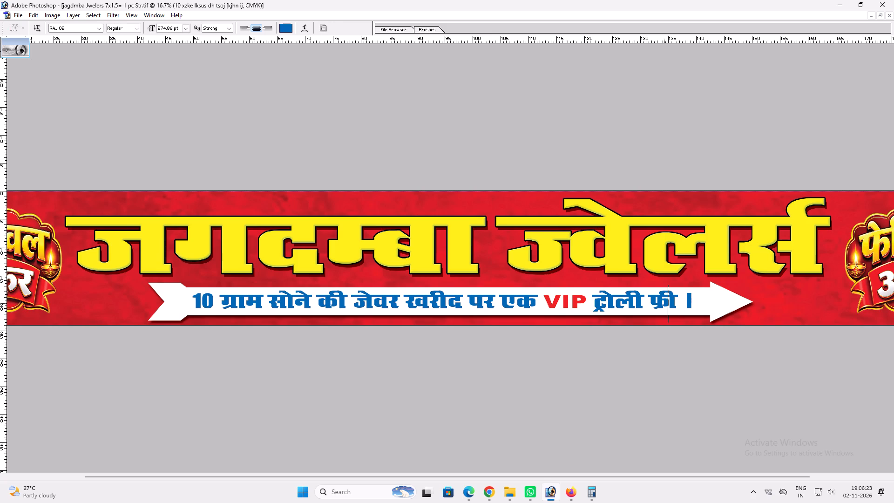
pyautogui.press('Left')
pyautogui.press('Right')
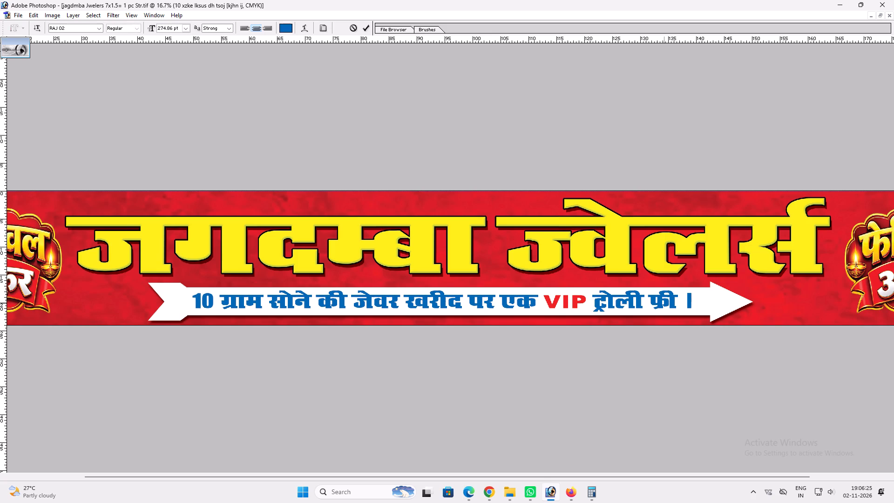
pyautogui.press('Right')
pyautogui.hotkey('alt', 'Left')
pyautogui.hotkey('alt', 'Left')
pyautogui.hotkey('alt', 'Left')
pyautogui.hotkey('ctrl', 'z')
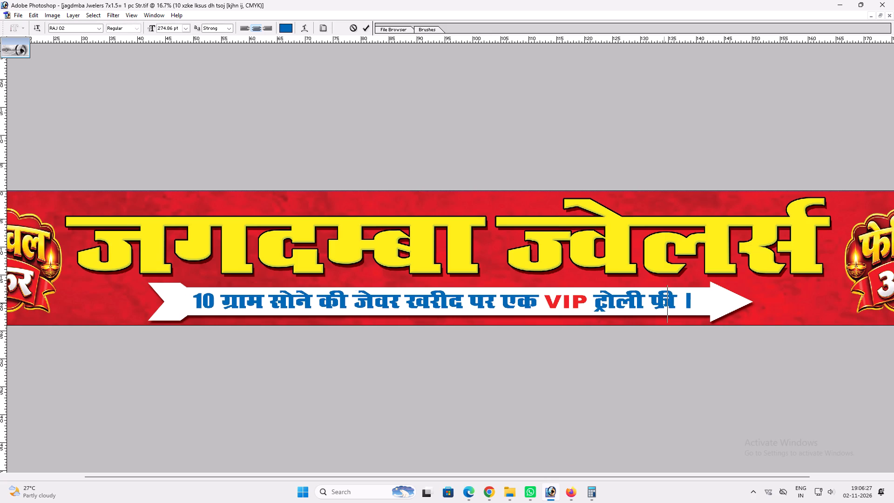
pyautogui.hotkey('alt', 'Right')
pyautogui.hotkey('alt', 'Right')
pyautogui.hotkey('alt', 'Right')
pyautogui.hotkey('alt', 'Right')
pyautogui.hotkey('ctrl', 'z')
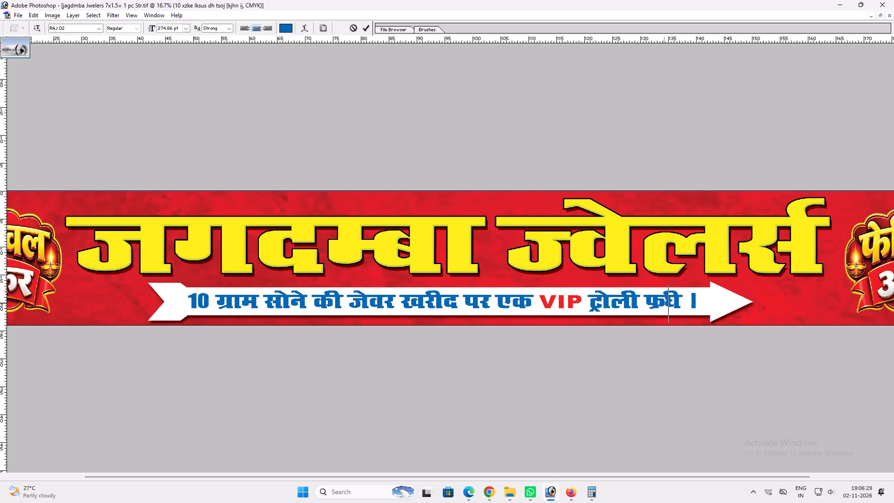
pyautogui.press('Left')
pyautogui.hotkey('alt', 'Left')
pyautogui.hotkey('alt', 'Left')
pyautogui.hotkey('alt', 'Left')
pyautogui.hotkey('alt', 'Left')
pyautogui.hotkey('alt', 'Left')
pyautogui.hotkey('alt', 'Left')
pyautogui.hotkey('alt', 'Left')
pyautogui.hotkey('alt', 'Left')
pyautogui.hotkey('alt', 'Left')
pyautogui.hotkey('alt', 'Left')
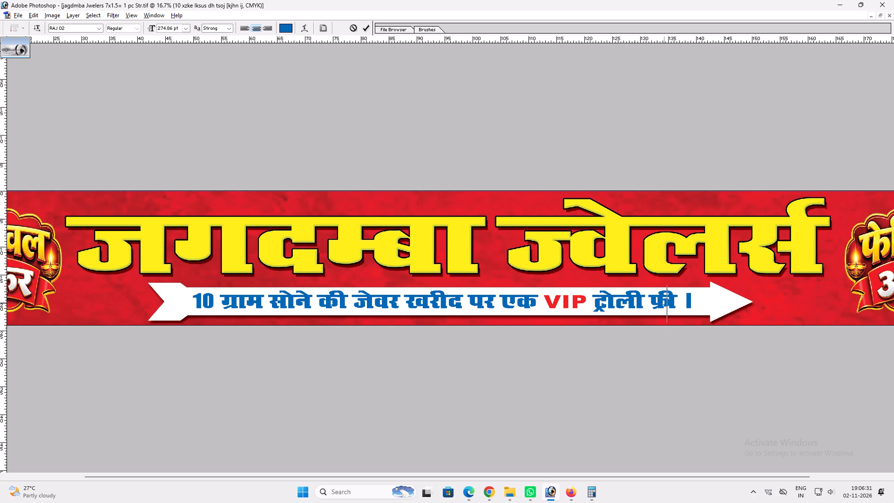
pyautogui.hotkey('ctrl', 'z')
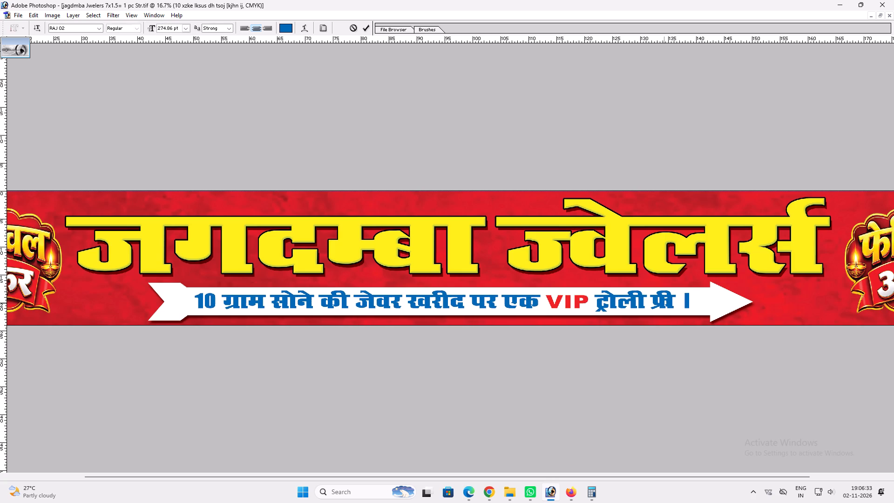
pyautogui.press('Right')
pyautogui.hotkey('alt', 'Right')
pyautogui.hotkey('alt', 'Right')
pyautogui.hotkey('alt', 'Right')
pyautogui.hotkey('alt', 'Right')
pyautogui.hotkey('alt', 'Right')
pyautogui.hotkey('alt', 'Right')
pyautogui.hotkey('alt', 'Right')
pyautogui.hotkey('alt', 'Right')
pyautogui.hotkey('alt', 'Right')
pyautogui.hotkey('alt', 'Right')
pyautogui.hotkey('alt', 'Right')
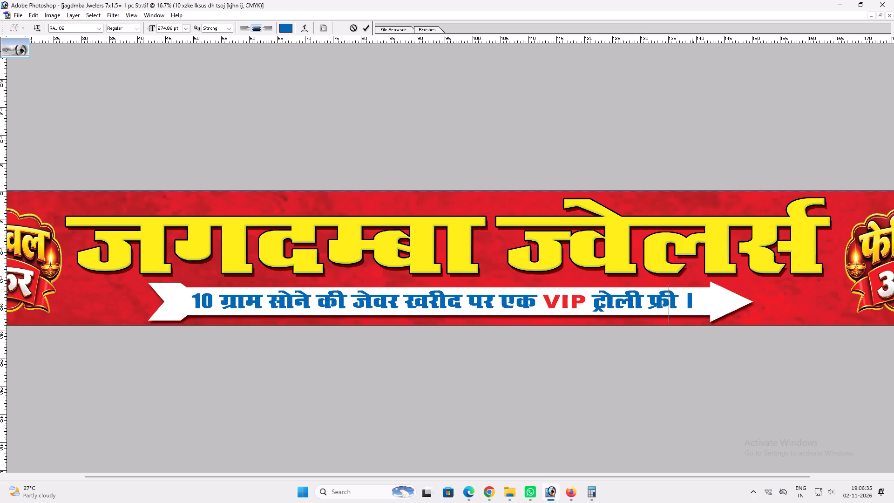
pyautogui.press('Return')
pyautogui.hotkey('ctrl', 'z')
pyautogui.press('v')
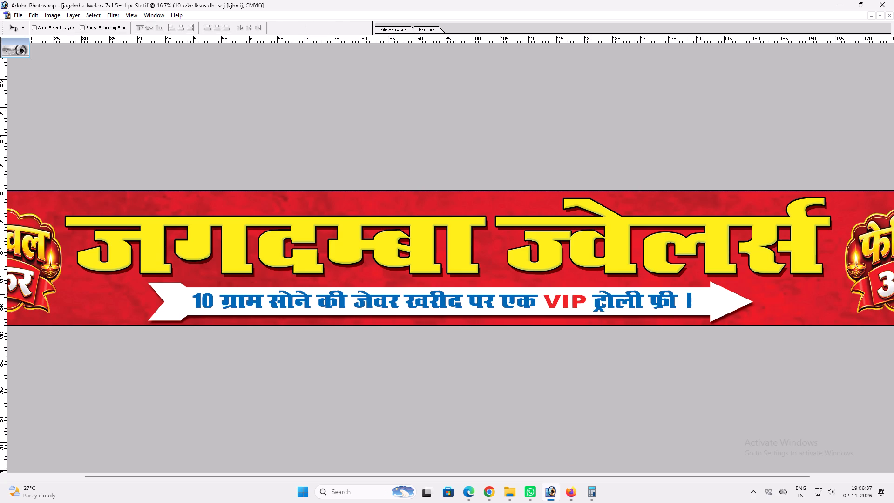
# Apply a white outside stroke to the offer line.
pyautogui.hotkey('alt', 'l')
pyautogui.write('yk')
pyautogui.scroll(4, 483, 264)
pyautogui.click(448, 198)
pyautogui.moveTo(288, 257); pyautogui.dragTo(191, 113)
pyautogui.press('Return')
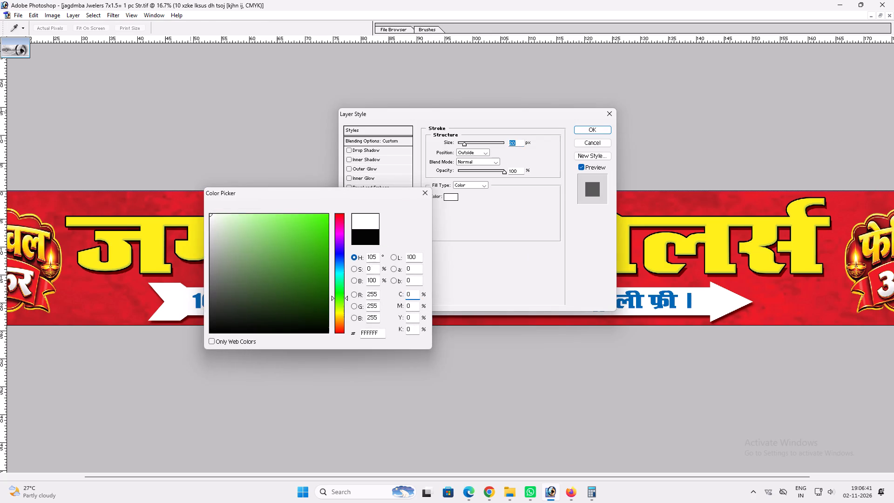
pyautogui.scroll(-1, 496, 230)
pyautogui.press('Return')
# Change the colour overlay of the arrow behind the offer line to yellow, with magenta 0% and yellow 100%.
pyautogui.press('v')
pyautogui.keyDown('ctrl'); pyautogui.click(643, 311); pyautogui.keyUp('ctrl')
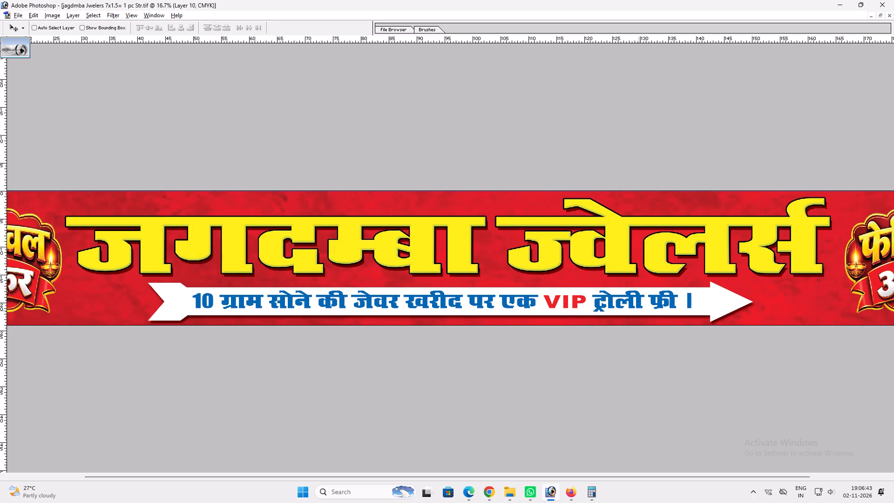
pyautogui.hotkey('alt', 'l')
pyautogui.write('yn')
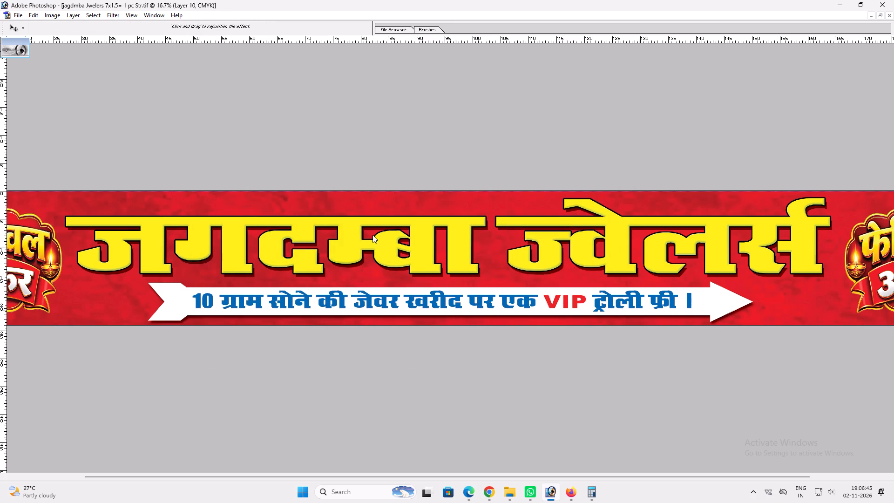
pyautogui.click(371, 219)
pyautogui.click(373, 224)
pyautogui.click(504, 143)
pyautogui.press('Tab')
pyautogui.press('0')
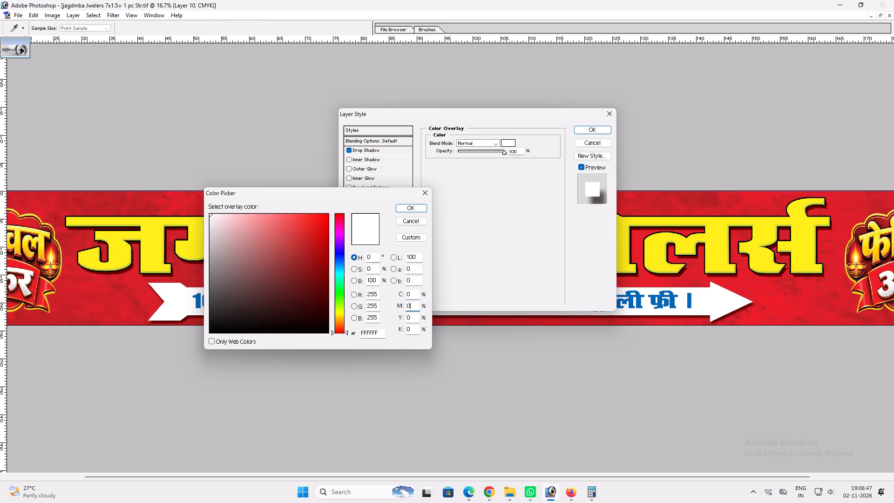
pyautogui.press('Tab')
pyautogui.write('100')
pyautogui.press('Return')
pyautogui.press('Return')
pyautogui.press('v')
pyautogui.press('space')
pyautogui.press('space')
pyautogui.press('space')
pyautogui.press('space')
pyautogui.press('space')
pyautogui.press('space')
pyautogui.press('space')
pyautogui.press('space')
pyautogui.press('space')
pyautogui.press('space')
pyautogui.press('space')
pyautogui.press('space')
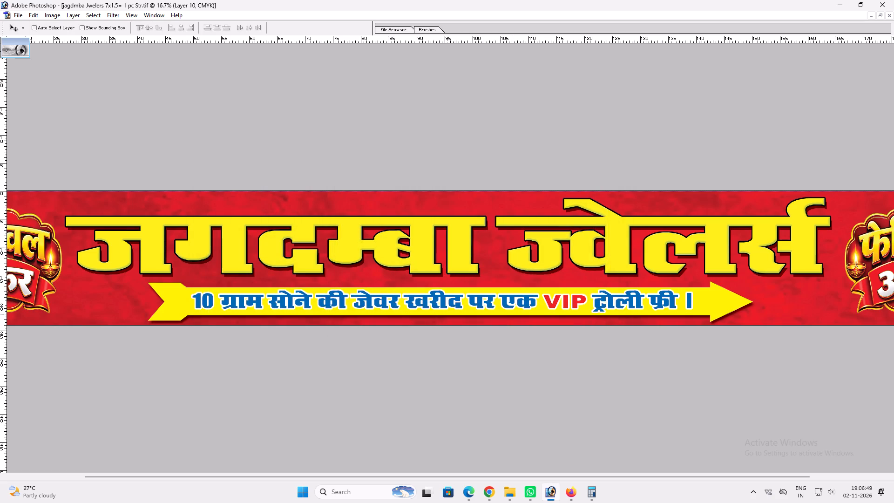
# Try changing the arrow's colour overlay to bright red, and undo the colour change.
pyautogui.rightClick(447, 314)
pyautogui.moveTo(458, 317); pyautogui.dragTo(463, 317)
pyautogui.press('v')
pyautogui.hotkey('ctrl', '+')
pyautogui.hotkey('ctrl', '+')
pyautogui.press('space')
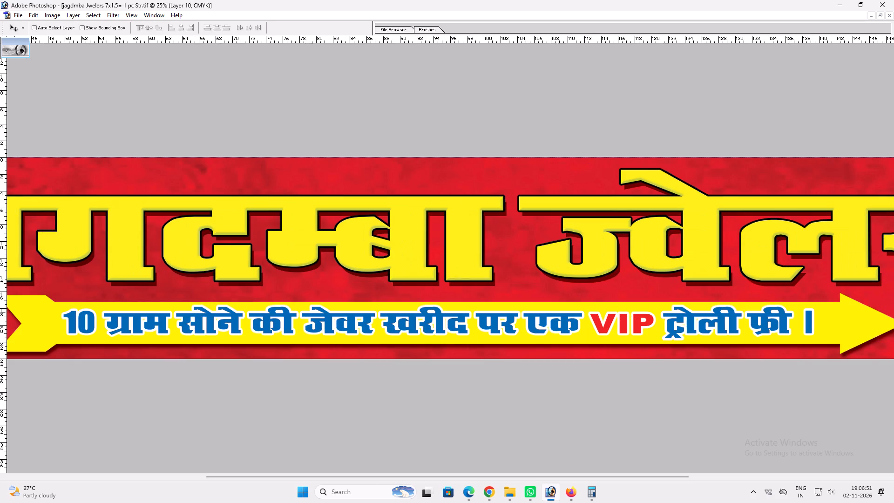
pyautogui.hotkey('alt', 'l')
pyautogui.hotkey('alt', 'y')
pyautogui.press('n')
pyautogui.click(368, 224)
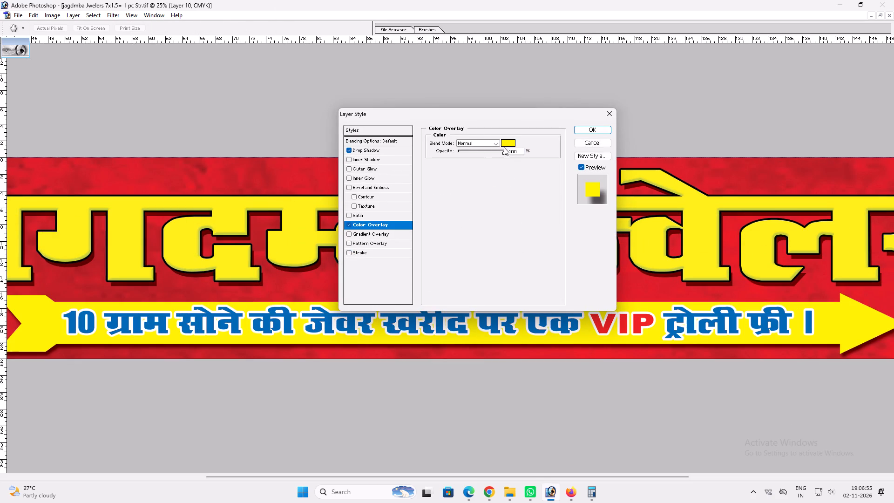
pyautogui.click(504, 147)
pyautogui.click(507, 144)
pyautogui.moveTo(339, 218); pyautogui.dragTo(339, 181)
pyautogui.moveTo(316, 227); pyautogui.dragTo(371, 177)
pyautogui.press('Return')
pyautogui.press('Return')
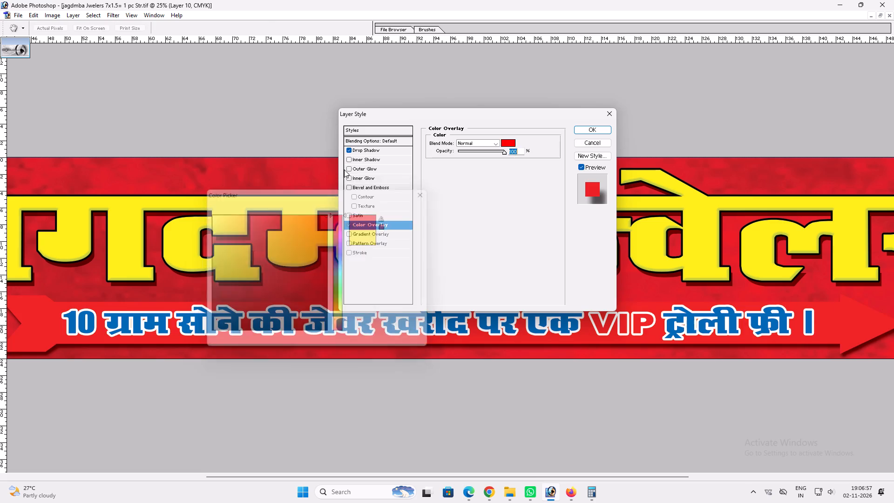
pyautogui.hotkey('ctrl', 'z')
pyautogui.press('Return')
# Recolour the entire gold-purchase offer line bright red.
pyautogui.press('v')
pyautogui.keyDown('ctrl'); pyautogui.click(427, 319); pyautogui.keyUp('ctrl')
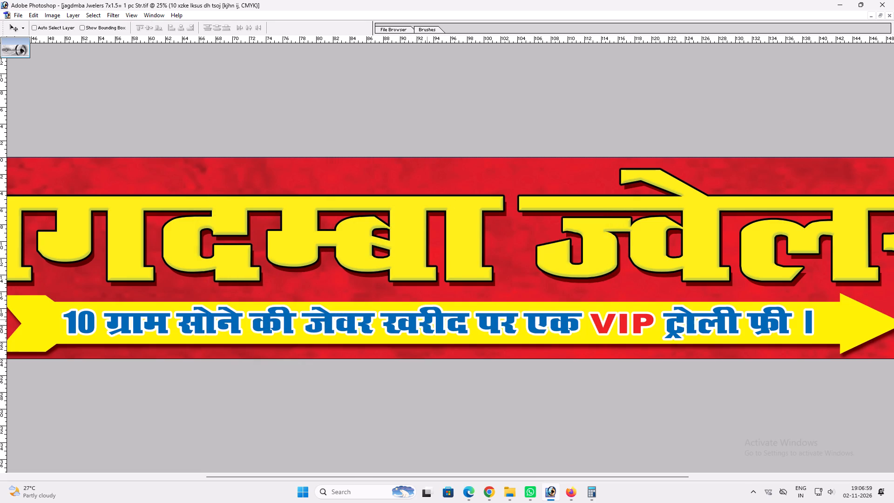
pyautogui.hotkey('alt', 'y')
pyautogui.write('nv')
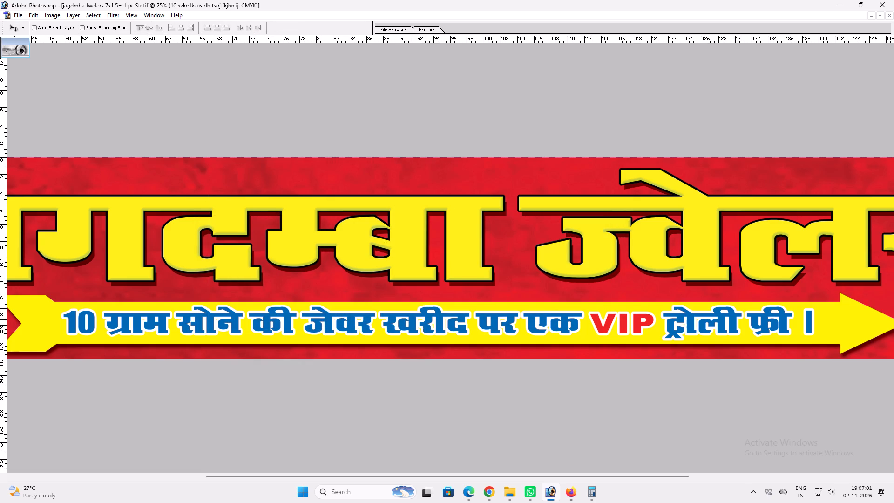
pyautogui.press('t')
pyautogui.click(421, 324)
pyautogui.hotkey('ctrl', 'a')
pyautogui.click(289, 31)
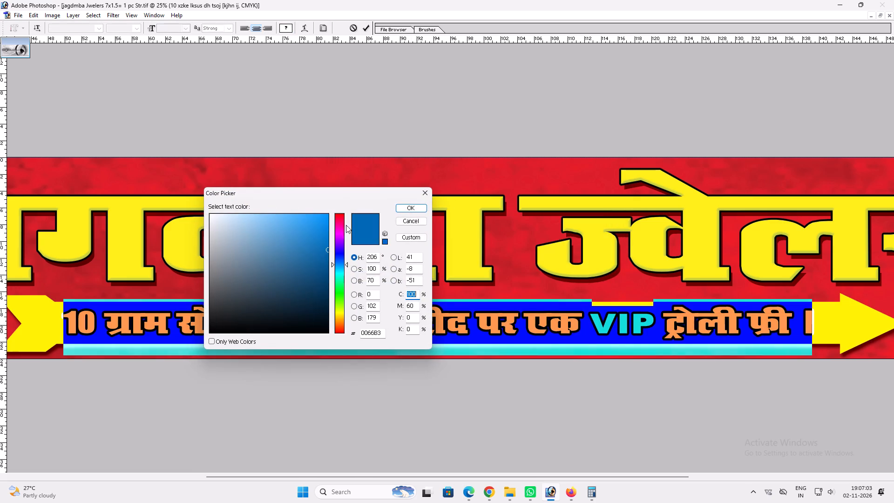
pyautogui.moveTo(335, 224); pyautogui.dragTo(339, 193)
pyautogui.moveTo(338, 222); pyautogui.dragTo(338, 193)
pyautogui.moveTo(317, 222); pyautogui.dragTo(400, 156)
pyautogui.press('Return')
pyautogui.press('Return')
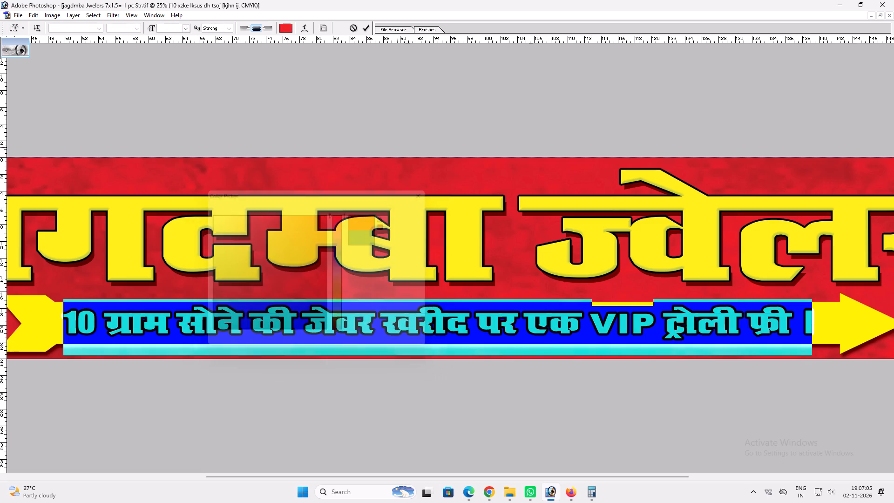
pyautogui.press('v')
pyautogui.press('space')
pyautogui.press('space')
pyautogui.press('space')
pyautogui.press('space')
pyautogui.moveTo(432, 314); pyautogui.dragTo(440, 316, button='right')
pyautogui.moveTo(451, 320); pyautogui.dragTo(457, 321)
pyautogui.press('v')
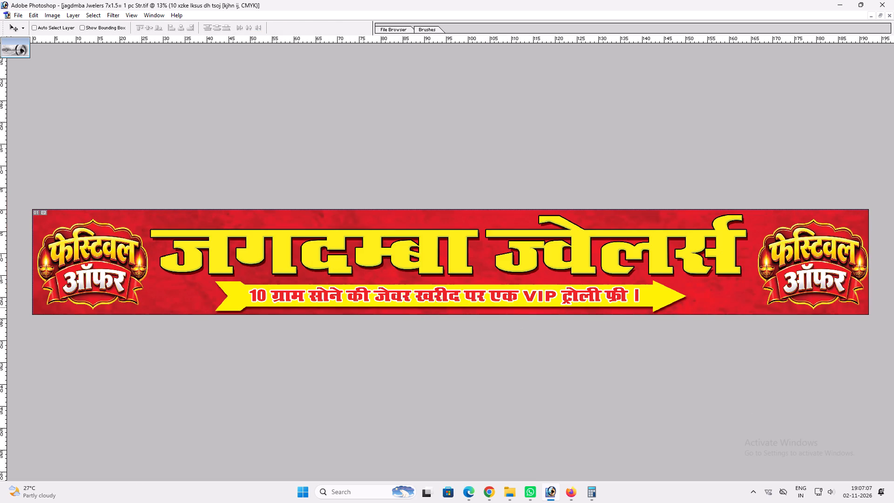
# Nudge the offer line down slightly and centre it with its arrow horizontally on the banner.
pyautogui.press('Down')
pyautogui.write('vv')
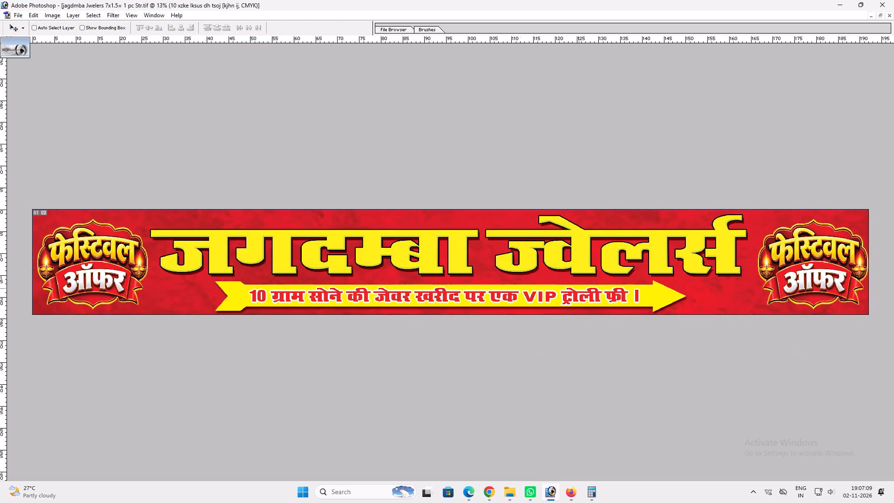
pyautogui.keyDown('ctrl'); pyautogui.keyDown('shift'); pyautogui.click(650, 296); pyautogui.keyUp('shift'); pyautogui.keyUp('ctrl')
pyautogui.hotkey('ctrl', 'a')
pyautogui.hotkey('alt', 'l')
pyautogui.hotkey('alt', 'i')
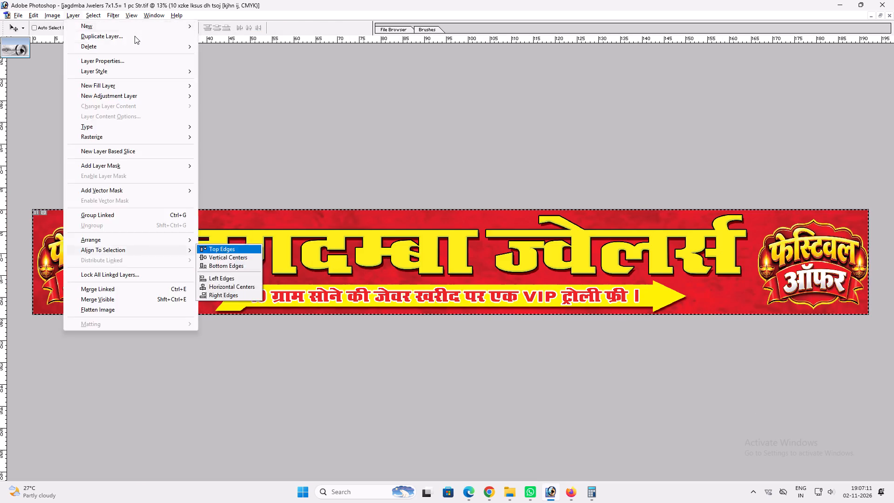
pyautogui.hotkey('alt', 'h')
pyautogui.hotkey('ctrl', 'd')
# Widen the arrow and offer line slightly and evenly on both sides, keeping their height at 100%.
pyautogui.hotkey('ctrl', 't')
pyautogui.keyDown('alt'); pyautogui.keyDown('shift'); pyautogui.moveTo(691, 297); pyautogui.dragTo(703, 296); pyautogui.keyUp('shift'); pyautogui.keyUp('alt')
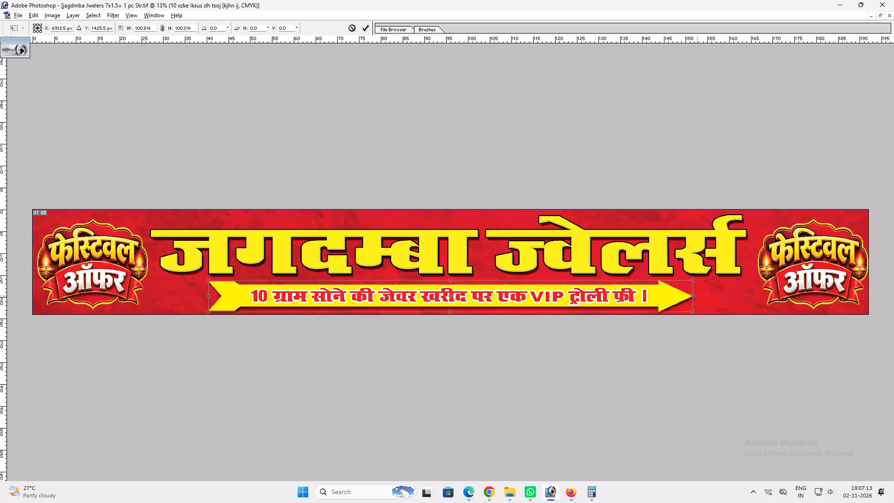
pyautogui.keyDown('alt'); pyautogui.keyDown('shift'); pyautogui.moveTo(703, 296); pyautogui.dragTo(707, 296); pyautogui.keyUp('shift'); pyautogui.keyUp('alt')
pyautogui.press('Return')
# Save the banner as the TIFF "jagdmba Jwelers 16x2= 1 pc Str" in the jagmadba Jwelers folder under November, 02.11.2026.
pyautogui.hotkey('ctrl', 'shift', 's')
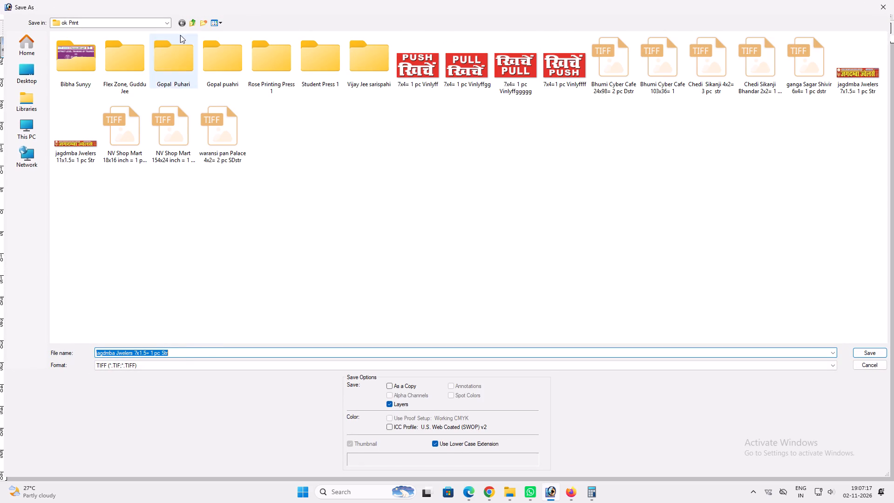
pyautogui.doubleClick(193, 18)
pyautogui.click(193, 18)
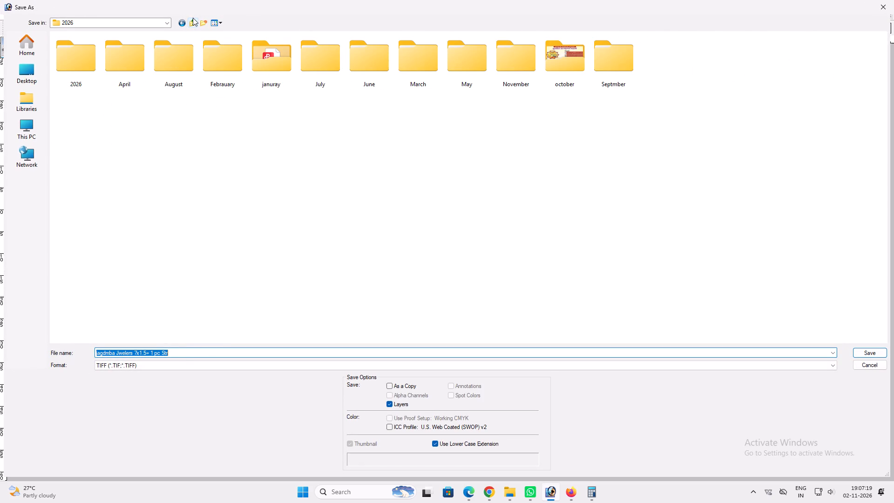
pyautogui.doubleClick(510, 61)
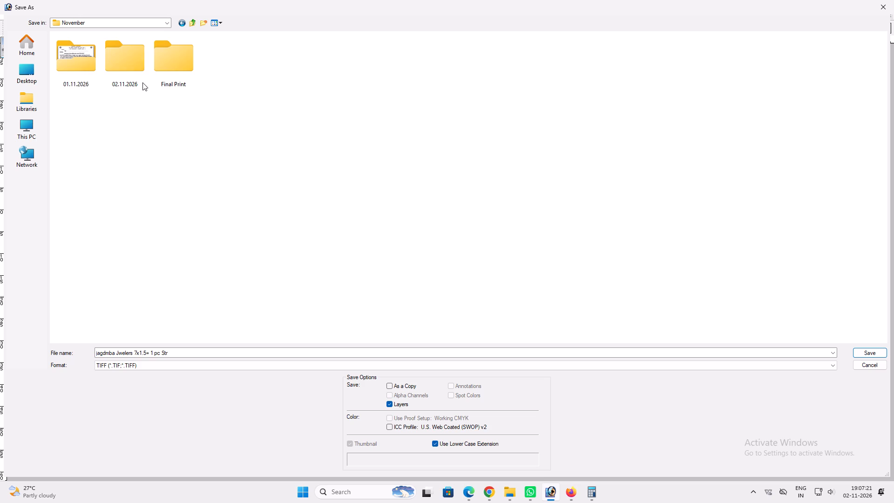
pyautogui.doubleClick(134, 68)
pyautogui.doubleClick(214, 58)
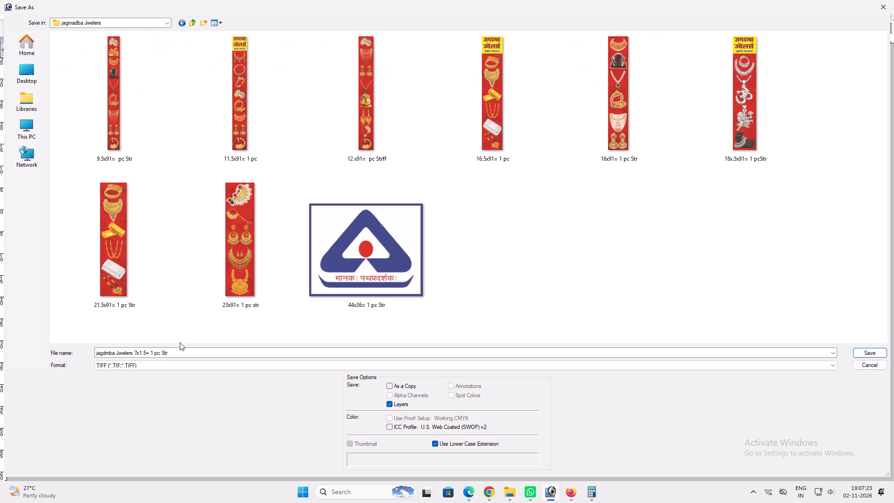
pyautogui.click(180, 342)
pyautogui.click(180, 349)
pyautogui.moveTo(182, 352); pyautogui.dragTo(134, 356)
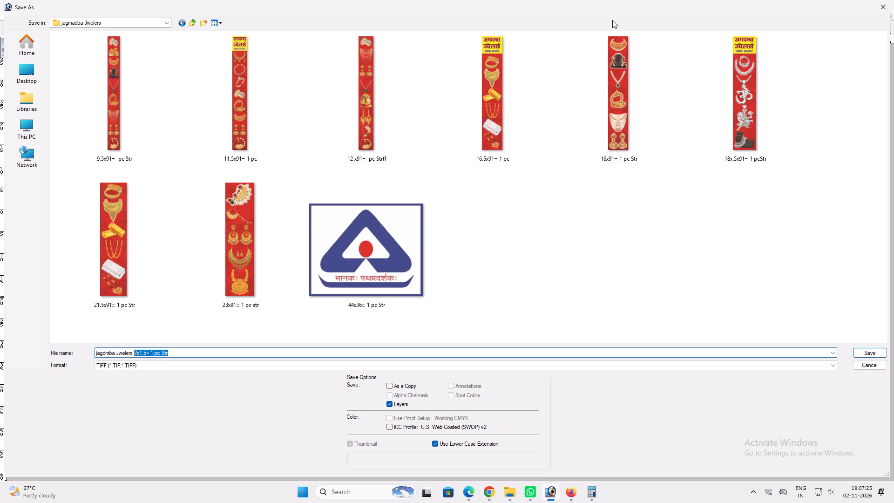
pyautogui.write('16x2')
pyautogui.write('= 1 pc Str')
pyautogui.press('space')
pyautogui.press('Return')
pyautogui.press('Return')
pyautogui.press('Return')
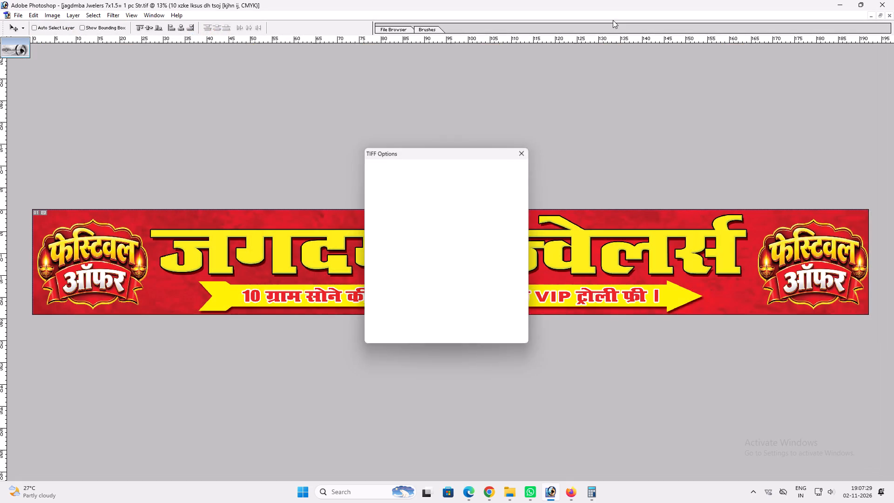
pyautogui.press('Return')
pyautogui.press('Return')
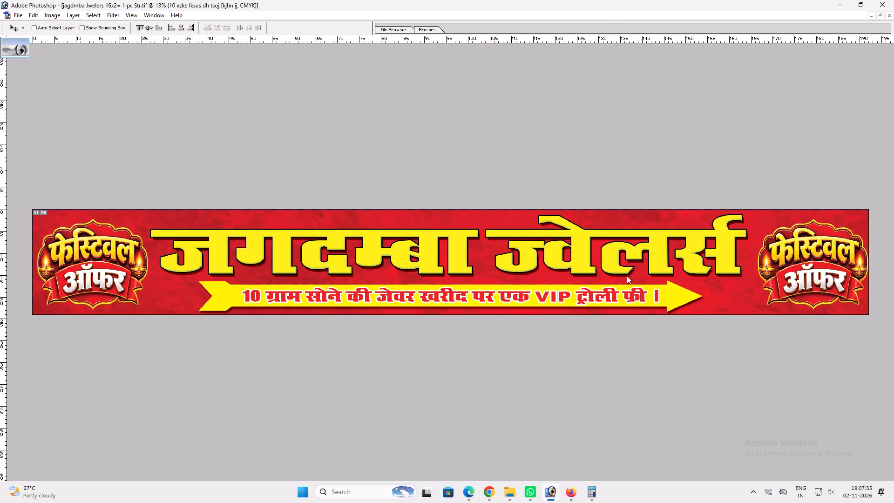
# Close the saved 16x2 banner document.
pyautogui.hotkey('ctrl', 'w')
pyautogui.hotkey('ctrl', 'w')
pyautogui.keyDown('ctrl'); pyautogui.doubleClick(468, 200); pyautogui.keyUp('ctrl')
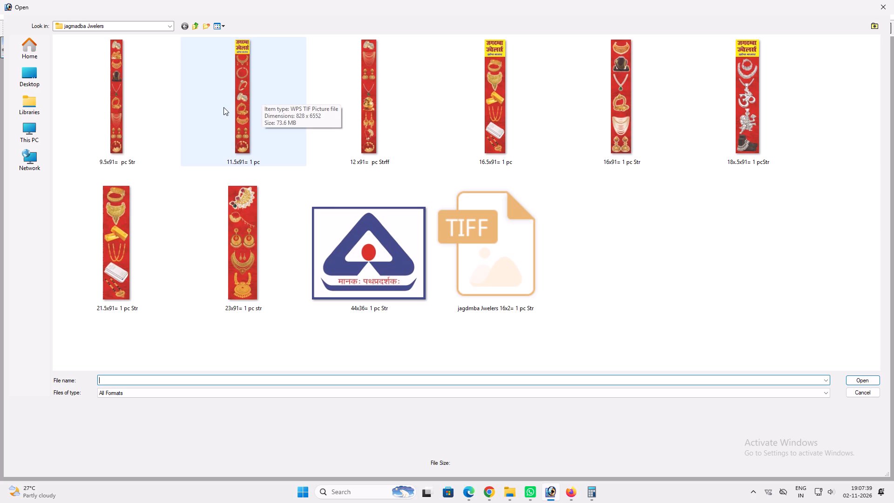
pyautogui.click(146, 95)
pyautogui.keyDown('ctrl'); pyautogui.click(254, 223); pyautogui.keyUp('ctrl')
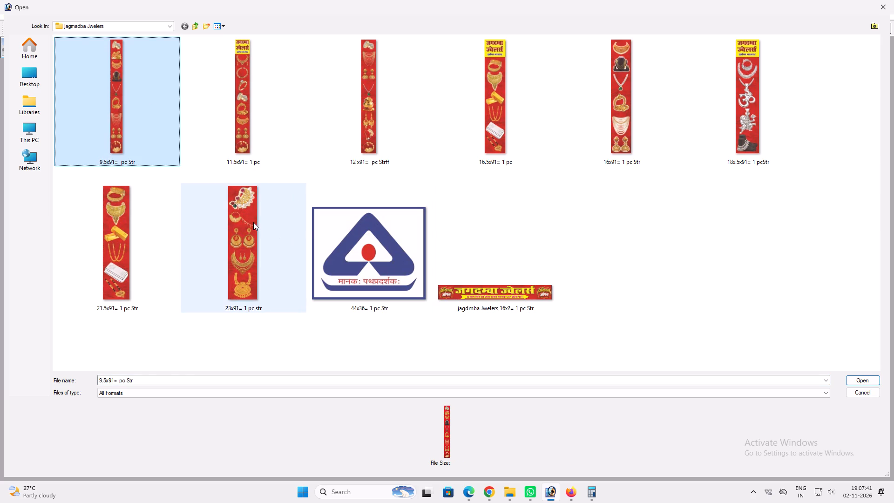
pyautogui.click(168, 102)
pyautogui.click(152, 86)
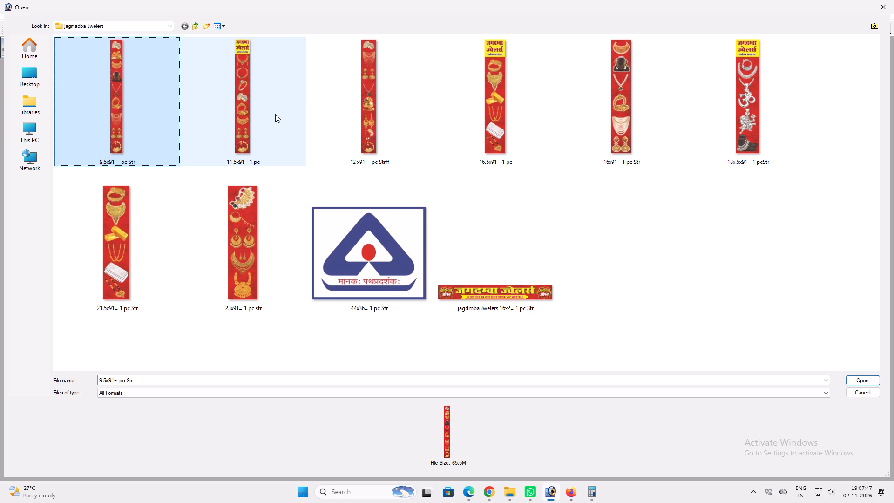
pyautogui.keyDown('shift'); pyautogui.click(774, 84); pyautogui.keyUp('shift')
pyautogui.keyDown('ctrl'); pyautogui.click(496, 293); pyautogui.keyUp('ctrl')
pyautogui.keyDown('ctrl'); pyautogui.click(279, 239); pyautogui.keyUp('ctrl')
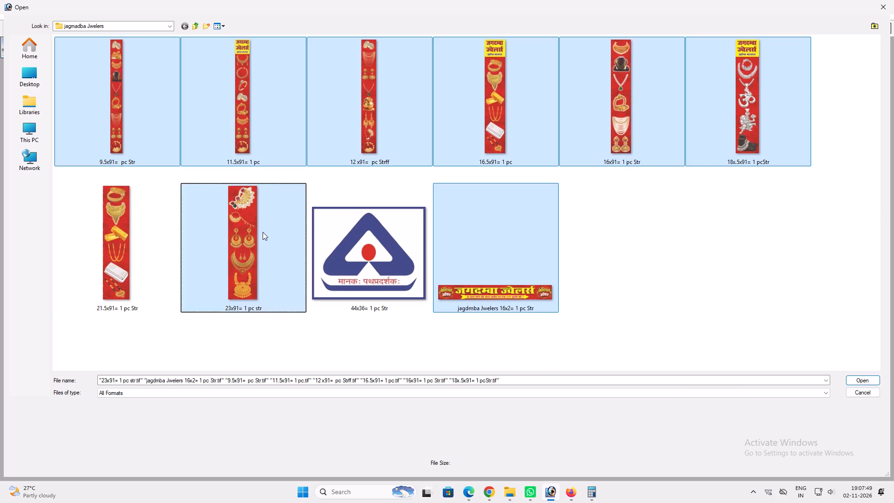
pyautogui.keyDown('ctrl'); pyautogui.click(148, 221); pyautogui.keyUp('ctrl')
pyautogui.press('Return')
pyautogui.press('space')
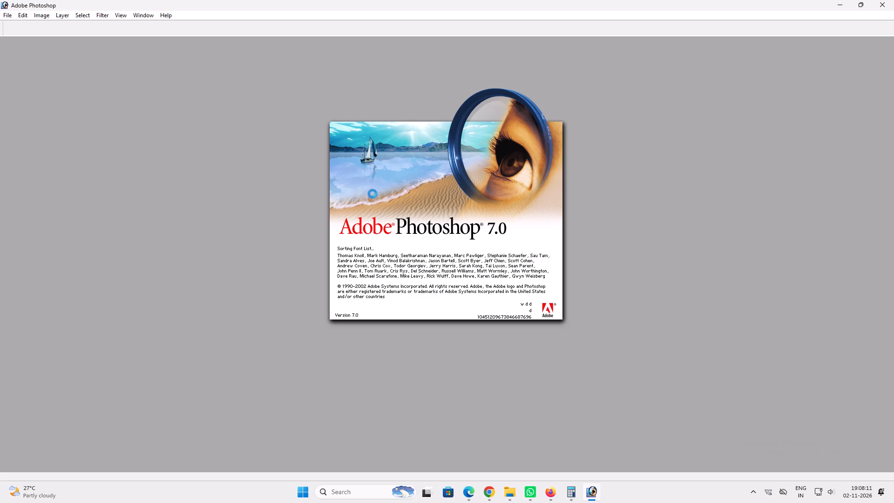
# Open all the banner files in the jeweller's folder together, including the 18x.5x91 strip.
pyautogui.doubleClick(372, 194)
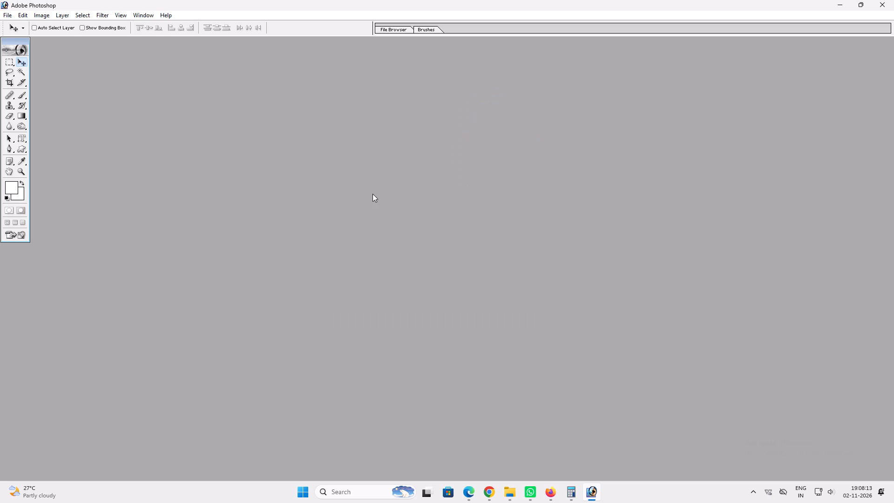
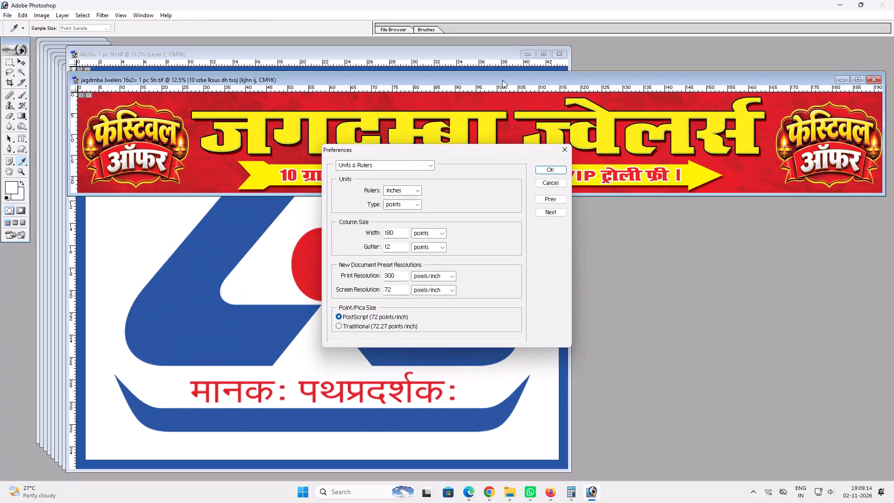
# Apply inches as the ruler units in the preferences.
pyautogui.press('Return')
# Maximise the 16x2 jagdmba Jwelers banner and resize the image to 180 inches wide by 36 inches high.
pyautogui.doubleClick(502, 80)
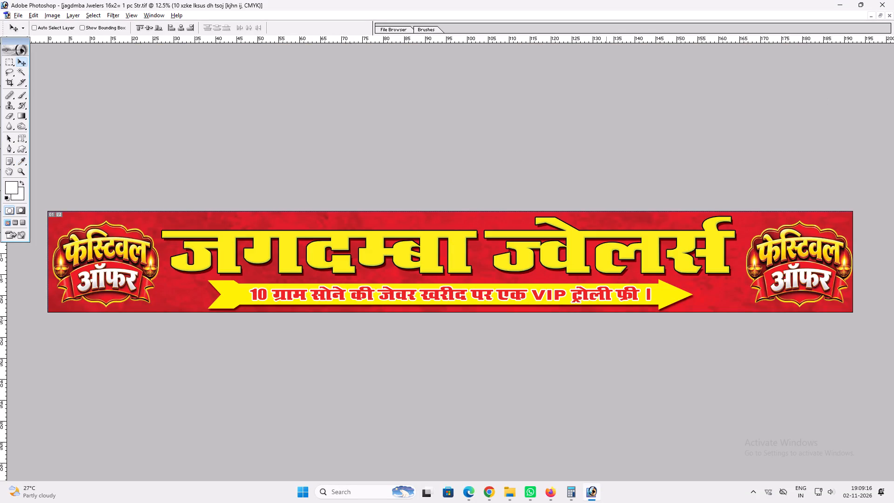
pyautogui.hotkey('alt', 'i')
pyautogui.hotkey('alt', 'i')
pyautogui.press('Tab')
pyautogui.press('Tab')
pyautogui.press('Tab')
pyautogui.press('Tab')
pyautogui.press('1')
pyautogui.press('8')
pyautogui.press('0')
pyautogui.press('Tab')
pyautogui.press('Tab')
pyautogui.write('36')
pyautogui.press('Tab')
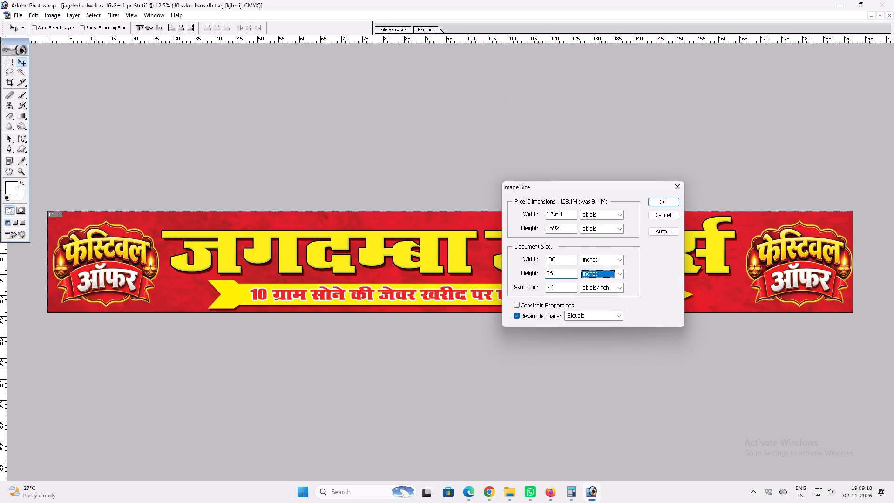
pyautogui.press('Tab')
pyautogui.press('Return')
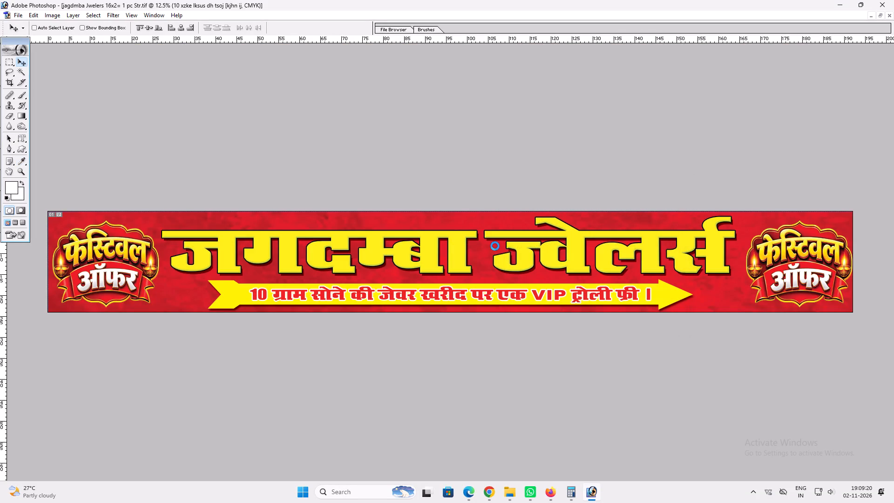
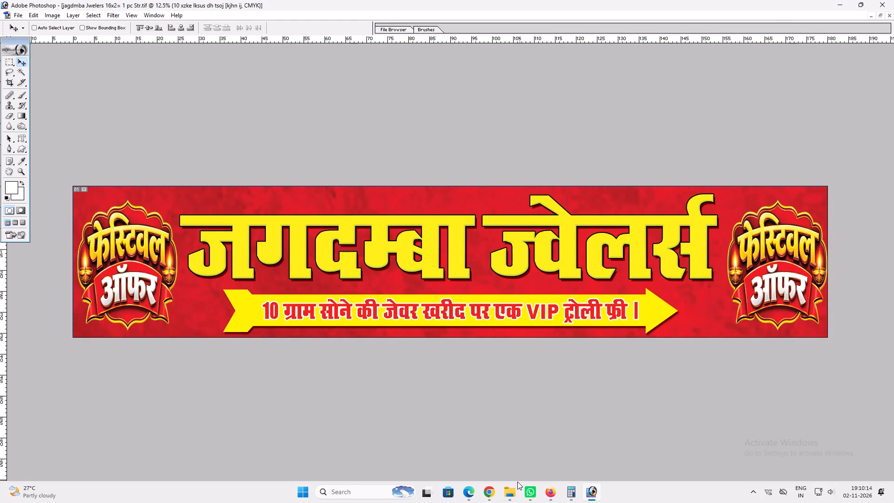
# Bring up the open Calculator app and close it.
pyautogui.click(573, 490)
pyautogui.click(893, 0)
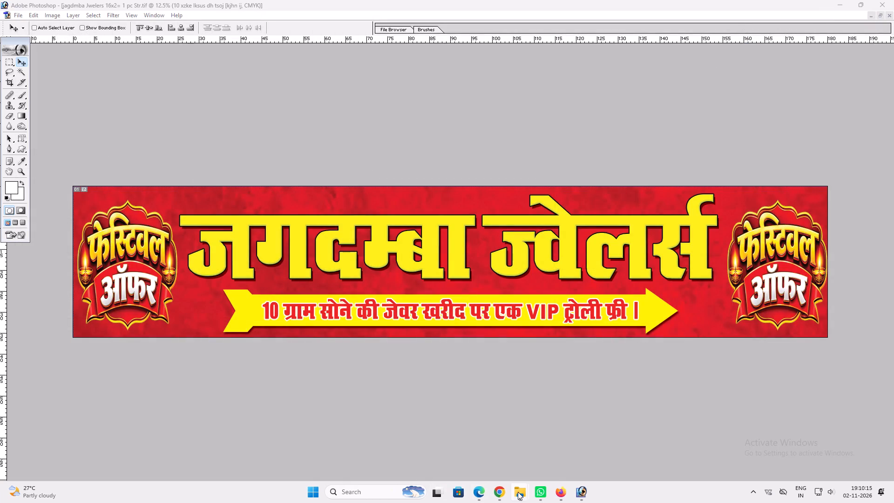
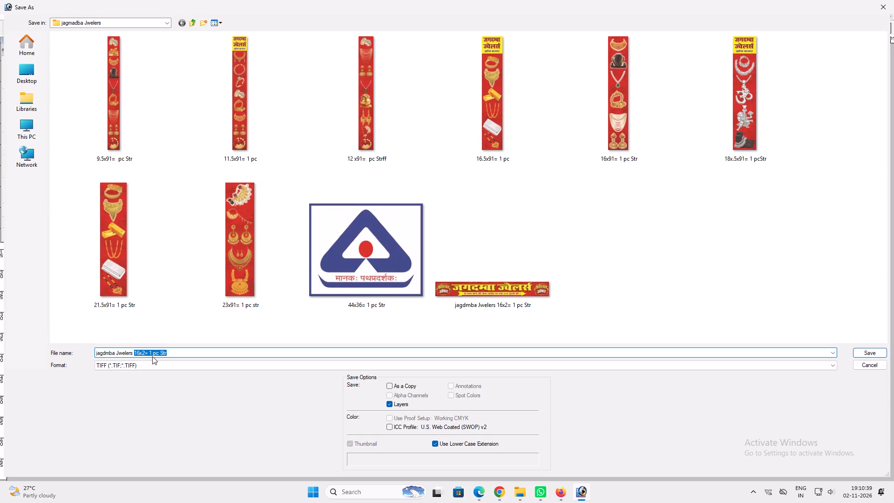
# Save the banner as a separate TIFF named "jagdmba Jwelers 15x3= 2 pc Str", accepting the default TIFF options.
pyautogui.press('1')
pyautogui.press('5')
pyautogui.write('x3=')
pyautogui.press('space')
pyautogui.write('2 pc Str')
pyautogui.press('space')
pyautogui.press('Return')
pyautogui.press('Return')
pyautogui.press('Return')
pyautogui.press('Return')
pyautogui.press('Return')
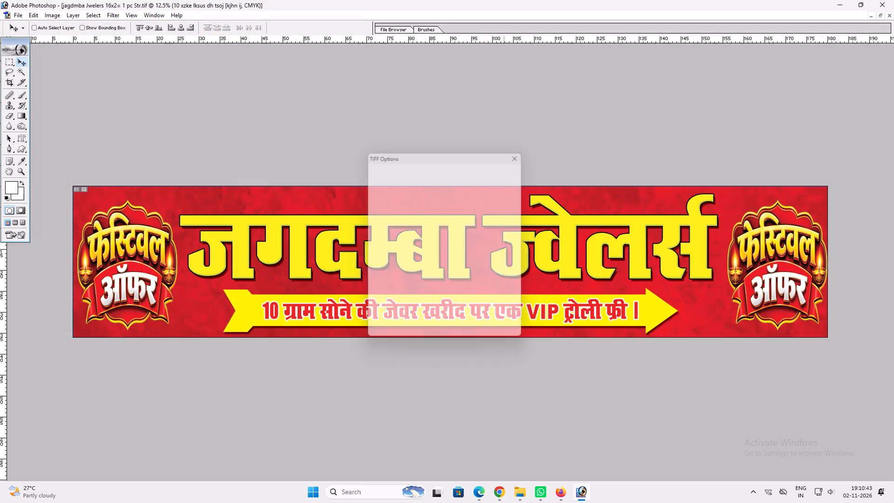
pyautogui.press('space')
pyautogui.press('Return')
pyautogui.press('space')
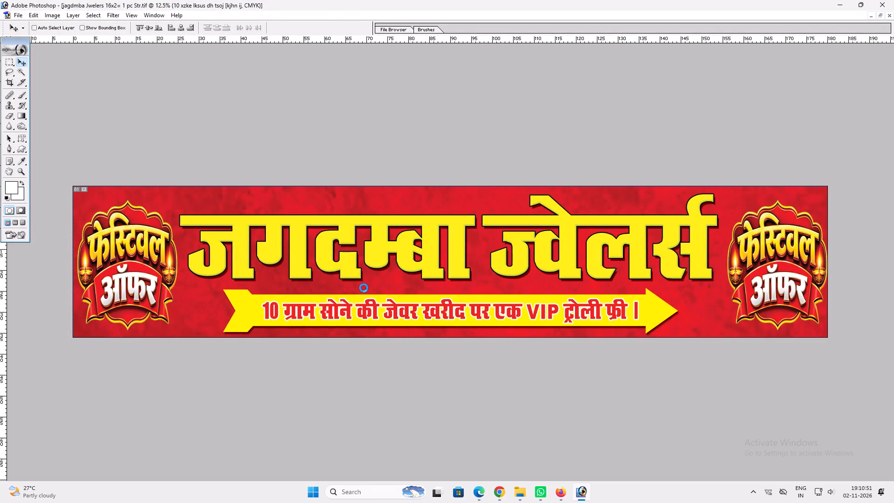
# Close all open documents, including the banner, the 44x36 logo and the jewellery strips.
pyautogui.hotkey('ctrl', 'w')
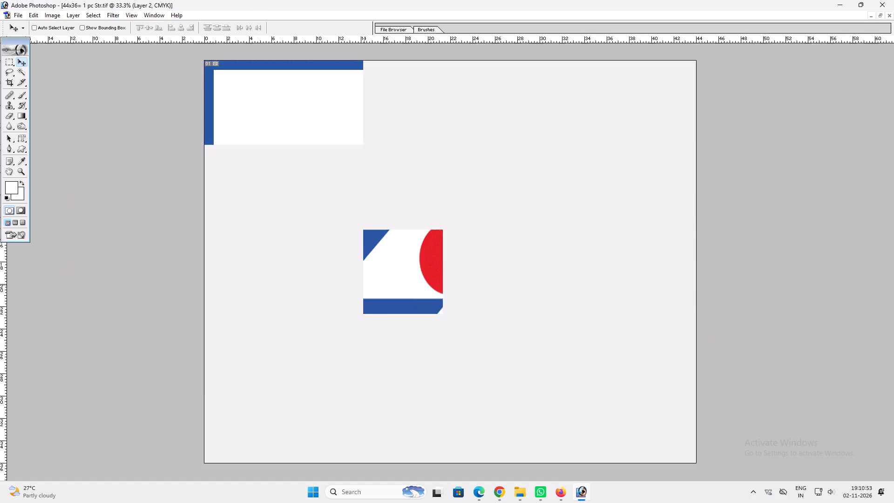
pyautogui.hotkey('ctrl', 'w')
pyautogui.hotkey('ctrl', 'w')
pyautogui.hotkey('ctrl', 'w')
pyautogui.hotkey('ctrl', 'w')
pyautogui.hotkey('ctrl', 'w')
pyautogui.hotkey('ctrl', 'w')
pyautogui.hotkey('ctrl', 'w')
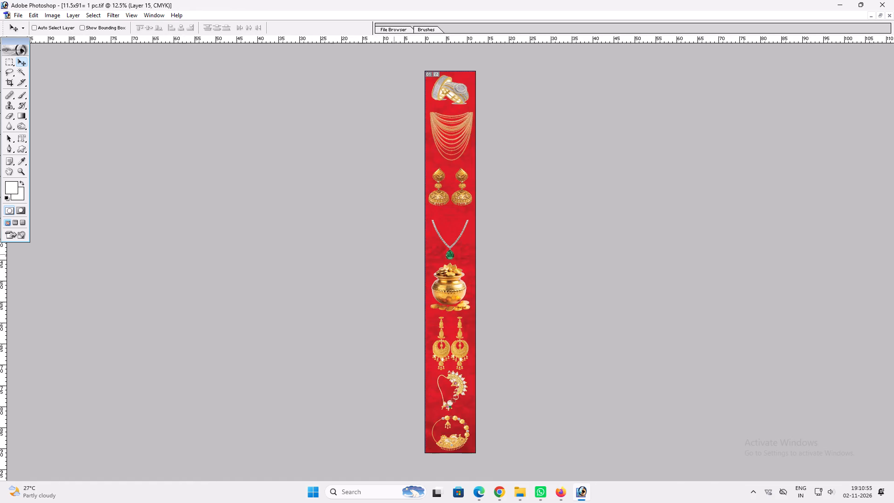
pyautogui.hotkey('ctrl', 'w')
pyautogui.hotkey('ctrl', 'w')
# Open the "21.5x91= 1 pc Str" jewellery strip from the jagmadba Jwelers folder.
pyautogui.doubleClick(394, 254)
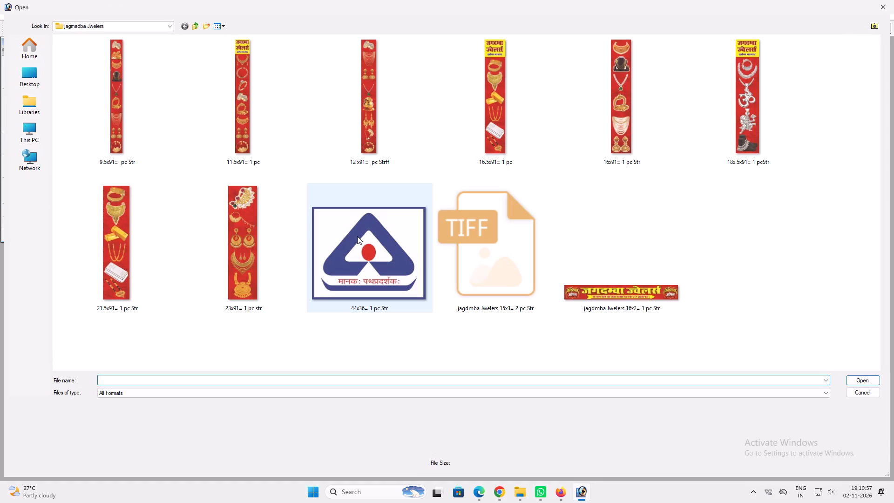
pyautogui.click(131, 225)
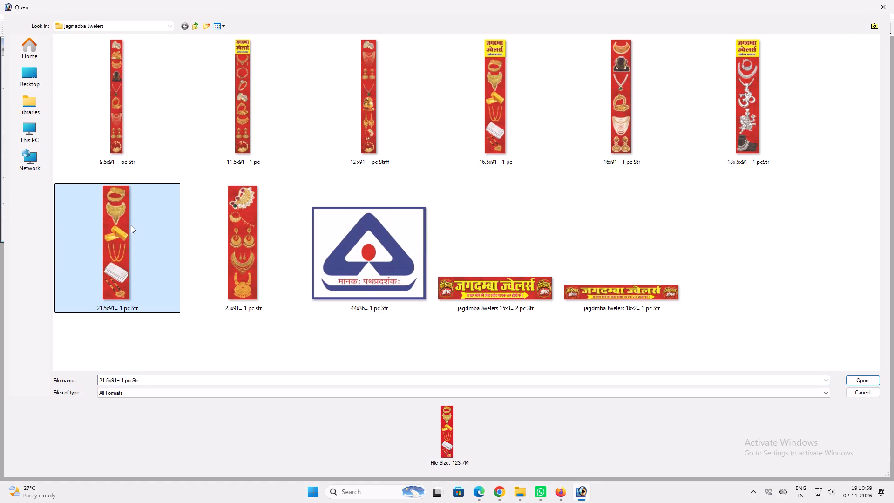
pyautogui.press('Return')
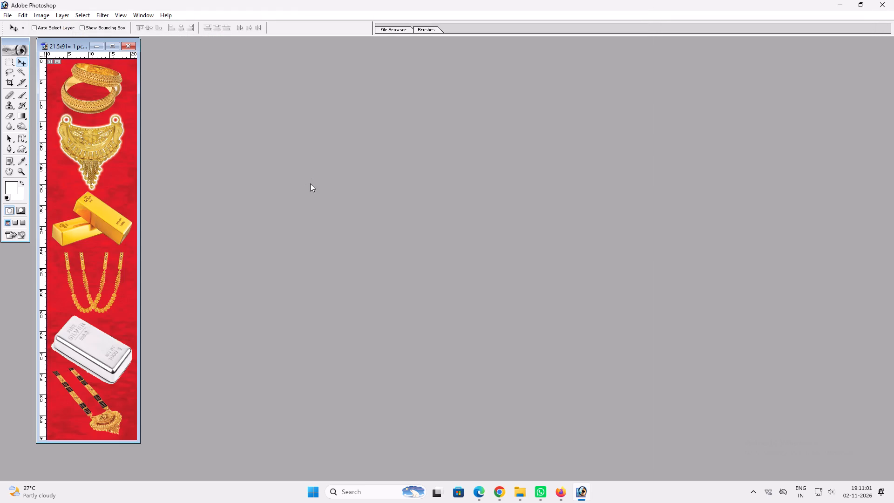
# Resize the jewellery strip's image to a width of 23.
pyautogui.hotkey('alt', 'i')
pyautogui.hotkey('alt', 'i')
pyautogui.press('Tab')
pyautogui.press('Tab')
pyautogui.press('Tab')
pyautogui.press('Tab')
pyautogui.write('23')
pyautogui.press('Tab')
pyautogui.press('Tab')
pyautogui.press('Return')
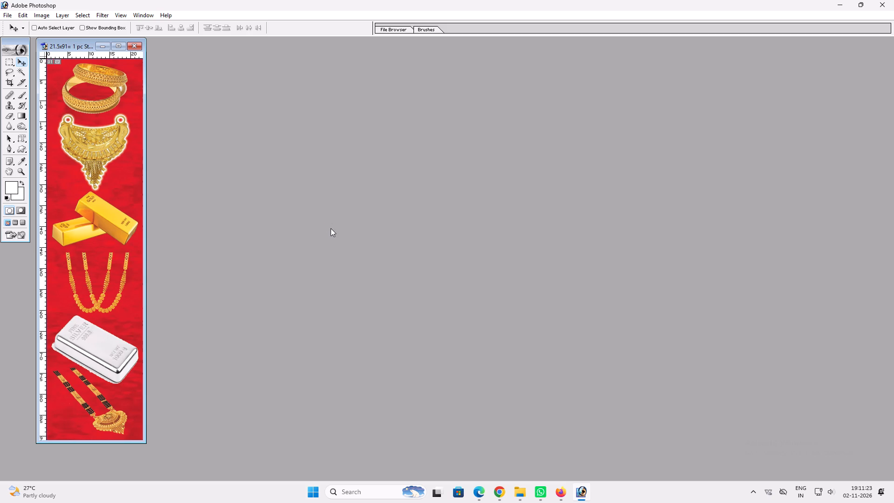
# Save the resized strip as a TIFF named "23x91= 1 pc Str" in the same folder, accepting the default TIFF options.
pyautogui.hotkey('ctrl', 'shift', 's')
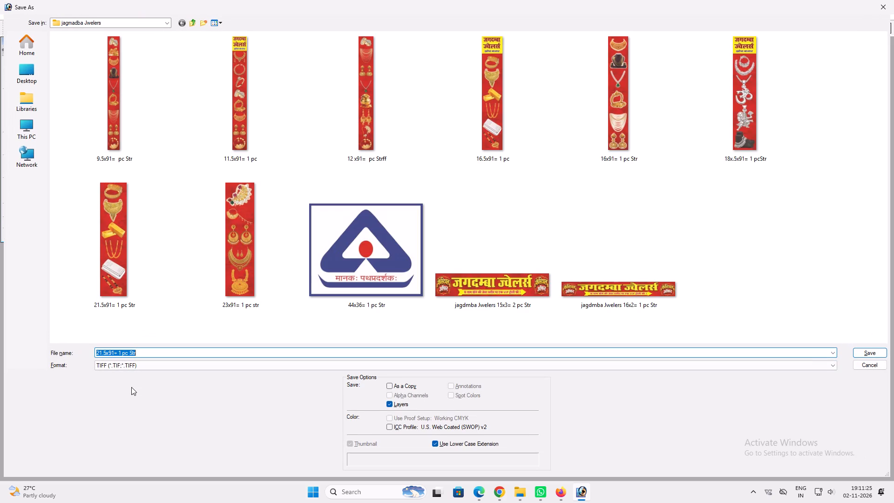
pyautogui.moveTo(147, 352); pyautogui.dragTo(29, 355)
pyautogui.write('23x91= 1 pc Str')
pyautogui.press('space')
pyautogui.press('Return')
pyautogui.press('Return')
pyautogui.press('Return')
pyautogui.press('Return')
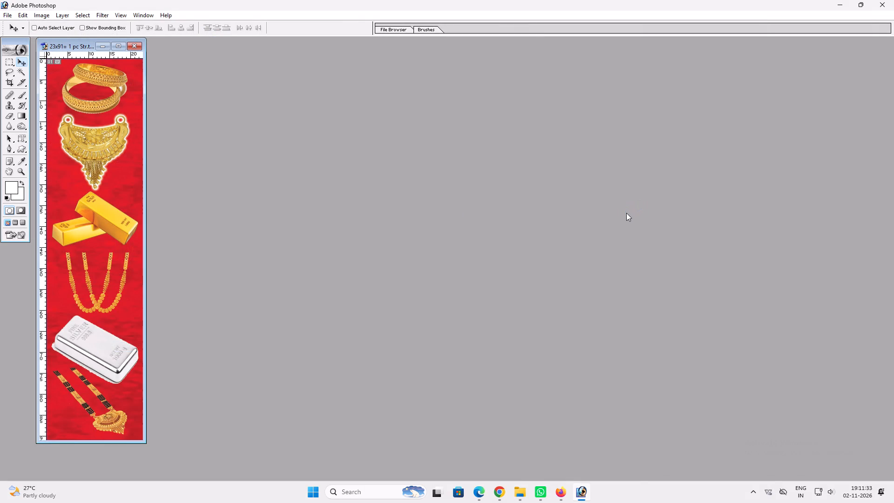
# Start saving another copy of the 23x91 jewellery strip in the jagmadba Jwelers folder.
pyautogui.hotkey('ctrl', 'shift', 's')
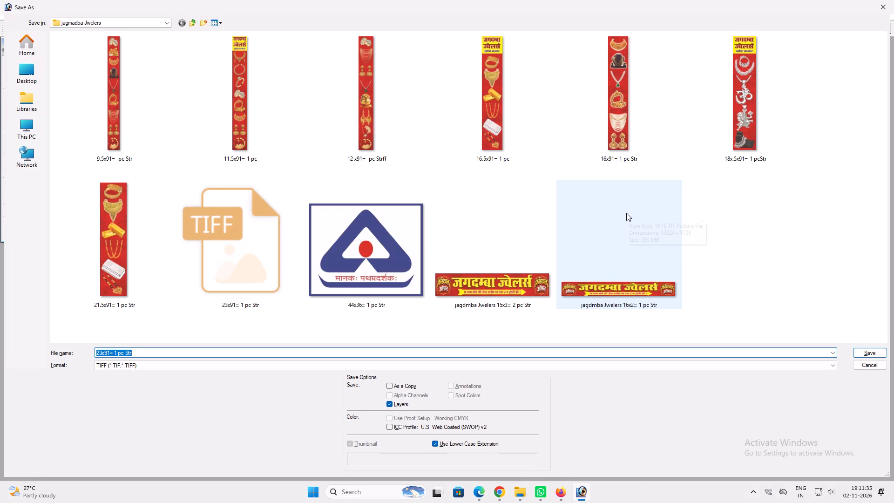
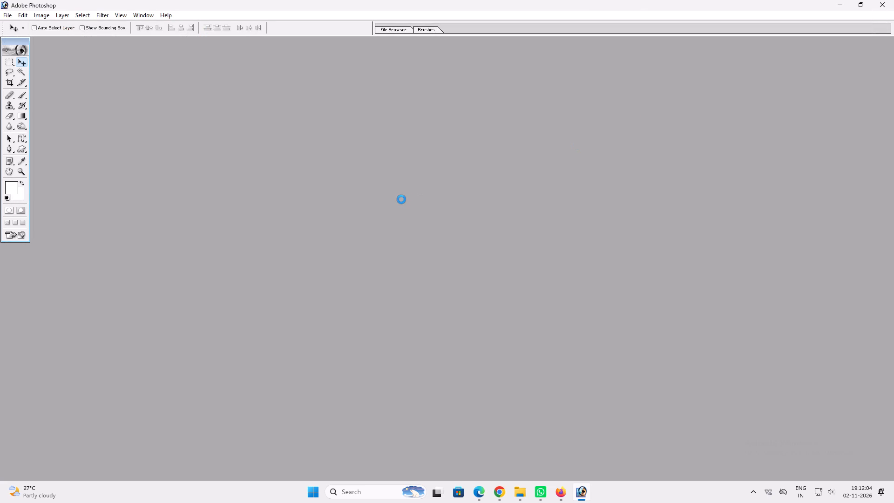
# Resize the 18x.5x91 jewellery strip's image to a width of 15 inches.
pyautogui.hotkey('alt', 'i')
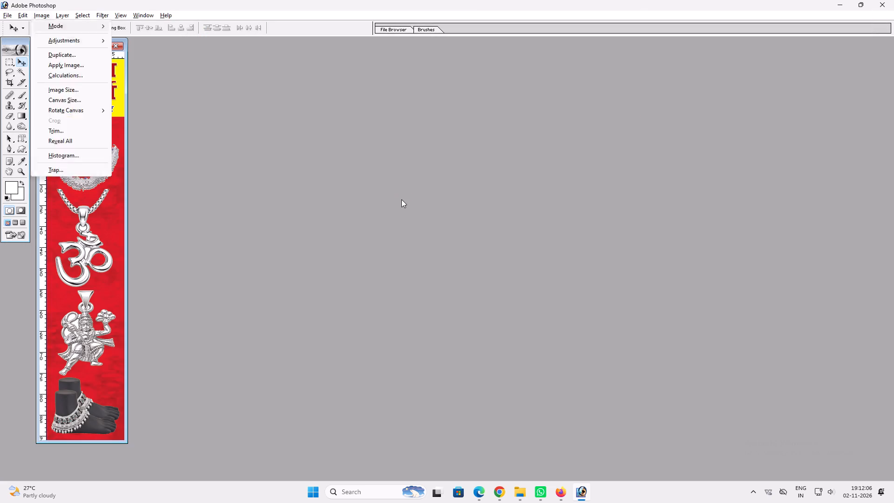
pyautogui.hotkey('alt', 'i')
pyautogui.press('Tab')
pyautogui.press('Tab')
pyautogui.press('Tab')
pyautogui.press('Tab')
pyautogui.write('15')
pyautogui.press('Tab')
pyautogui.press('Tab')
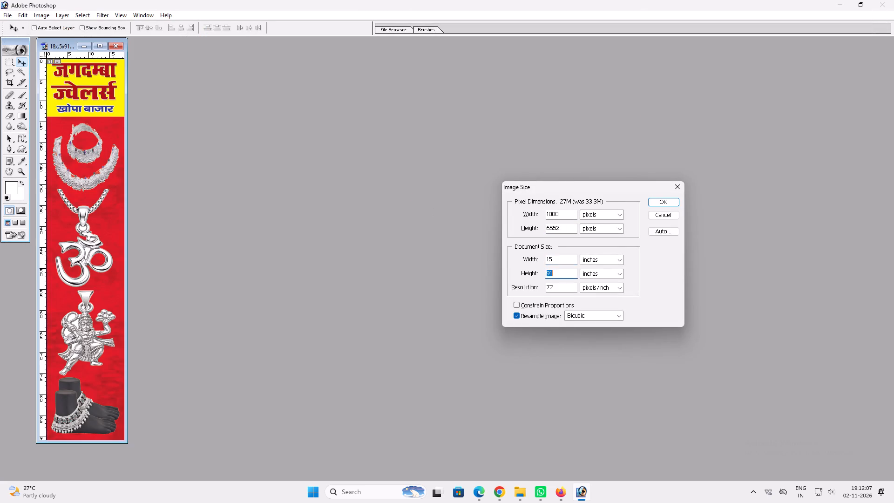
pyautogui.press('Return')
# Save the resized strip as a TIFF named "15x91= 1 pc Str ffggg" in the jagmadba Jwelers folder and close it.
pyautogui.hotkey('ctrl', 'shift', 's')
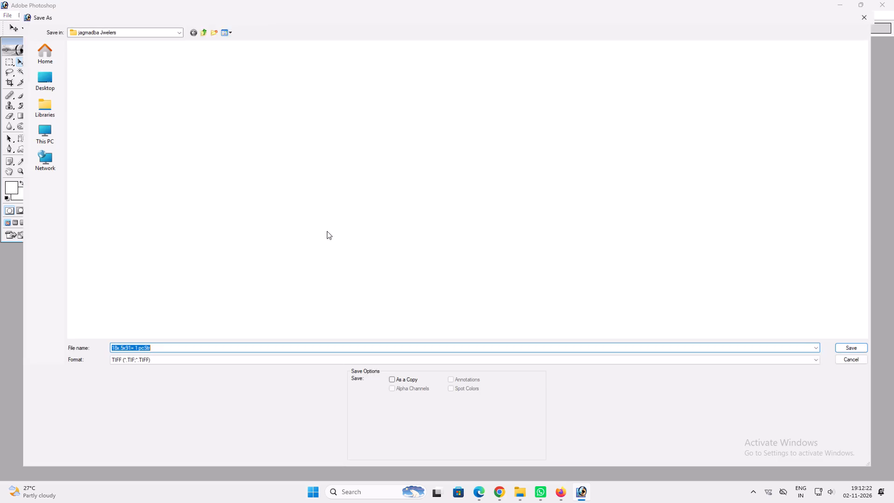
pyautogui.moveTo(142, 354); pyautogui.dragTo(80, 368)
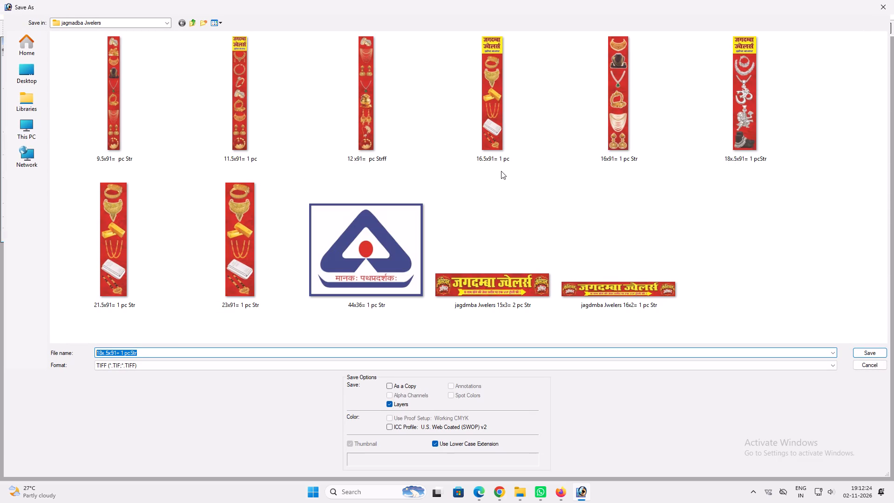
pyautogui.press('1')
pyautogui.press('5')
pyautogui.press('x')
pyautogui.press('9')
pyautogui.write('1= 1 pc Str ffggg')
pyautogui.press('Return')
pyautogui.press('Return')
pyautogui.press('Return')
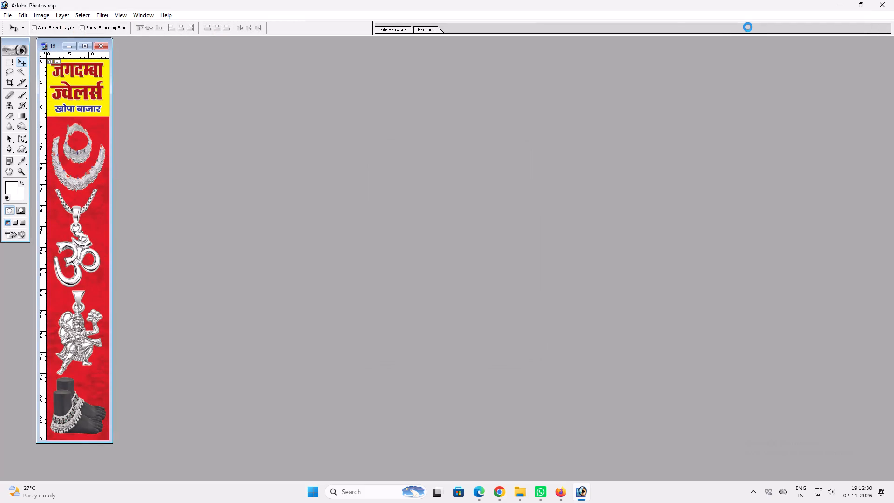
pyautogui.hotkey('ctrl', 'w')
# Open all the vertical jewellery strips from 9.5x91 through 23x91 together from the jagmadba Jwelers folder.
pyautogui.keyDown('ctrl'); pyautogui.doubleClick(261, 127); pyautogui.keyUp('ctrl')
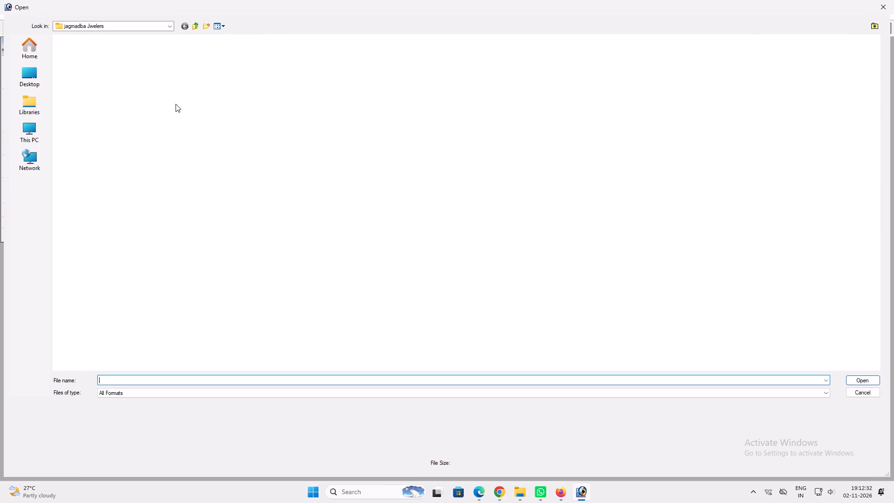
pyautogui.click(137, 86)
pyautogui.keyDown('shift'); pyautogui.click(384, 249); pyautogui.keyUp('shift')
pyautogui.press('Return')
pyautogui.press('space')
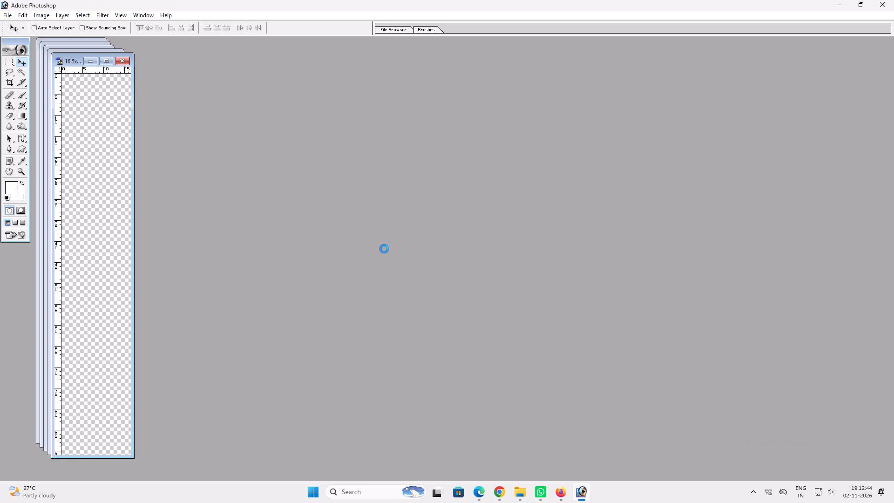
pyautogui.write('ff')
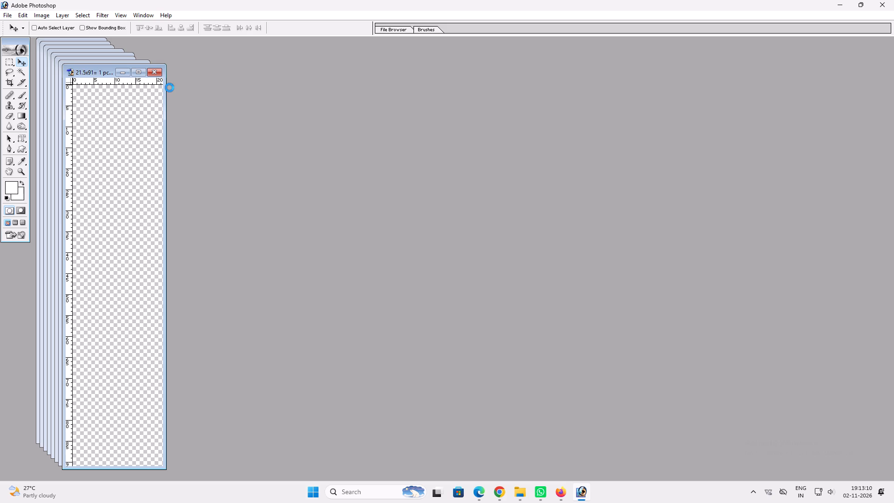
pyautogui.press('f')
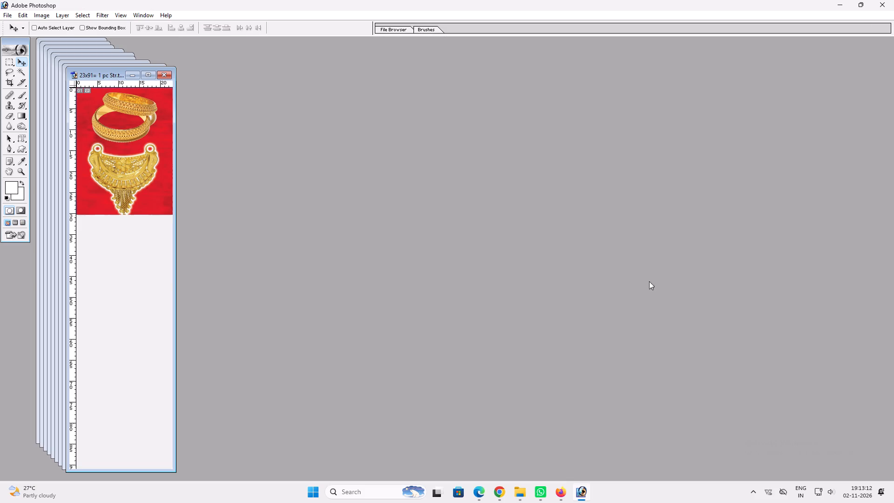
# Link the jewellery image layers on the 23x91 strip, test-moving the group and undoing each move to check what is linked.
pyautogui.click(151, 73)
pyautogui.hotkey('ctrl', '0')
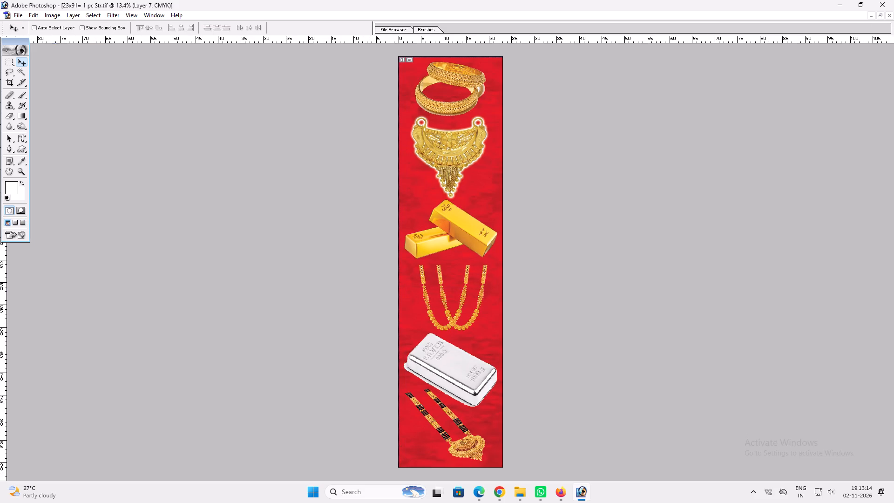
pyautogui.press('v')
pyautogui.keyDown('ctrl'); pyautogui.click(452, 355); pyautogui.keyUp('ctrl')
pyautogui.moveTo(422, 339); pyautogui.dragTo(440, 358)
pyautogui.hotkey('ctrl', 'z')
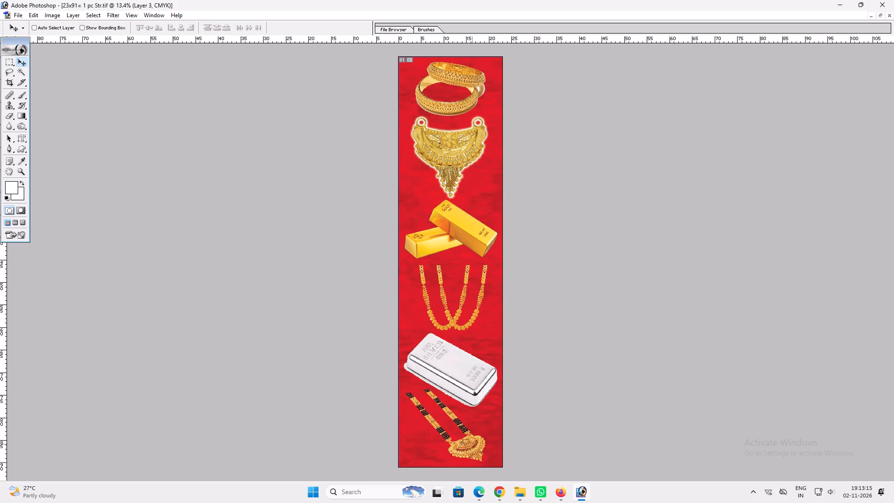
pyautogui.keyDown('ctrl'); pyautogui.keyDown('shift'); pyautogui.click(465, 440); pyautogui.keyUp('shift'); pyautogui.keyUp('ctrl')
pyautogui.moveTo(465, 440); pyautogui.dragTo(481, 442)
pyautogui.hotkey('ctrl', 'z')
pyautogui.keyDown('ctrl'); pyautogui.keyDown('shift'); pyautogui.click(440, 246); pyautogui.keyUp('shift'); pyautogui.keyUp('ctrl')
pyautogui.moveTo(441, 246); pyautogui.dragTo(455, 253)
pyautogui.hotkey('ctrl', 'z')
pyautogui.keyDown('ctrl'); pyautogui.keyDown('shift'); pyautogui.click(455, 328); pyautogui.keyUp('shift'); pyautogui.keyUp('ctrl')
pyautogui.moveTo(455, 328); pyautogui.dragTo(472, 336)
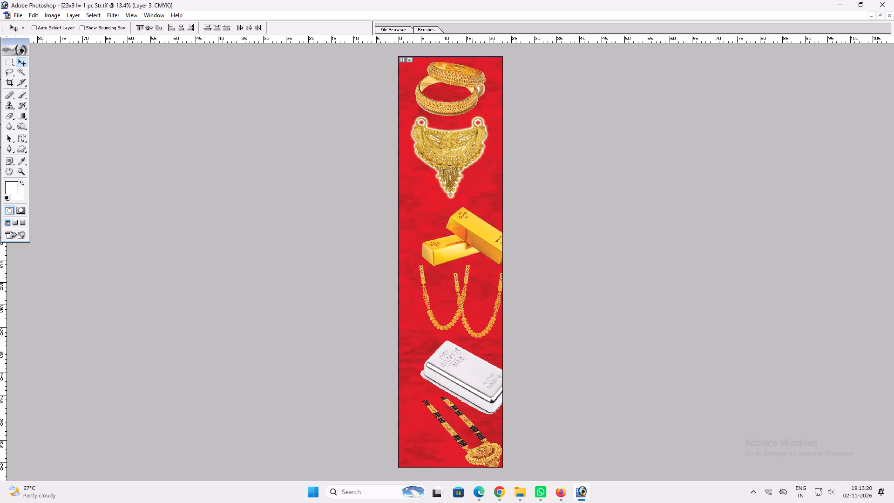
pyautogui.hotkey('ctrl', 'z')
pyautogui.keyDown('ctrl'); pyautogui.keyDown('shift'); pyautogui.click(448, 325); pyautogui.keyUp('shift'); pyautogui.keyUp('ctrl')
pyautogui.keyDown('ctrl'); pyautogui.moveTo(448, 325); pyautogui.dragTo(461, 332); pyautogui.keyUp('ctrl')
pyautogui.hotkey('ctrl', 'z')
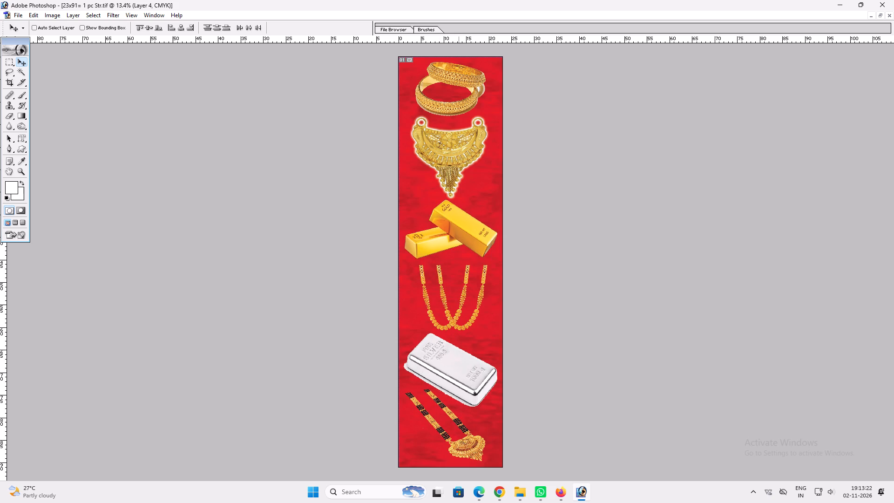
pyautogui.keyDown('ctrl'); pyautogui.keyDown('shift'); pyautogui.click(459, 152); pyautogui.keyUp('shift'); pyautogui.keyUp('ctrl')
pyautogui.keyDown('shift'); pyautogui.moveTo(459, 152); pyautogui.dragTo(484, 160); pyautogui.keyUp('shift')
pyautogui.hotkey('ctrl', 'z')
pyautogui.keyDown('ctrl'); pyautogui.keyDown('shift'); pyautogui.click(466, 108); pyautogui.keyUp('shift'); pyautogui.keyUp('ctrl')
# Compress the linked jewellery on the 23x91 strip downward from its top edge, leaving space for a heading above the bangles.
pyautogui.hotkey('ctrl', 't')
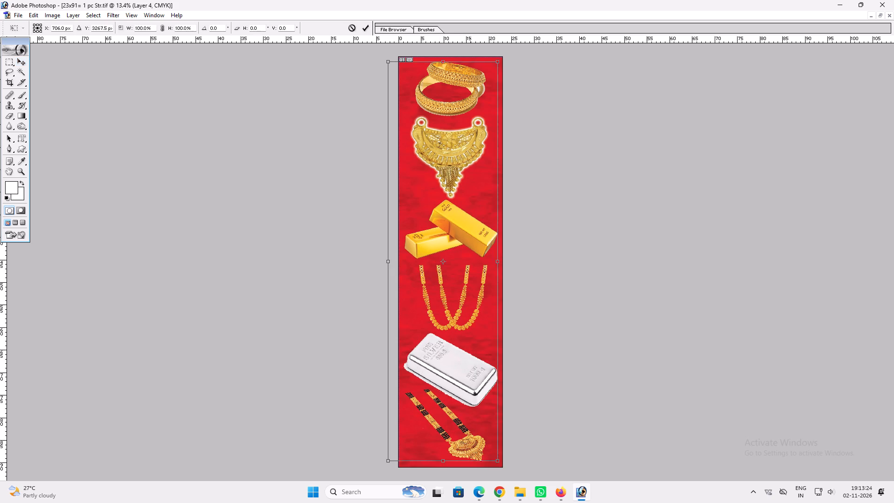
pyautogui.keyDown('shift'); pyautogui.moveTo(468, 61); pyautogui.dragTo(469, 129); pyautogui.keyUp('shift')
pyautogui.press('Return')
# Return to floating windows and spread out the 23x91 and 21.5x91 strips so the 18x.5x91 strip is accessible.
pyautogui.press('f')
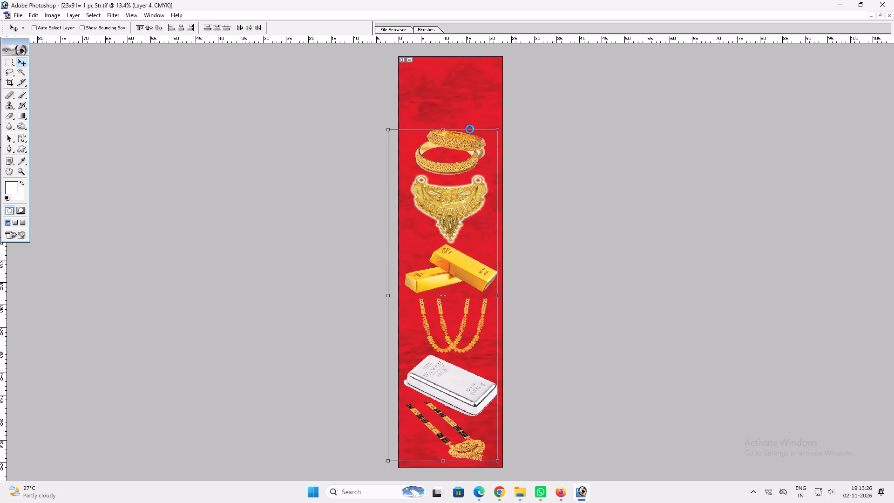
pyautogui.press('f')
pyautogui.write('ff')
pyautogui.press('f')
pyautogui.press('f')
pyautogui.moveTo(126, 74); pyautogui.dragTo(324, 82)
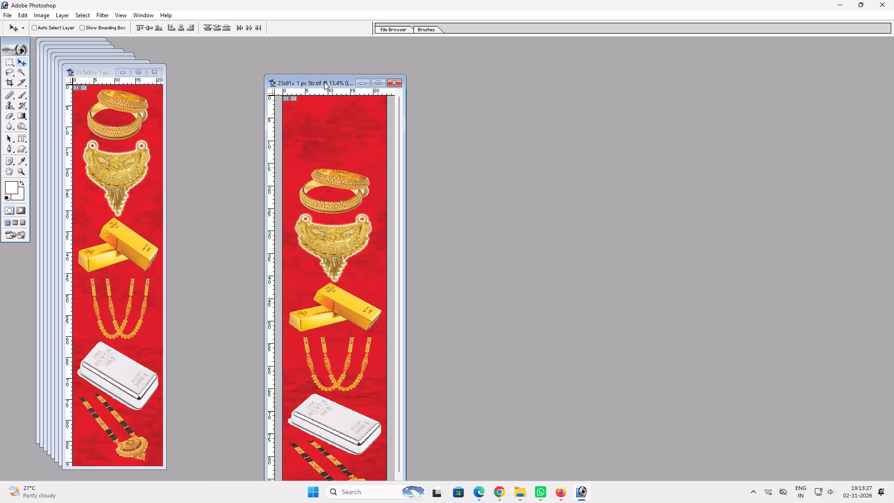
pyautogui.moveTo(324, 82); pyautogui.dragTo(320, 83)
pyautogui.click(96, 76)
pyautogui.moveTo(92, 72); pyautogui.dragTo(521, 106)
# Link the heading layers on the 18x.5x91 strip, including the yellow panel and Hindi text, undoing each test move.
pyautogui.click(90, 109)
pyautogui.keyDown('ctrl'); pyautogui.moveTo(89, 109); pyautogui.dragTo(101, 115); pyautogui.keyUp('ctrl')
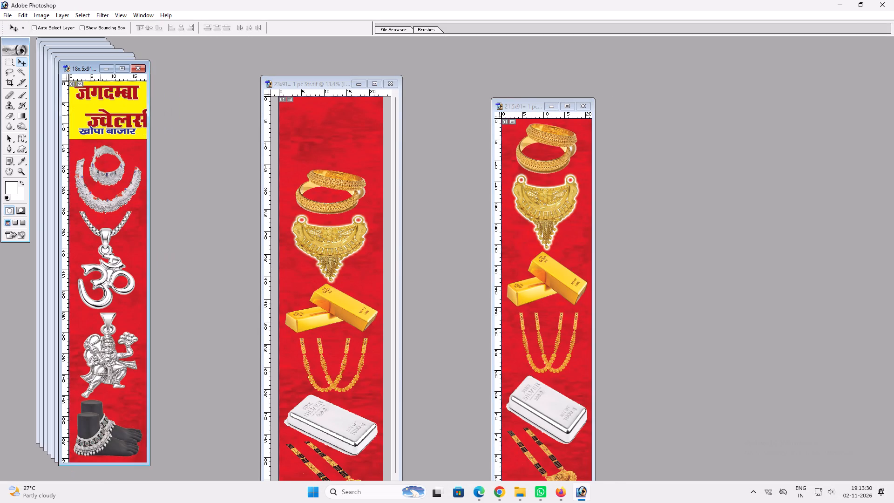
pyautogui.moveTo(93, 115); pyautogui.dragTo(105, 118)
pyautogui.hotkey('ctrl', 'z')
pyautogui.hotkey('ctrl', 'z')
pyautogui.hotkey('ctrl', 'z')
pyautogui.keyDown('ctrl'); pyautogui.keyDown('shift'); pyautogui.click(106, 96); pyautogui.keyUp('shift'); pyautogui.keyUp('ctrl')
pyautogui.moveTo(106, 96); pyautogui.dragTo(135, 124)
pyautogui.hotkey('ctrl', 'z')
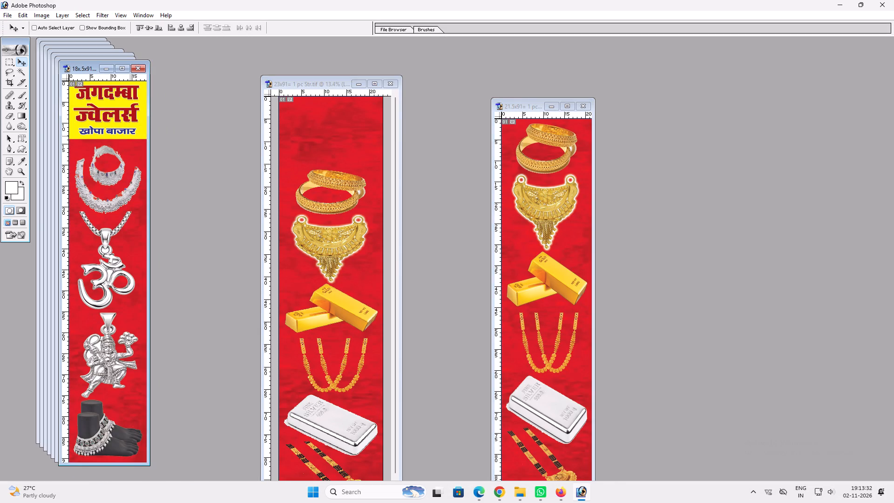
pyautogui.keyDown('ctrl'); pyautogui.keyDown('shift'); pyautogui.click(125, 129); pyautogui.keyUp('shift'); pyautogui.keyUp('ctrl')
pyautogui.moveTo(125, 129); pyautogui.dragTo(144, 132)
pyautogui.hotkey('ctrl', 'z')
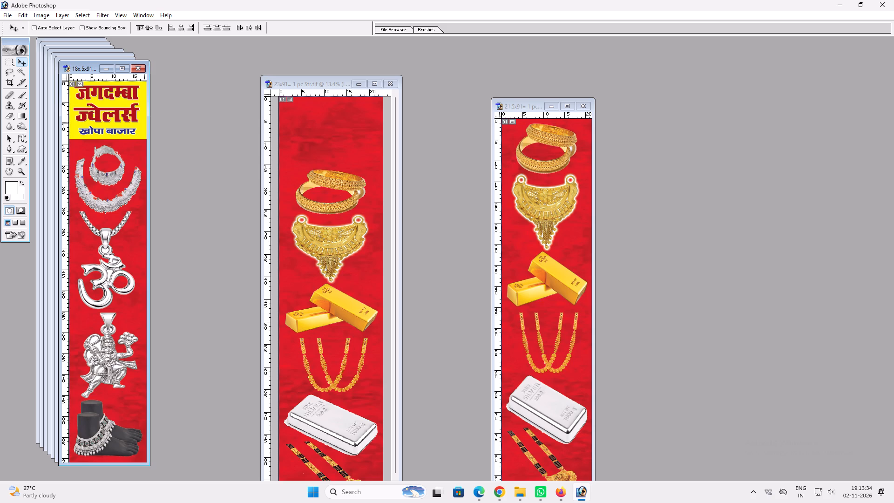
pyautogui.keyDown('ctrl'); pyautogui.keyDown('shift'); pyautogui.click(144, 122); pyautogui.keyUp('shift'); pyautogui.keyUp('ctrl')
pyautogui.keyDown('ctrl'); pyautogui.keyDown('shift'); pyautogui.click(140, 122); pyautogui.keyUp('shift'); pyautogui.keyUp('ctrl')
pyautogui.moveTo(140, 122); pyautogui.dragTo(325, 137)
pyautogui.hotkey('ctrl', 'z')
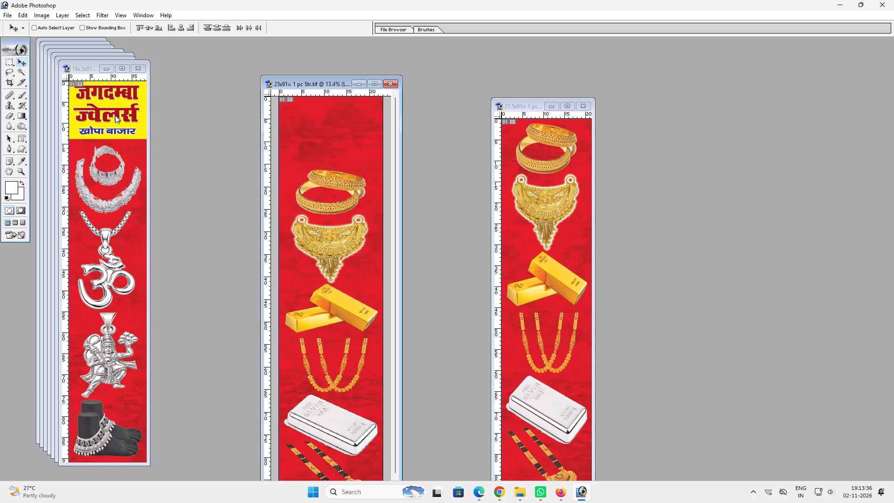
pyautogui.keyDown('ctrl'); pyautogui.click(115, 115); pyautogui.keyUp('ctrl')
pyautogui.moveTo(108, 113); pyautogui.dragTo(122, 125)
pyautogui.hotkey('ctrl', 'z')
# Copy the linked yellow heading from the 18x.5x91 strip onto the 23x91 strip and centre it horizontally.
pyautogui.keyDown('ctrl'); pyautogui.keyDown('shift'); pyautogui.click(140, 102); pyautogui.keyUp('shift'); pyautogui.keyUp('ctrl')
pyautogui.moveTo(140, 102); pyautogui.dragTo(302, 126)
pyautogui.press('v')
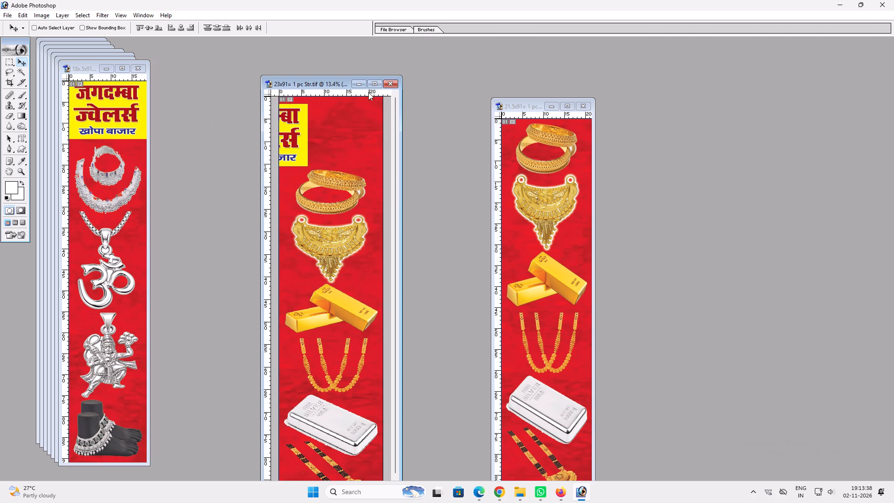
pyautogui.click(369, 84)
pyautogui.hotkey('ctrl', 'a')
pyautogui.hotkey('alt', 'l')
pyautogui.hotkey('alt', 'i')
pyautogui.hotkey('alt', 'h')
pyautogui.hotkey('ctrl', 'd')
pyautogui.press('v')
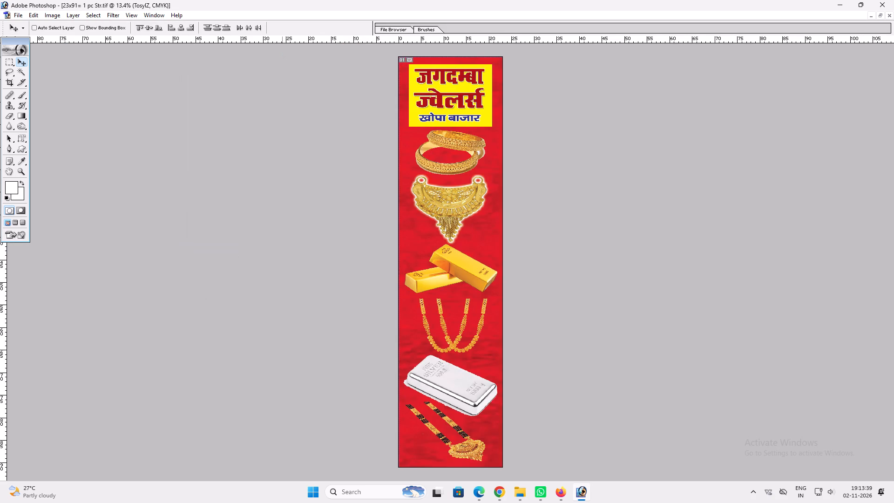
# Move the heading to the top of the 23x91 strip, scale it to the full strip width, and centre it horizontally.
pyautogui.moveTo(450, 88); pyautogui.dragTo(440, 80)
pyautogui.hotkey('ctrl', 't')
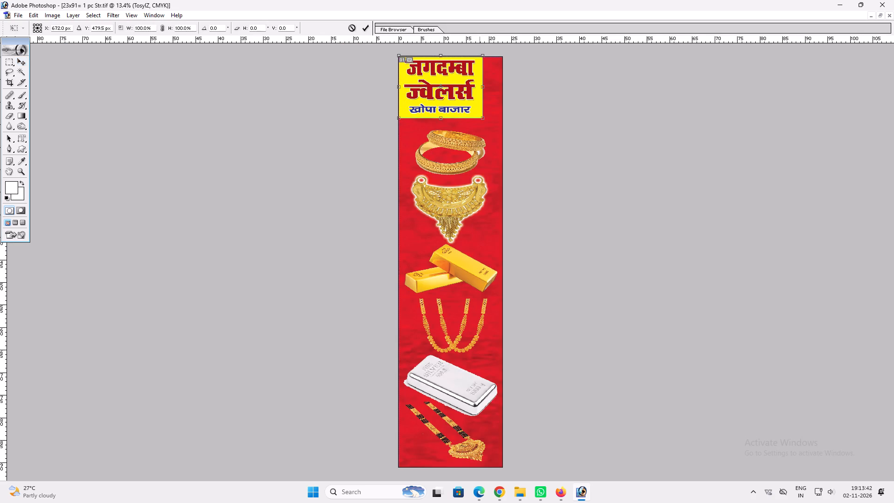
pyautogui.keyDown('shift'); pyautogui.moveTo(481, 115); pyautogui.dragTo(492, 115); pyautogui.keyUp('shift')
pyautogui.keyDown('shift'); pyautogui.moveTo(494, 105); pyautogui.dragTo(511, 105); pyautogui.keyUp('shift')
pyautogui.hotkey('shift', 'Return')
pyautogui.press('v')
pyautogui.hotkey('ctrl', 'a')
pyautogui.hotkey('alt', 'l')
pyautogui.hotkey('alt', 'i')
pyautogui.hotkey('alt', 'h')
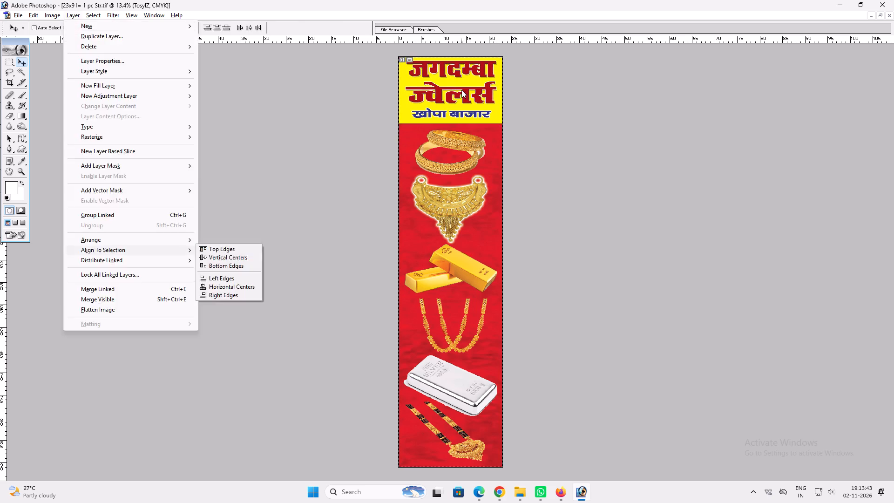
pyautogui.hotkey('ctrl', 'd')
# Save the updated 23x91 strip and return it to a floating window.
pyautogui.hotkey('ctrl', 'shift', 's')
pyautogui.click(893, 0)
pyautogui.hotkey('ctrl', 's')
pyautogui.press('f')
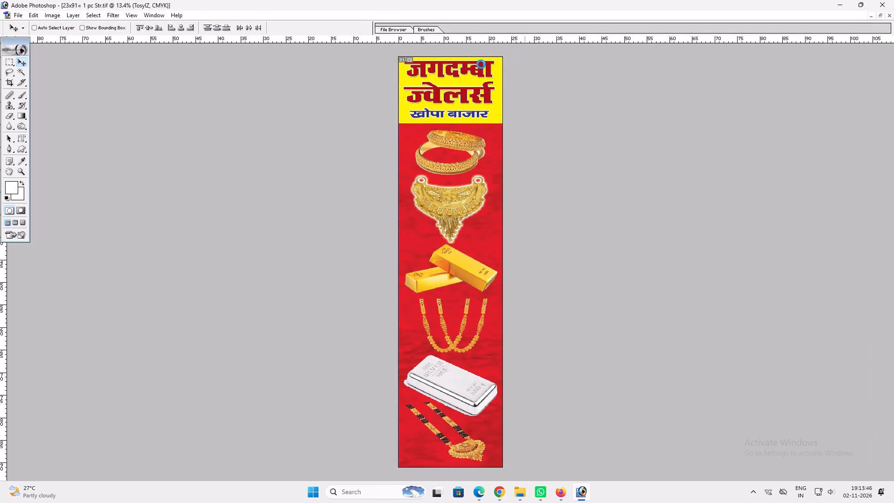
pyautogui.press('f')
pyautogui.write('ff')
pyautogui.press('f')
pyautogui.press('f')
pyautogui.press('f')
pyautogui.write('ff')
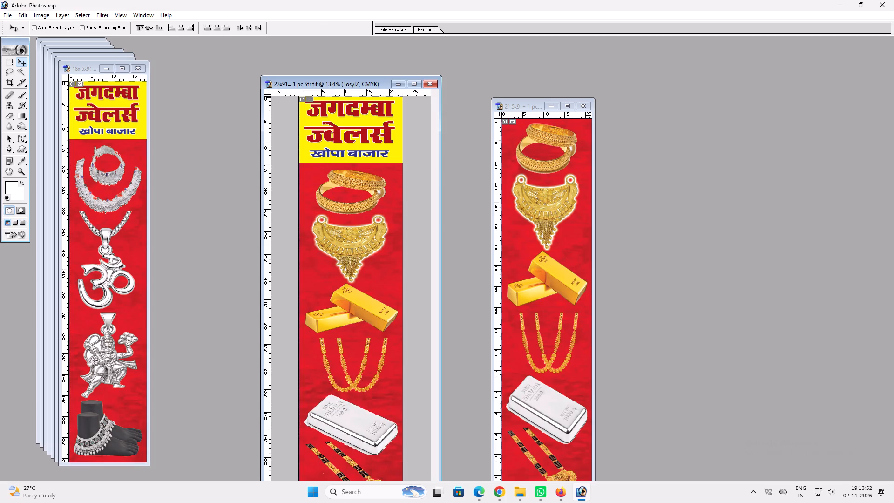
# Link the jewellery image layers on the 21.5x91 strip, undoing each test move used to check the group.
pyautogui.moveTo(359, 87); pyautogui.dragTo(346, 56)
pyautogui.click(563, 106)
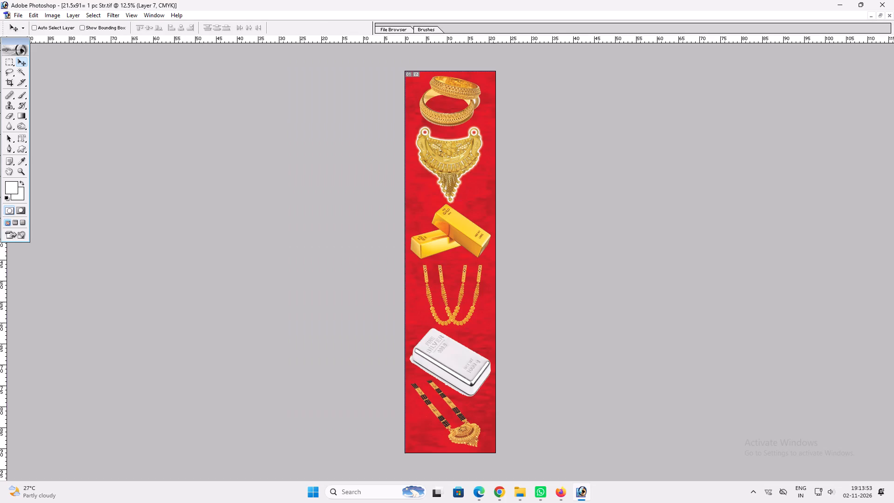
pyautogui.keyDown('ctrl'); pyautogui.click(455, 163); pyautogui.keyUp('ctrl')
pyautogui.moveTo(455, 163); pyautogui.dragTo(466, 162)
pyautogui.hotkey('ctrl', 'z')
pyautogui.keyDown('ctrl'); pyautogui.keyDown('shift'); pyautogui.click(459, 236); pyautogui.keyUp('shift'); pyautogui.keyUp('ctrl')
pyautogui.moveTo(457, 233); pyautogui.dragTo(481, 250)
pyautogui.hotkey('ctrl', 'z')
pyautogui.keyDown('ctrl'); pyautogui.keyDown('shift'); pyautogui.click(463, 275); pyautogui.keyUp('shift'); pyautogui.keyUp('ctrl')
pyautogui.moveTo(464, 277); pyautogui.dragTo(476, 283)
pyautogui.hotkey('ctrl', 'z')
pyautogui.keyDown('ctrl'); pyautogui.keyDown('shift'); pyautogui.click(479, 279); pyautogui.keyUp('shift'); pyautogui.keyUp('ctrl')
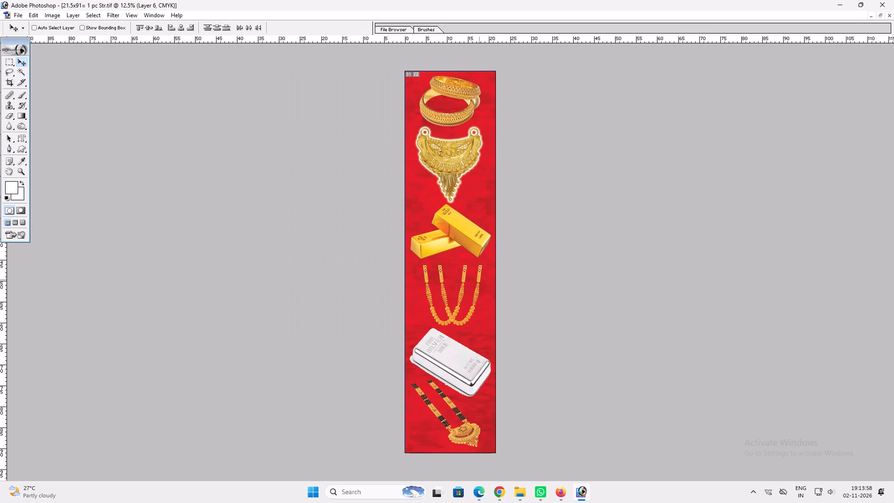
pyautogui.moveTo(479, 279); pyautogui.dragTo(489, 292)
pyautogui.hotkey('ctrl', 'z')
pyautogui.keyDown('ctrl'); pyautogui.keyDown('shift'); pyautogui.click(456, 347); pyautogui.keyUp('shift'); pyautogui.keyUp('ctrl')
pyautogui.moveTo(477, 358); pyautogui.dragTo(490, 377)
pyautogui.hotkey('ctrl', 'z')
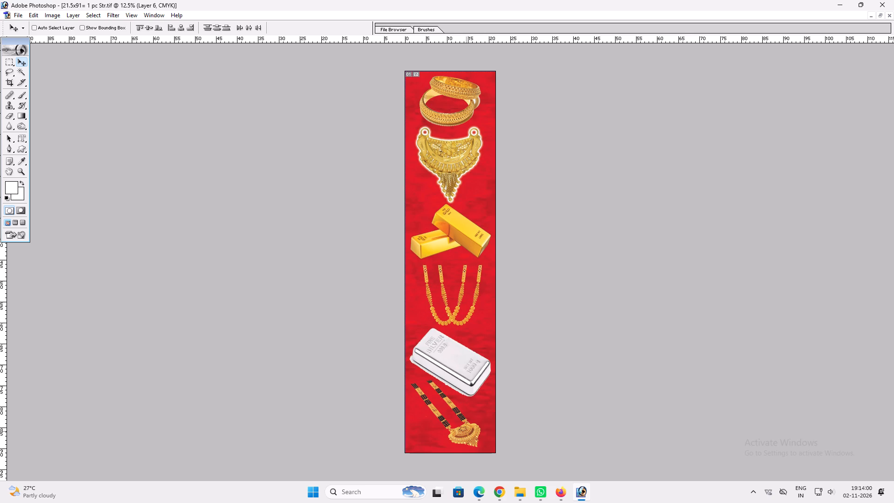
pyautogui.keyDown('ctrl'); pyautogui.keyDown('shift'); pyautogui.click(465, 430); pyautogui.keyUp('shift'); pyautogui.keyUp('ctrl')
pyautogui.keyDown('ctrl'); pyautogui.moveTo(463, 428); pyautogui.dragTo(470, 430); pyautogui.keyUp('ctrl')
pyautogui.hotkey('ctrl', 'z')
pyautogui.keyDown('ctrl'); pyautogui.keyDown('shift'); pyautogui.click(450, 119); pyautogui.keyUp('shift'); pyautogui.keyUp('ctrl')
pyautogui.moveTo(452, 119); pyautogui.dragTo(467, 128)
pyautogui.hotkey('ctrl', 'z')
# Scale the linked jewellery on the 21.5x91 strip down proportionally and shift it lower on the strip.
pyautogui.hotkey('ctrl', 't')
pyautogui.keyDown('shift'); pyautogui.moveTo(460, 83); pyautogui.dragTo(467, 156); pyautogui.keyUp('shift')
pyautogui.hotkey('ctrl', 'z')
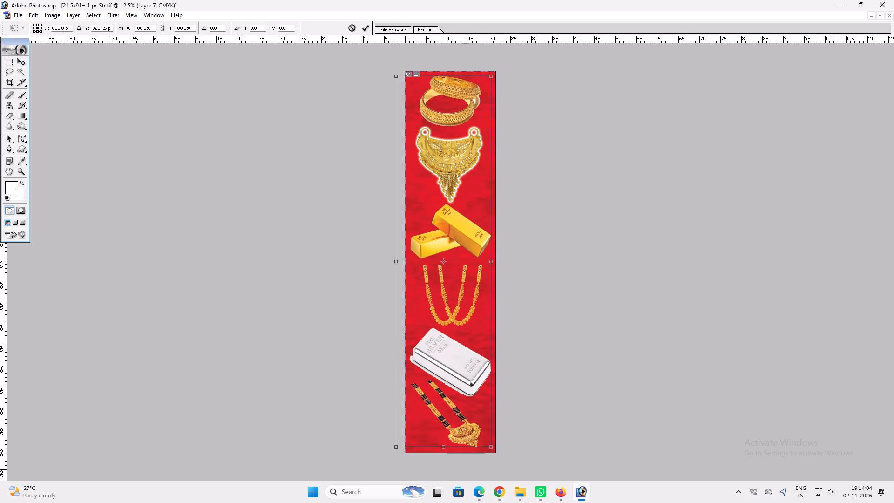
pyautogui.keyDown('alt'); pyautogui.keyDown('shift'); pyautogui.moveTo(492, 76); pyautogui.dragTo(478, 103); pyautogui.keyUp('shift'); pyautogui.keyUp('alt')
pyautogui.hotkey('shift', 'Return')
pyautogui.press('v')
pyautogui.keyDown('shift'); pyautogui.moveTo(467, 153); pyautogui.dragTo(469, 196); pyautogui.keyUp('shift')
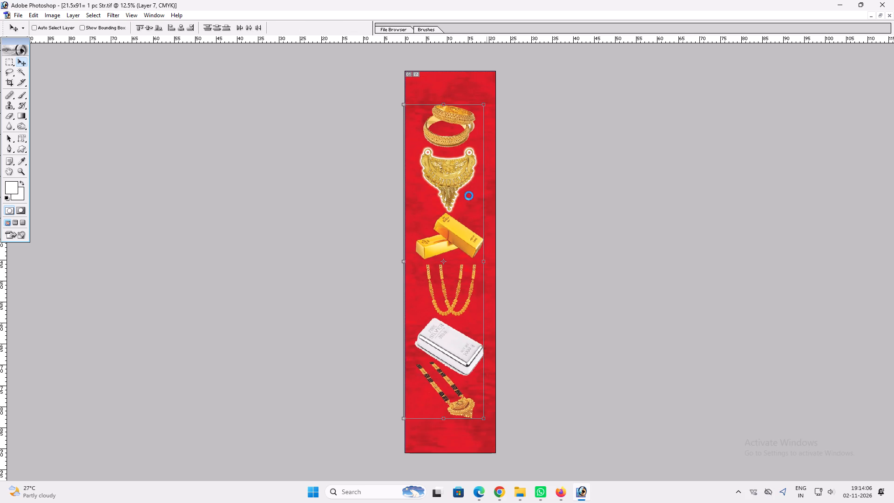
pyautogui.keyDown('shift'); pyautogui.moveTo(469, 196); pyautogui.dragTo(469, 197); pyautogui.keyUp('shift')
pyautogui.keyDown('shift'); pyautogui.moveTo(458, 173); pyautogui.dragTo(458, 161); pyautogui.keyUp('shift')
# Adjust the linked jewellery's height from its top edge and reposition it to leave heading space on the 21.5x91 strip.
pyautogui.hotkey('ctrl', 't')
pyautogui.keyDown('shift'); pyautogui.moveTo(463, 129); pyautogui.dragTo(462, 134); pyautogui.keyUp('shift')
pyautogui.keyDown('shift'); pyautogui.moveTo(461, 137); pyautogui.dragTo(467, 183); pyautogui.keyUp('shift')
pyautogui.hotkey('shift', 'Return')
pyautogui.press('v')
pyautogui.keyDown('shift'); pyautogui.moveTo(466, 212); pyautogui.dragTo(464, 199); pyautogui.keyUp('shift')
pyautogui.hotkey('ctrl', 't')
pyautogui.keyDown('shift'); pyautogui.moveTo(461, 171); pyautogui.dragTo(460, 127); pyautogui.keyUp('shift')
pyautogui.hotkey('shift', 'Return')
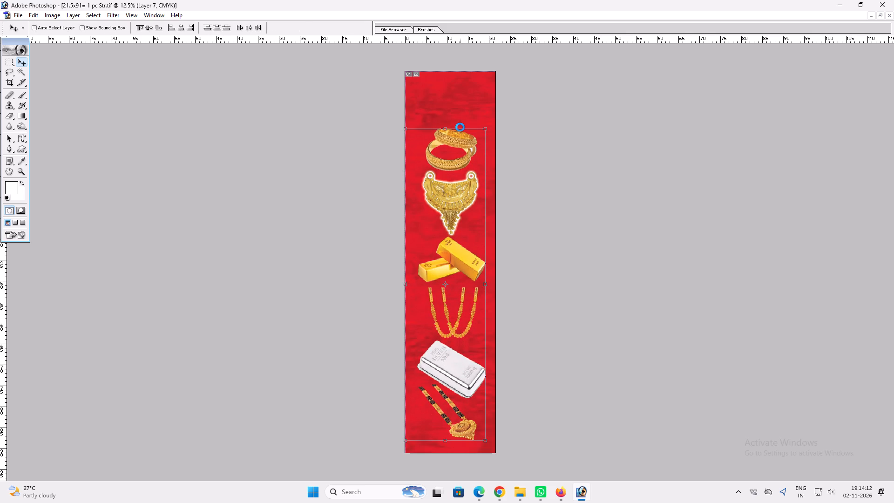
pyautogui.press('v')
pyautogui.moveTo(460, 168); pyautogui.dragTo(460, 177)
# Copy the yellow shop heading from the 23x91 strip onto the 21.5x91 strip and place it at the top.
pyautogui.write('fff')
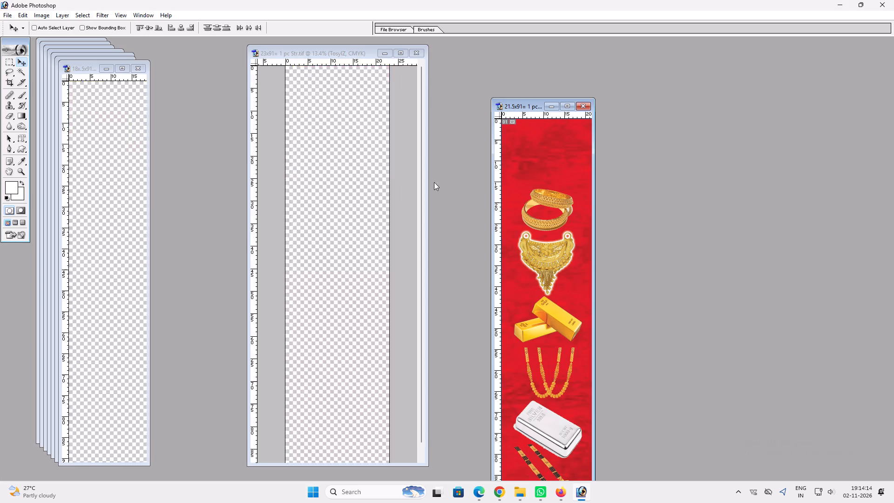
pyautogui.click(326, 128)
pyautogui.moveTo(323, 109); pyautogui.dragTo(537, 145)
pyautogui.click(569, 106)
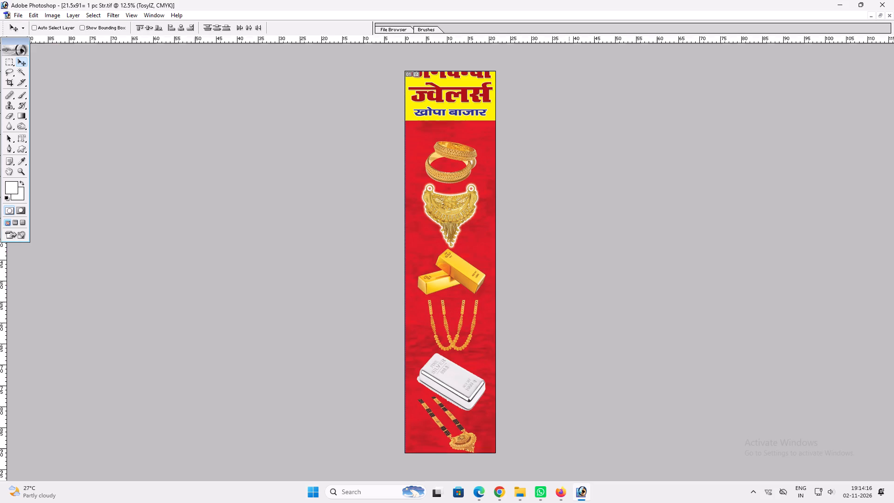
pyautogui.click(563, 109)
pyautogui.moveTo(502, 96); pyautogui.dragTo(503, 108)
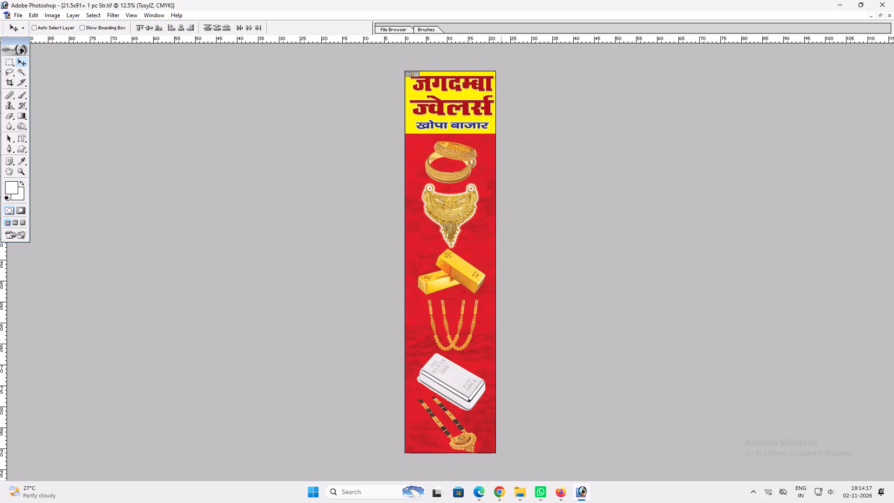
# Narrow the heading to fit the 21.5x91 strip's width and centre it horizontally on the canvas.
pyautogui.hotkey('ctrl', 't')
pyautogui.keyDown('shift'); pyautogui.moveTo(501, 109); pyautogui.dragTo(495, 109); pyautogui.keyUp('shift')
pyautogui.press('Return')
pyautogui.hotkey('ctrl', 'a')
pyautogui.hotkey('alt', 'l')
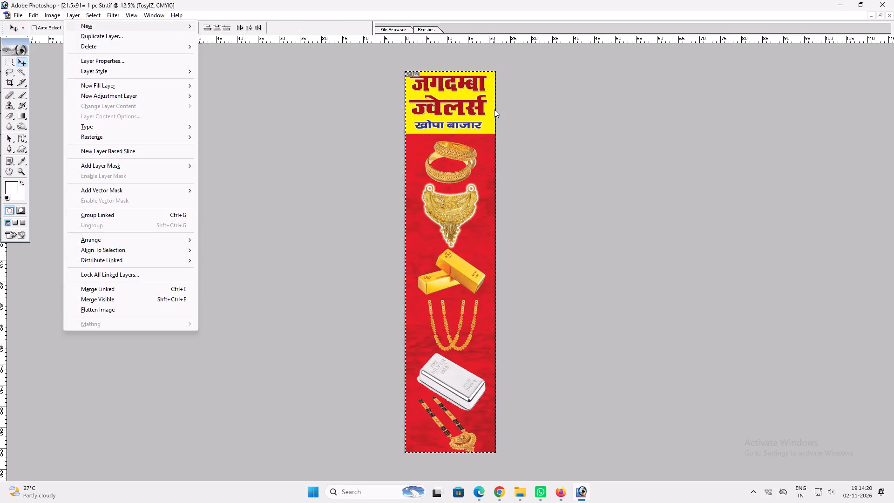
pyautogui.hotkey('alt', 'i')
pyautogui.hotkey('alt', 'h')
pyautogui.hotkey('ctrl', 'd')
# Save the 21.5x91 strip under its existing name and close it.
pyautogui.hotkey('ctrl', 'shift', 's')
pyautogui.click(893, 0)
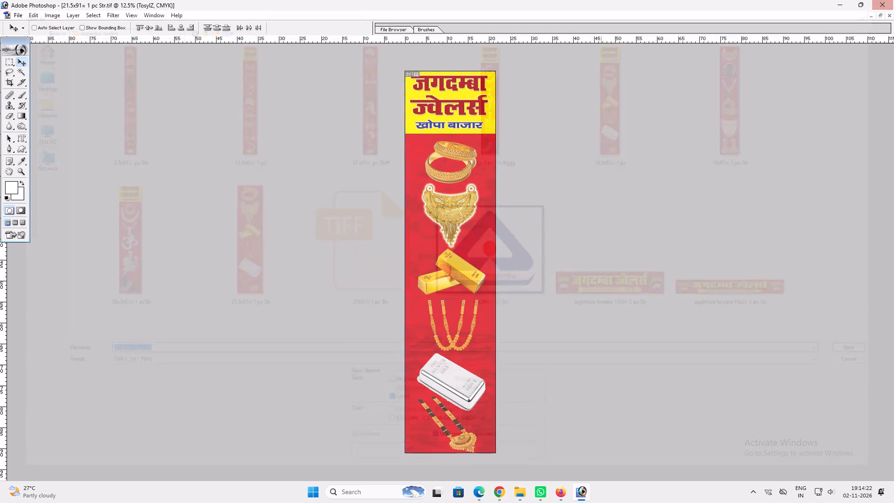
pyautogui.hotkey('ctrl', 's')
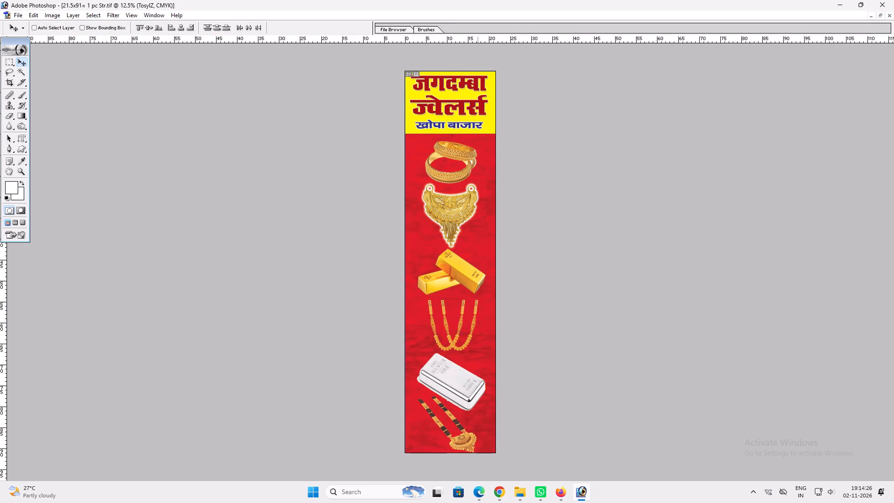
pyautogui.hotkey('ctrl', 'w')
# Return the 23x91 strip to a floating window and close the 18x.5x91 strip that already has the heading.
pyautogui.write('ff')
pyautogui.press('f')
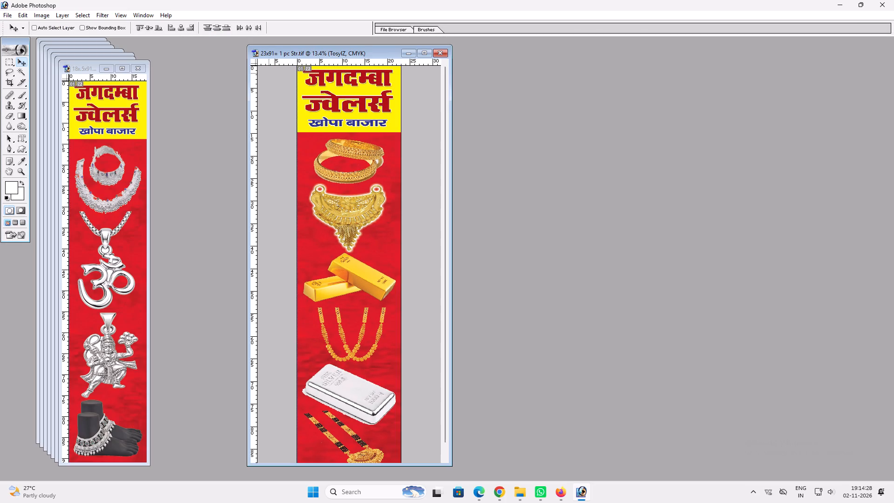
pyautogui.click(85, 113)
pyautogui.hotkey('ctrl', 'w')
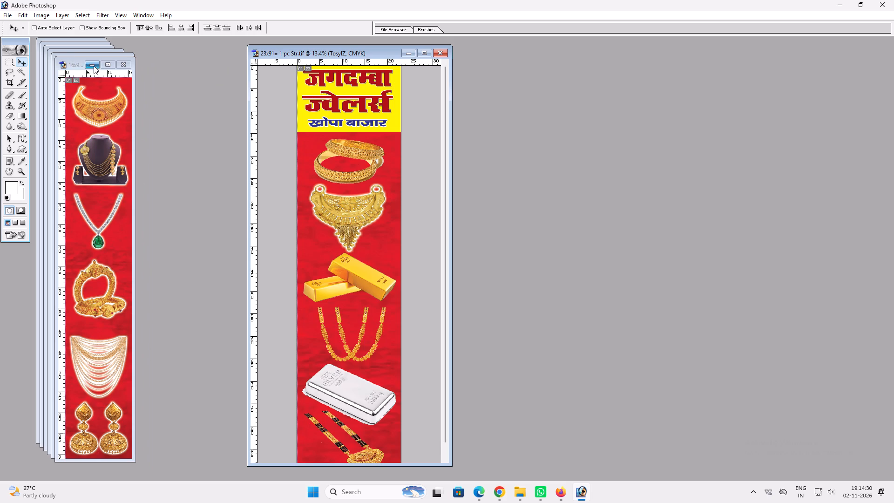
# Compress the linked jewellery on the 16x91 strip from its top edge to leave space for the heading.
pyautogui.click(108, 66)
pyautogui.keyDown('ctrl'); pyautogui.click(458, 137); pyautogui.keyUp('ctrl')
pyautogui.hotkey('ctrl', 't')
pyautogui.keyDown('shift'); pyautogui.moveTo(459, 81); pyautogui.dragTo(457, 104); pyautogui.keyUp('shift')
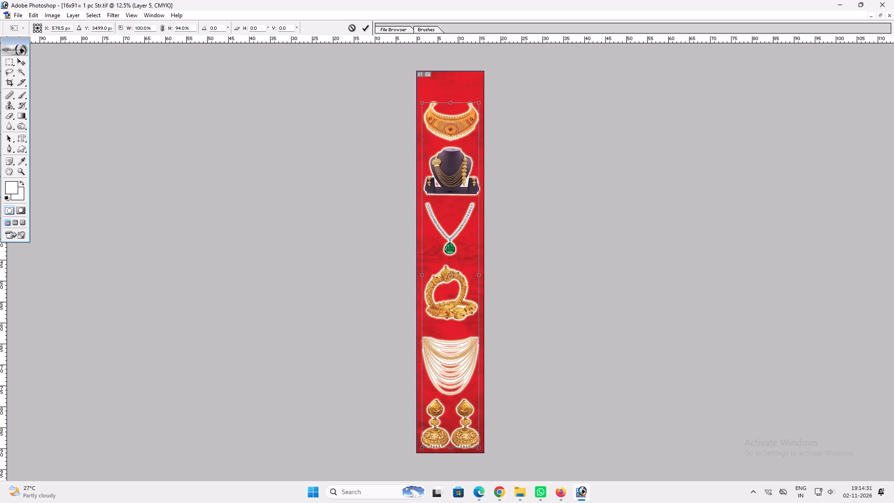
pyautogui.keyDown('shift'); pyautogui.moveTo(457, 104); pyautogui.dragTo(455, 125); pyautogui.keyUp('shift')
pyautogui.press('Return')
# Copy the shop heading from the 23x91 strip onto the 16x91 strip and align it to the top-left corner.
pyautogui.write('fff')
pyautogui.click(399, 113)
pyautogui.keyDown('ctrl'); pyautogui.moveTo(382, 108); pyautogui.dragTo(349, 102); pyautogui.keyUp('ctrl')
pyautogui.hotkey('ctrl', 'z')
pyautogui.moveTo(360, 105); pyautogui.dragTo(87, 110)
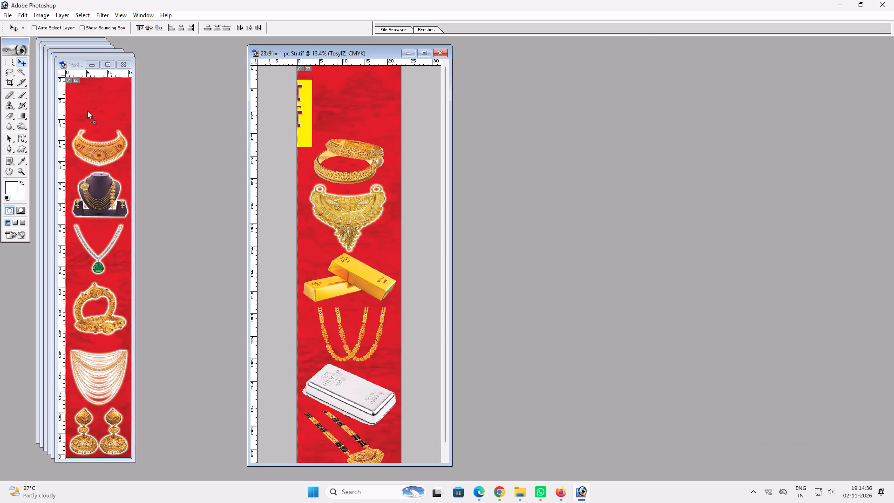
pyautogui.moveTo(87, 110); pyautogui.dragTo(88, 108)
pyautogui.click(111, 69)
pyautogui.moveTo(404, 123); pyautogui.dragTo(440, 129)
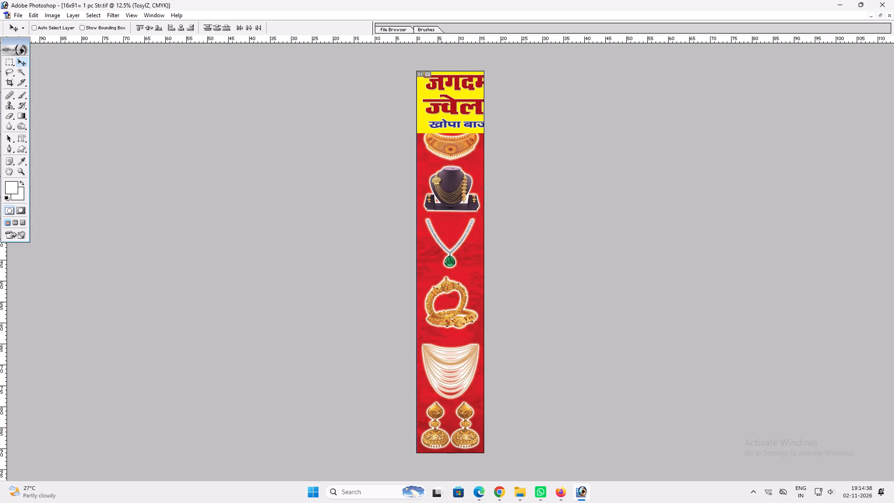
pyautogui.moveTo(440, 129); pyautogui.dragTo(440, 129)
# Scale the heading down to the 16x91 strip's width and centre it horizontally on the canvas.
pyautogui.hotkey('ctrl', 't')
pyautogui.keyDown('shift'); pyautogui.moveTo(515, 132); pyautogui.dragTo(483, 122); pyautogui.keyUp('shift')
pyautogui.keyDown('shift'); pyautogui.moveTo(488, 110); pyautogui.dragTo(484, 111); pyautogui.keyUp('shift')
pyautogui.keyDown('shift'); pyautogui.click(475, 118); pyautogui.keyUp('shift')
pyautogui.press('Return')
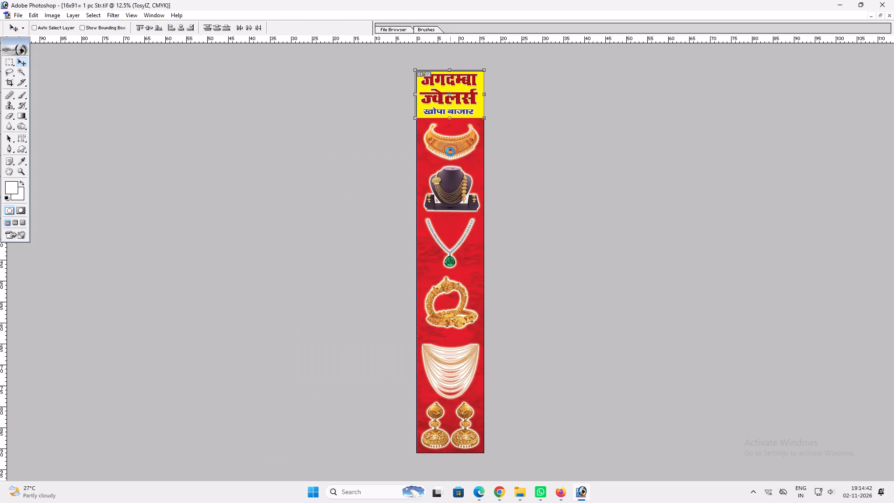
pyautogui.hotkey('ctrl', 'a')
pyautogui.hotkey('alt', 'l')
pyautogui.hotkey('alt', 'i')
pyautogui.hotkey('alt', 'h')
pyautogui.hotkey('ctrl', 'shift', 'd')
pyautogui.hotkey('ctrl', 'd')
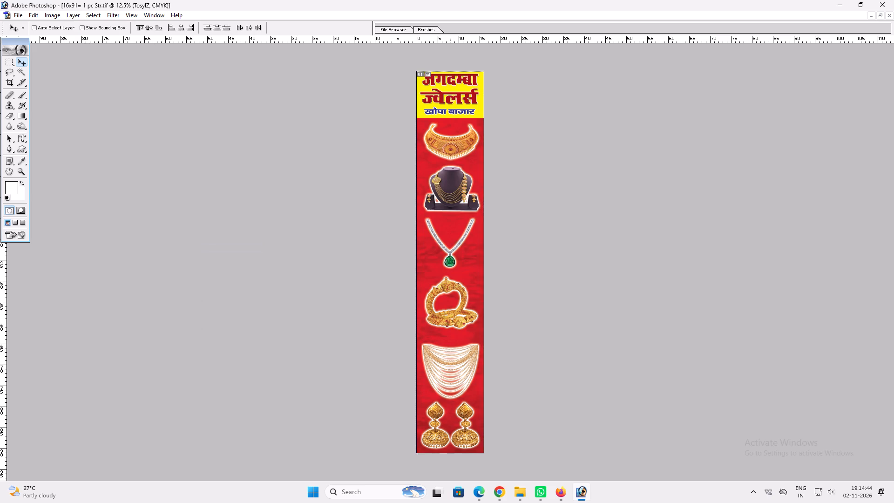
# Save the 16x91 strip under its existing name and close it.
pyautogui.hotkey('ctrl', 'shift', 's')
pyautogui.click(859, 0)
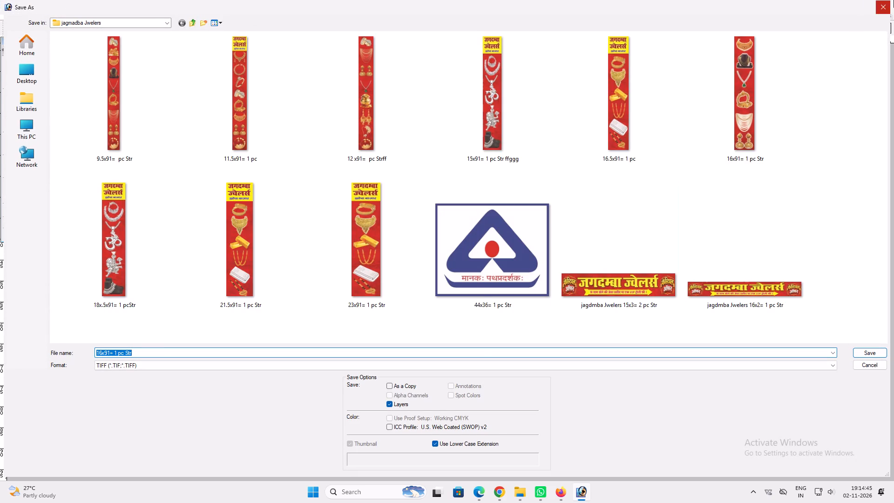
pyautogui.click(893, 0)
pyautogui.hotkey('ctrl', 's')
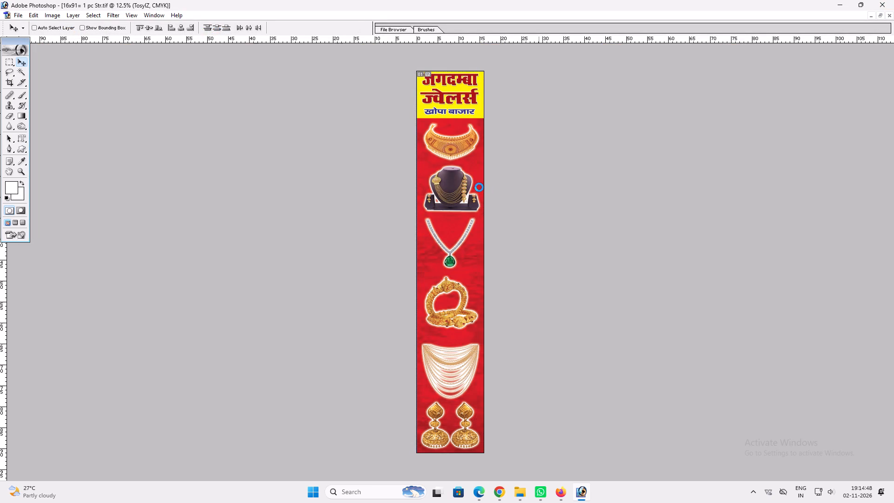
pyautogui.hotkey('ctrl', 'w')
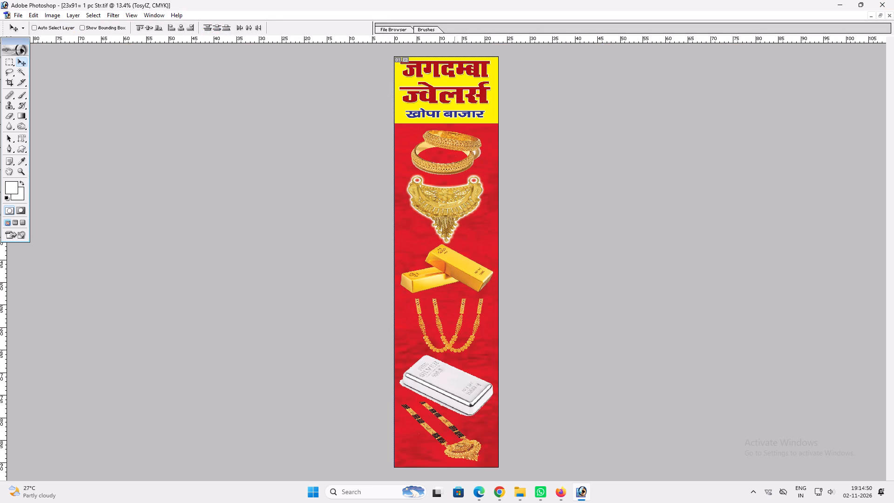
# Float the 23x91 strip and close the 16.5x91 and 15x91 strips that already carry the heading.
pyautogui.write('fff')
pyautogui.click(91, 83)
pyautogui.hotkey('ctrl', 'w')
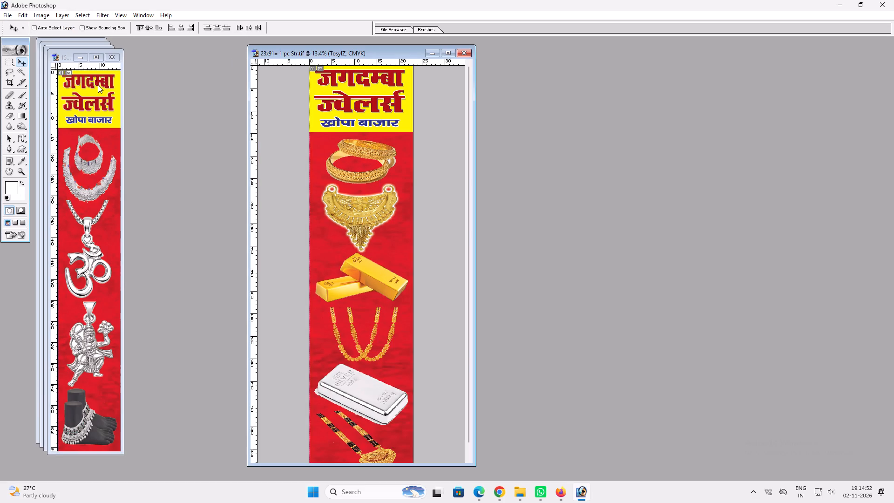
pyautogui.click(95, 78)
pyautogui.hotkey('ctrl', 'w')
# Link the rings, layered necklace, earrings, pendant and gold pot layers on the 12x91 strip, undoing each test move.
pyautogui.click(90, 56)
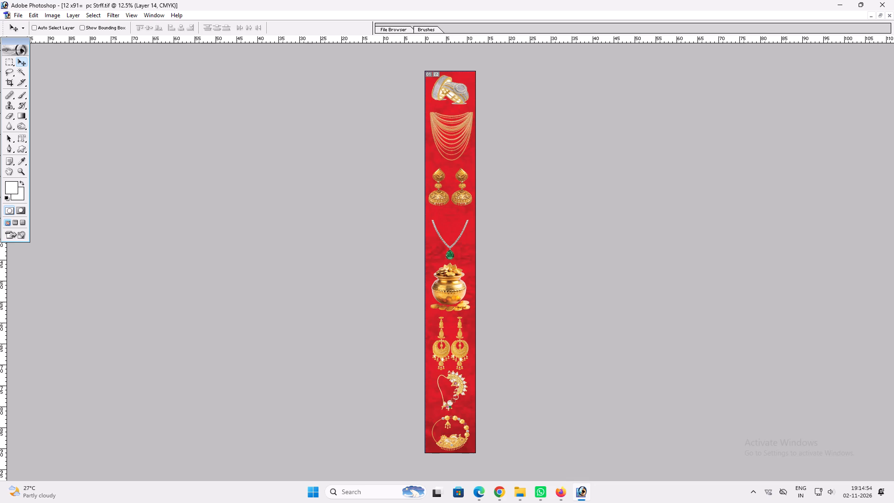
pyautogui.keyDown('ctrl'); pyautogui.click(439, 82); pyautogui.keyUp('ctrl')
pyautogui.hotkey('ctrl', 't')
pyautogui.hotkey('shift', 'Return')
pyautogui.press('v')
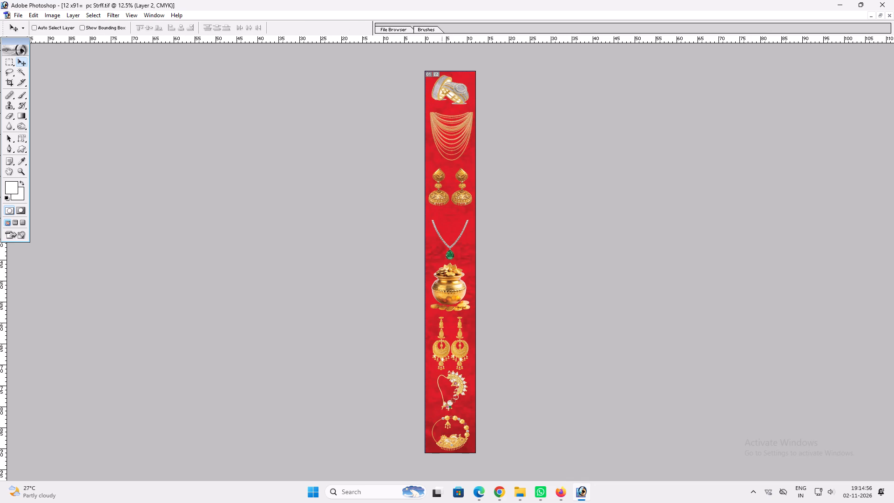
pyautogui.keyDown('ctrl'); pyautogui.keyDown('shift'); pyautogui.click(445, 127); pyautogui.keyUp('shift'); pyautogui.keyUp('ctrl')
pyautogui.moveTo(445, 127); pyautogui.dragTo(465, 134)
pyautogui.hotkey('ctrl', 'z')
pyautogui.keyDown('ctrl'); pyautogui.keyDown('shift'); pyautogui.click(440, 175); pyautogui.keyUp('shift'); pyautogui.keyUp('ctrl')
pyautogui.moveTo(442, 174); pyautogui.dragTo(458, 188)
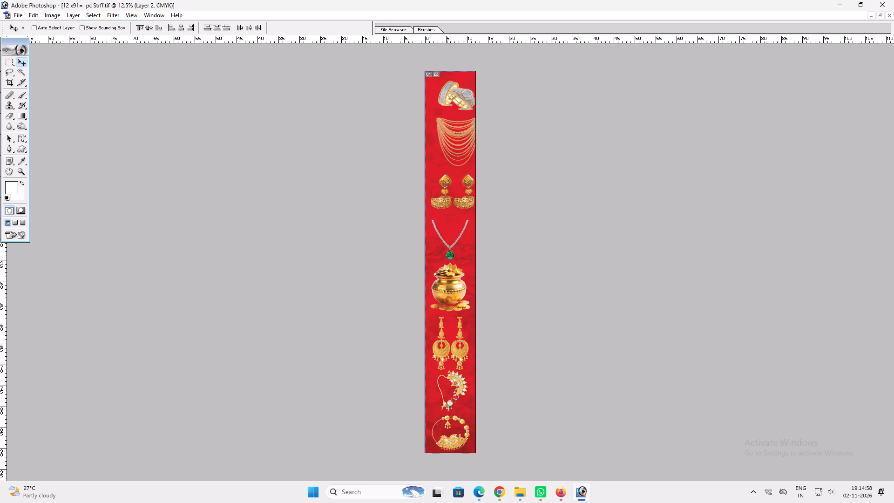
pyautogui.moveTo(458, 188); pyautogui.dragTo(464, 191)
pyautogui.hotkey('ctrl', 'z')
pyautogui.keyDown('ctrl'); pyautogui.keyDown('shift'); pyautogui.click(448, 254); pyautogui.keyUp('shift'); pyautogui.keyUp('ctrl')
pyautogui.moveTo(452, 256); pyautogui.dragTo(469, 278)
pyautogui.hotkey('ctrl', 'z')
pyautogui.keyDown('ctrl'); pyautogui.keyDown('shift'); pyautogui.click(451, 286); pyautogui.keyUp('shift'); pyautogui.keyUp('ctrl')
pyautogui.moveTo(446, 284); pyautogui.dragTo(463, 296)
pyautogui.hotkey('ctrl', 'z')
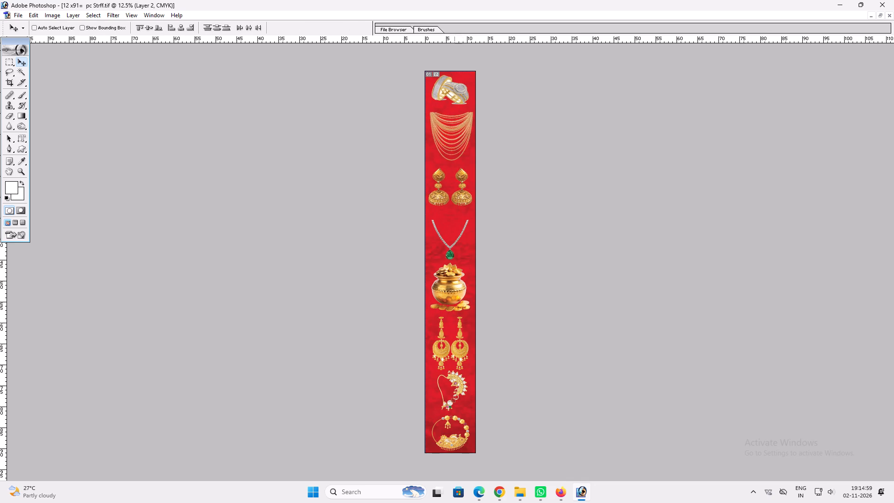
# Add the lower earrings and both nose rings to the linked jewellery on the 12x91 strip, undoing each test move.
pyautogui.keyDown('ctrl'); pyautogui.keyDown('shift'); pyautogui.click(440, 335); pyautogui.keyUp('shift'); pyautogui.keyUp('ctrl')
pyautogui.moveTo(440, 336); pyautogui.dragTo(457, 347)
pyautogui.hotkey('ctrl', 'z')
pyautogui.keyDown('ctrl'); pyautogui.keyDown('shift'); pyautogui.click(451, 378); pyautogui.keyUp('shift'); pyautogui.keyUp('ctrl')
pyautogui.moveTo(450, 377); pyautogui.dragTo(469, 382)
pyautogui.hotkey('ctrl', 'z')
pyautogui.keyDown('ctrl'); pyautogui.keyDown('shift'); pyautogui.click(452, 444); pyautogui.keyUp('shift'); pyautogui.keyUp('ctrl')
pyautogui.moveTo(451, 444); pyautogui.dragTo(460, 447)
pyautogui.hotkey('ctrl', 'z')
pyautogui.keyDown('ctrl'); pyautogui.keyDown('shift'); pyautogui.click(460, 362); pyautogui.keyUp('shift'); pyautogui.keyUp('ctrl')
pyautogui.moveTo(460, 362); pyautogui.dragTo(470, 361)
pyautogui.hotkey('ctrl', 'z')
# Compress the linked jewellery on the 12x91 strip from its top edge to make room for the heading.
pyautogui.hotkey('ctrl', 't')
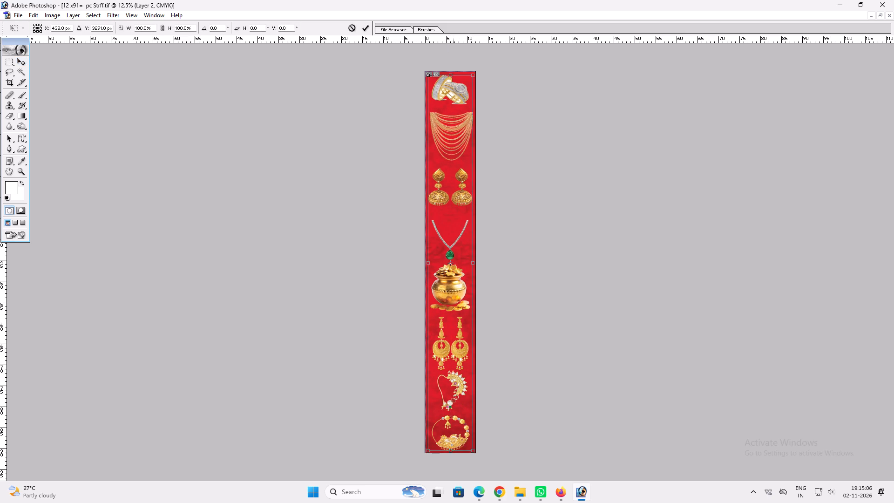
pyautogui.keyDown('shift'); pyautogui.moveTo(453, 74); pyautogui.dragTo(455, 125); pyautogui.keyUp('shift')
pyautogui.press('Return')
# Copy the shop heading from the 23x91 strip onto the 12x91 strip and align it to the top-left corner.
pyautogui.write('ffff')
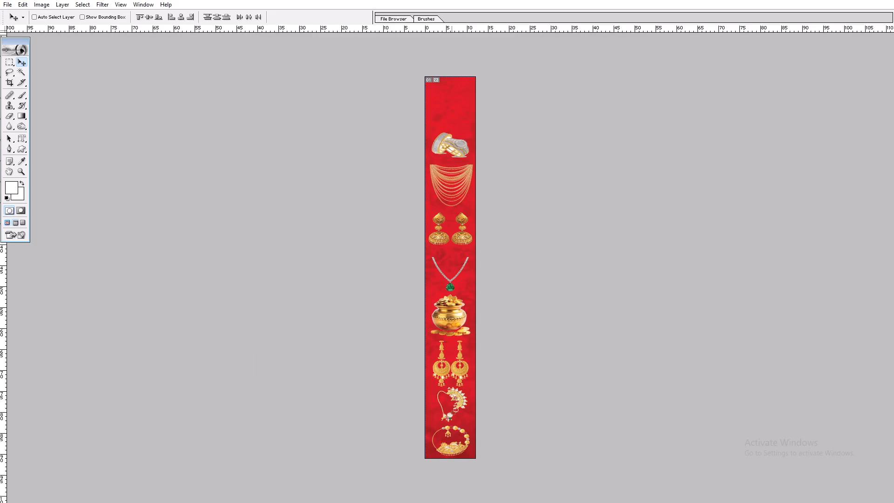
pyautogui.press('f')
pyautogui.press('f')
pyautogui.click(401, 105)
pyautogui.moveTo(394, 101); pyautogui.dragTo(95, 95)
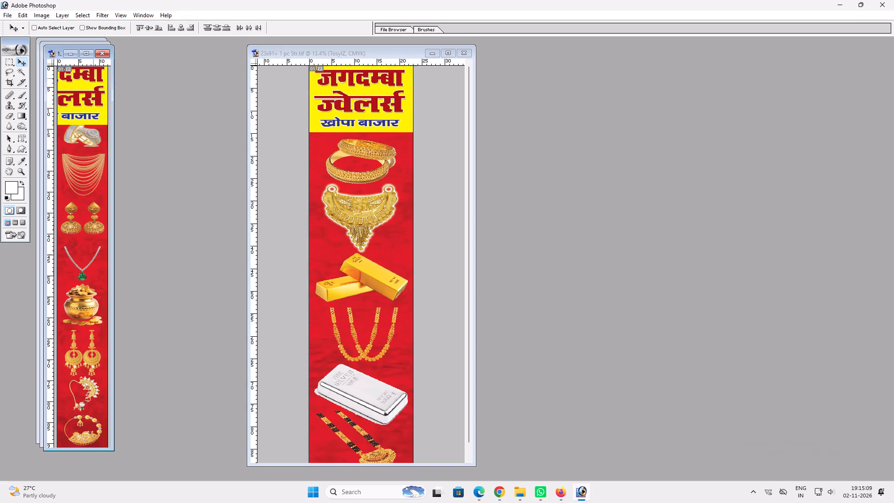
pyautogui.click(93, 54)
pyautogui.moveTo(434, 105); pyautogui.dragTo(478, 111)
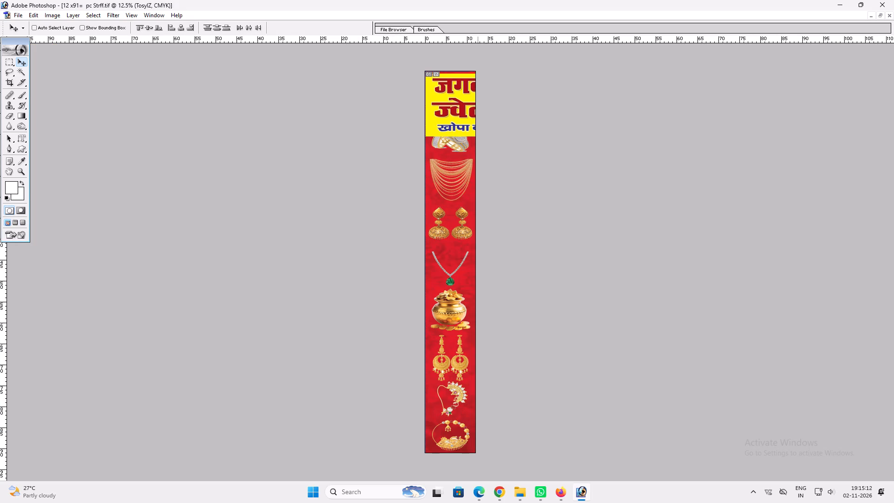
pyautogui.moveTo(478, 111); pyautogui.dragTo(478, 109)
# Scale the heading to about 50% width and 59.5% height to fit the 12x91 strip, and centre it horizontally.
pyautogui.hotkey('ctrl', 't')
pyautogui.keyDown('shift'); pyautogui.moveTo(529, 135); pyautogui.dragTo(487, 127); pyautogui.keyUp('shift')
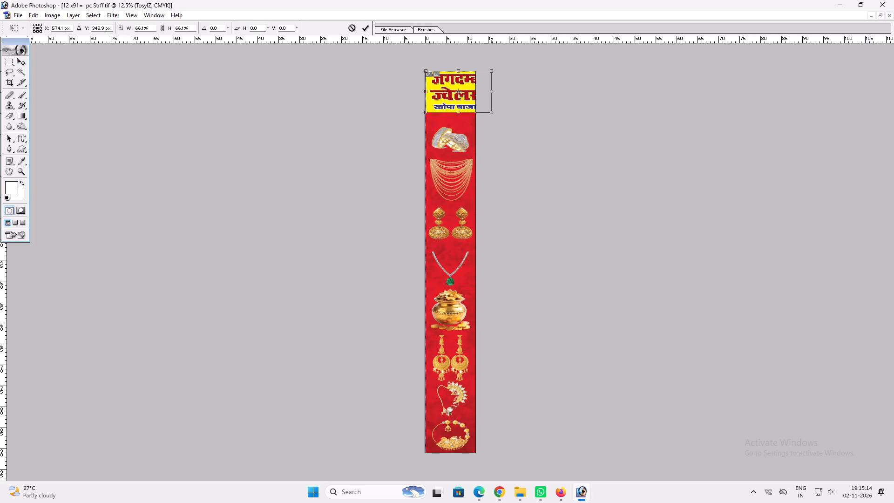
pyautogui.keyDown('shift'); pyautogui.moveTo(491, 107); pyautogui.dragTo(479, 104); pyautogui.keyUp('shift')
pyautogui.keyDown('shift'); pyautogui.moveTo(478, 95); pyautogui.dragTo(474, 95); pyautogui.keyUp('shift')
pyautogui.keyDown('shift'); pyautogui.click(467, 105); pyautogui.keyUp('shift')
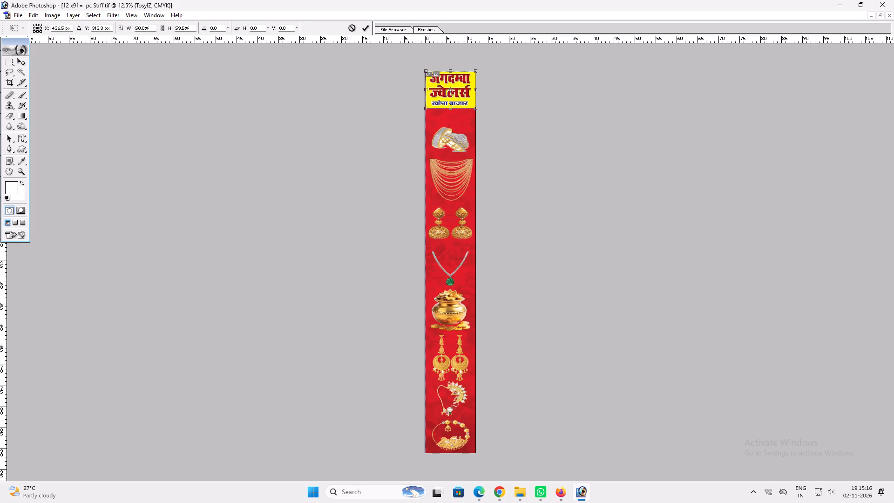
pyautogui.hotkey('shift', 'Return')
pyautogui.hotkey('ctrl', 'a')
pyautogui.hotkey('alt', 'l')
pyautogui.hotkey('alt', 'i')
pyautogui.hotkey('alt', 'h')
pyautogui.hotkey('ctrl', 'd')
pyautogui.press('v')
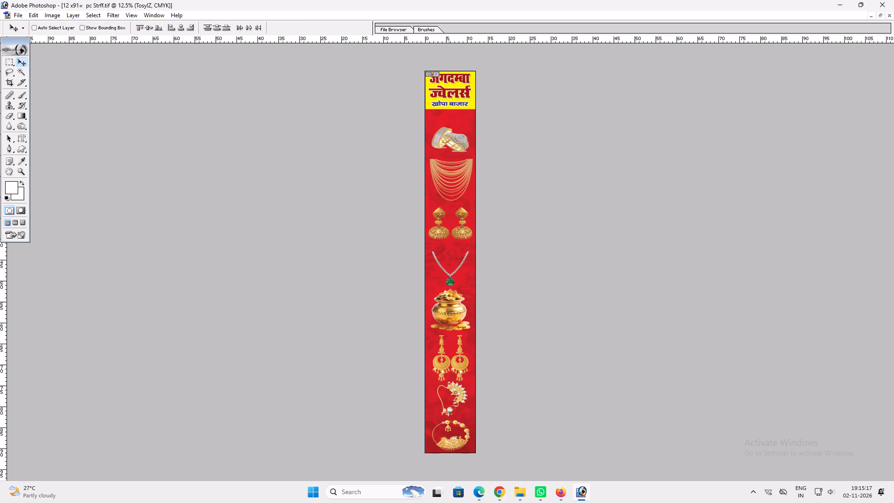
# Stretch the linked jewellery on the 12x91 strip upward to reduce the gap below the heading.
pyautogui.keyDown('ctrl'); pyautogui.click(459, 139); pyautogui.keyUp('ctrl')
pyautogui.hotkey('ctrl', 't')
pyautogui.keyDown('shift'); pyautogui.moveTo(457, 126); pyautogui.dragTo(457, 116); pyautogui.keyUp('shift')
pyautogui.hotkey('ctrl', 'Return')
# Save the 12x91 strip and close it.
pyautogui.hotkey('ctrl', 's')
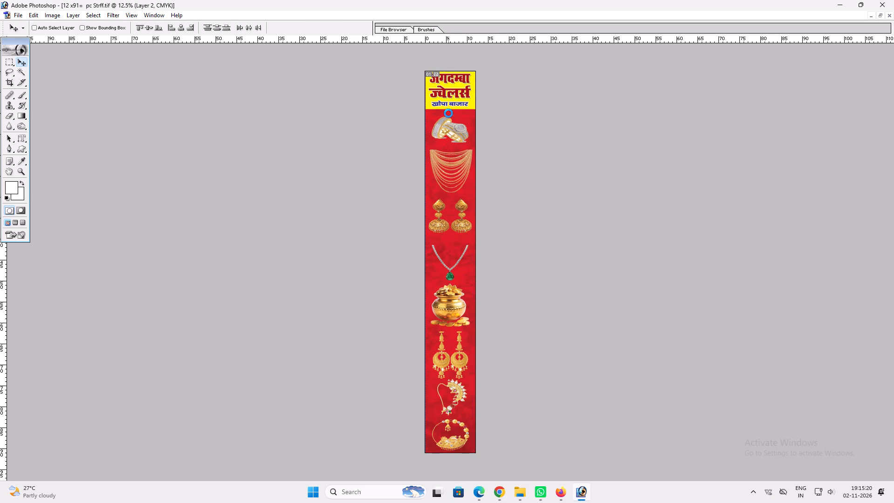
pyautogui.hotkey('ctrl', 'w')
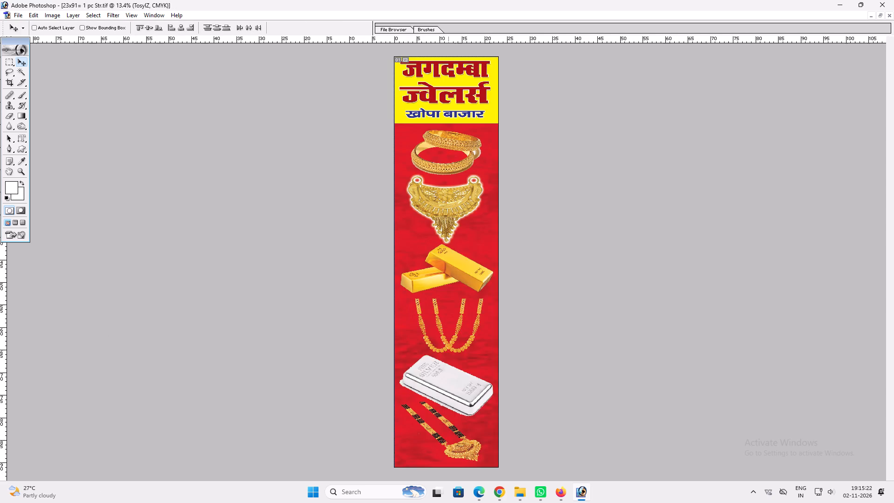
# Move the 11.5x91 strip's window clear of the 9.5x91 strip and copy its shop heading onto the 9.5x91 strip.
pyautogui.write('ff')
pyautogui.press('f')
pyautogui.moveTo(52, 46); pyautogui.dragTo(175, 46)
pyautogui.moveTo(55, 50); pyautogui.dragTo(244, 65)
pyautogui.moveTo(261, 90); pyautogui.dragTo(263, 96)
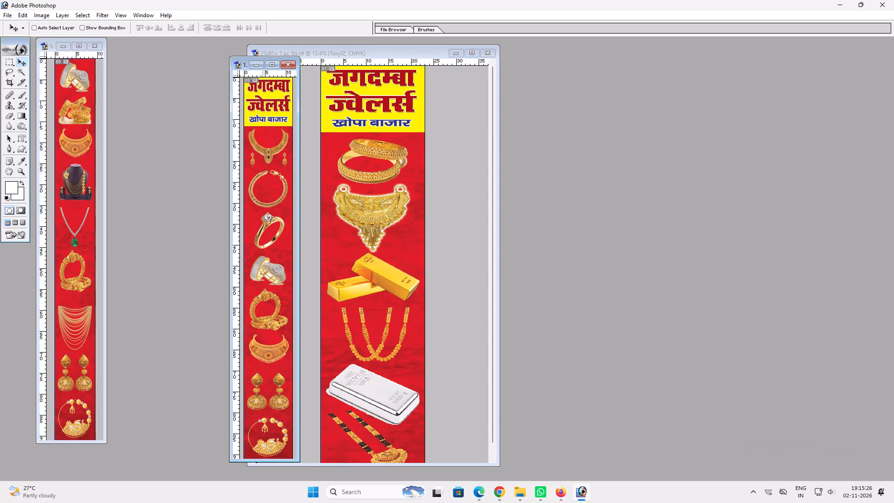
pyautogui.moveTo(263, 96); pyautogui.dragTo(250, 106)
pyautogui.hotkey('ctrl', 'z')
pyautogui.keyDown('ctrl'); pyautogui.click(272, 101); pyautogui.keyUp('ctrl')
pyautogui.moveTo(271, 101); pyautogui.dragTo(282, 104)
pyautogui.hotkey('ctrl', 'z')
pyautogui.moveTo(274, 107); pyautogui.dragTo(96, 94)
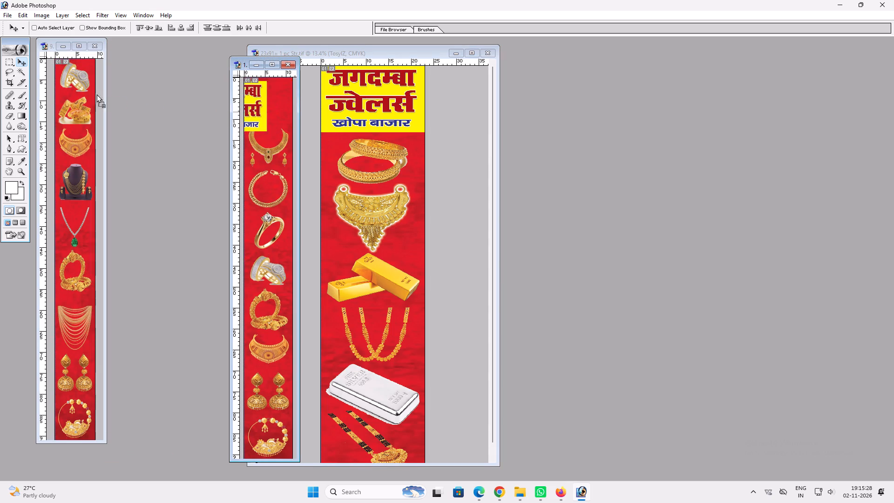
pyautogui.moveTo(96, 94); pyautogui.dragTo(83, 83)
pyautogui.click(83, 46)
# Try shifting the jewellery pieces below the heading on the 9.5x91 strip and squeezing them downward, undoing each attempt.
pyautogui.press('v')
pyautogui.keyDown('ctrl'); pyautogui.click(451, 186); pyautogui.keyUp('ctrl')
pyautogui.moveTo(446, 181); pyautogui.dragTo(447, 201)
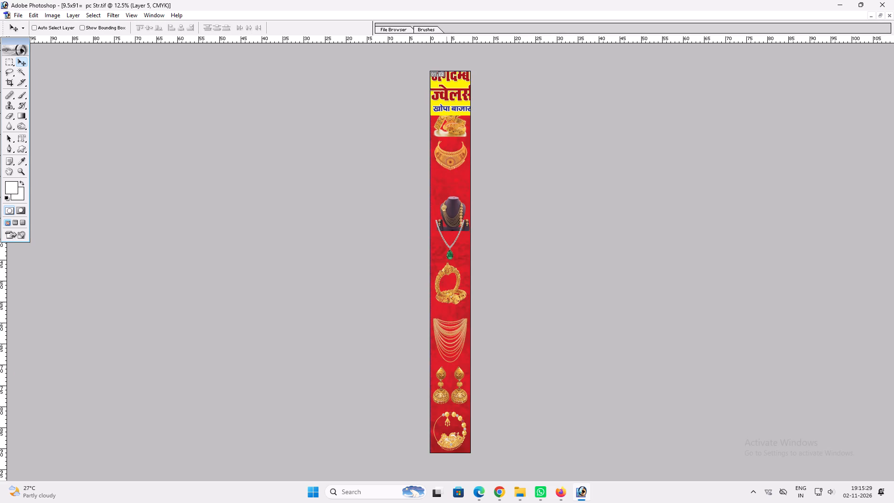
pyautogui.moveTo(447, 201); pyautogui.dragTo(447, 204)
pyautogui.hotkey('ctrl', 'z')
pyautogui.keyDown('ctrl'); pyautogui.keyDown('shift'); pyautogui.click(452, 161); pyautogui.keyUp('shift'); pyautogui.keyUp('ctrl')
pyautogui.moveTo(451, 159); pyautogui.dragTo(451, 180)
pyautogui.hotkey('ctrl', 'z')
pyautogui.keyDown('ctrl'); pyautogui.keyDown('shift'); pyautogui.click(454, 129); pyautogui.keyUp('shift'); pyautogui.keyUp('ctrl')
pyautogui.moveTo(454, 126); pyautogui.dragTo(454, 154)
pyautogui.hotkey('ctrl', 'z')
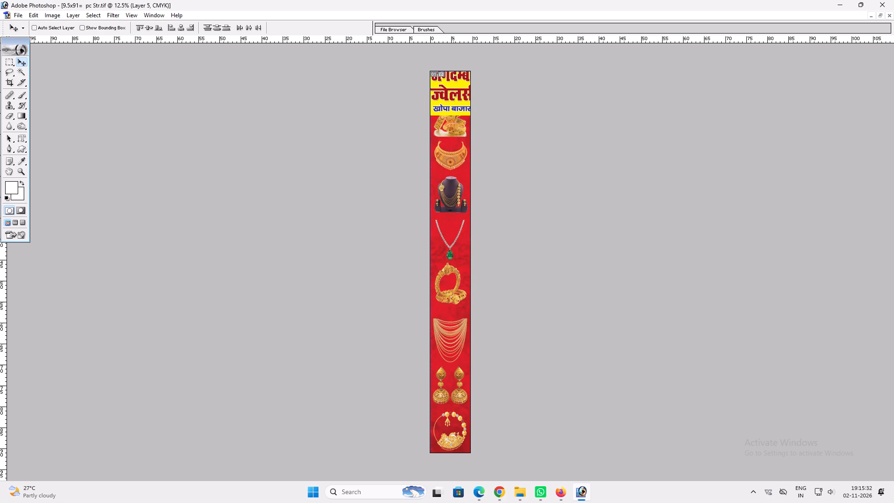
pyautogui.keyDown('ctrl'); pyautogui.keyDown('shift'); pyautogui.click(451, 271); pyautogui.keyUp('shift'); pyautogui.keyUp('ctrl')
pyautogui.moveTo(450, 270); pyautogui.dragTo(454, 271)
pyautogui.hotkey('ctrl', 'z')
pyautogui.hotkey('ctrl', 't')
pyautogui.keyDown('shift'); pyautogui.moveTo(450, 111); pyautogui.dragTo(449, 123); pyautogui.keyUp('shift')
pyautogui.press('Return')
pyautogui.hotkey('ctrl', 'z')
# Compress the linked upper jewellery on the 9.5x91 strip downward from its top edge to make room for the heading.
pyautogui.keyDown('ctrl'); pyautogui.keyDown('shift'); pyautogui.click(449, 256); pyautogui.keyUp('shift'); pyautogui.keyUp('ctrl')
pyautogui.hotkey('ctrl', 't')
pyautogui.keyDown('shift'); pyautogui.moveTo(454, 112); pyautogui.dragTo(454, 115); pyautogui.keyUp('shift')
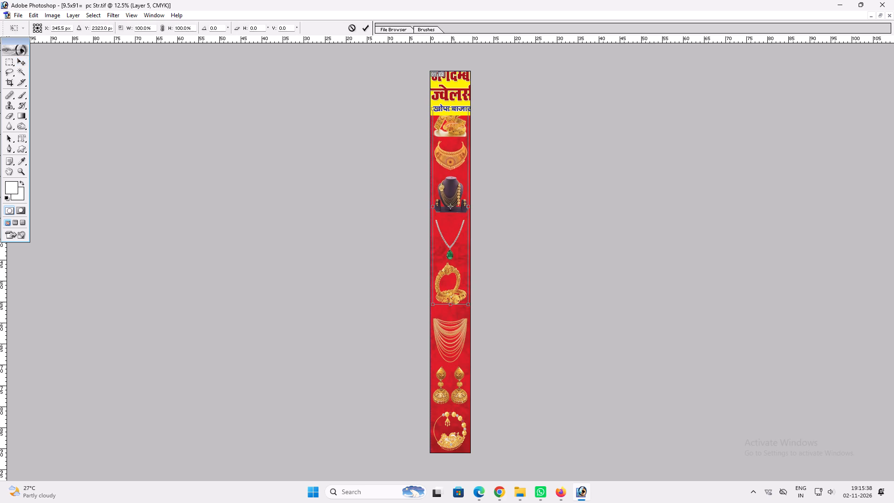
pyautogui.keyDown('shift'); pyautogui.moveTo(454, 115); pyautogui.dragTo(454, 122); pyautogui.keyUp('shift')
pyautogui.hotkey('shift', 'Return')
# Scale the shop heading down proportionally to fit the 9.5x91 strip's width and nudge it up against the strip's top edge.
pyautogui.press('v')
pyautogui.keyDown('ctrl'); pyautogui.click(458, 100); pyautogui.keyUp('ctrl')
pyautogui.moveTo(456, 99); pyautogui.dragTo(459, 108)
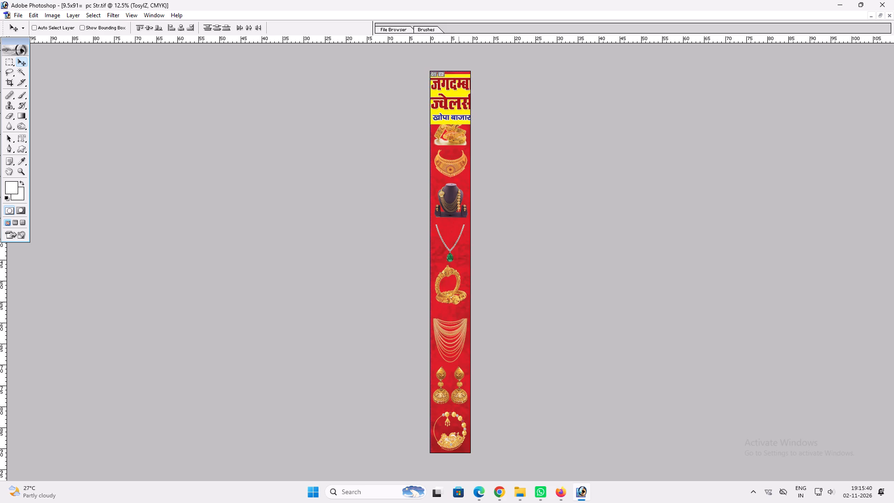
pyautogui.moveTo(459, 108); pyautogui.dragTo(460, 107)
pyautogui.hotkey('ctrl', 't')
pyautogui.keyDown('shift'); pyautogui.moveTo(484, 121); pyautogui.dragTo(476, 119); pyautogui.keyUp('shift')
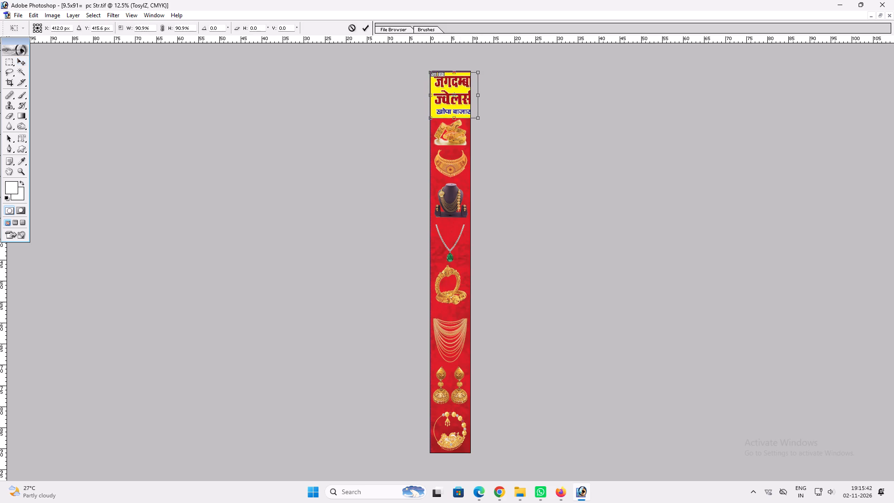
pyautogui.keyDown('shift'); pyautogui.moveTo(476, 119); pyautogui.dragTo(470, 113); pyautogui.keyUp('shift')
pyautogui.hotkey('shift', 'Return')
pyautogui.press('v')
pyautogui.hotkey('shift', 'Up')
pyautogui.hotkey('shift', 'Up')
pyautogui.hotkey('shift', 'Up')
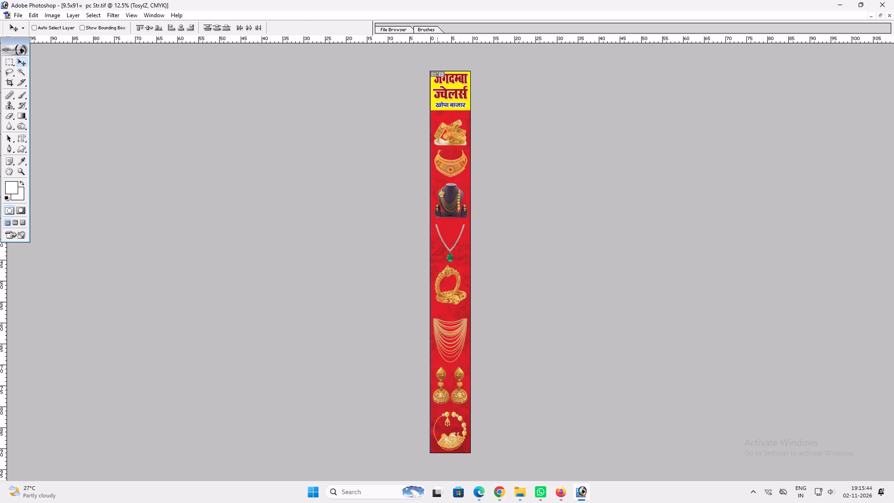
# Save the 9.5x91 strip, and close both it and the 11.5x91 strip.
pyautogui.hotkey('ctrl', 'shift', 's')
pyautogui.click(889, 0)
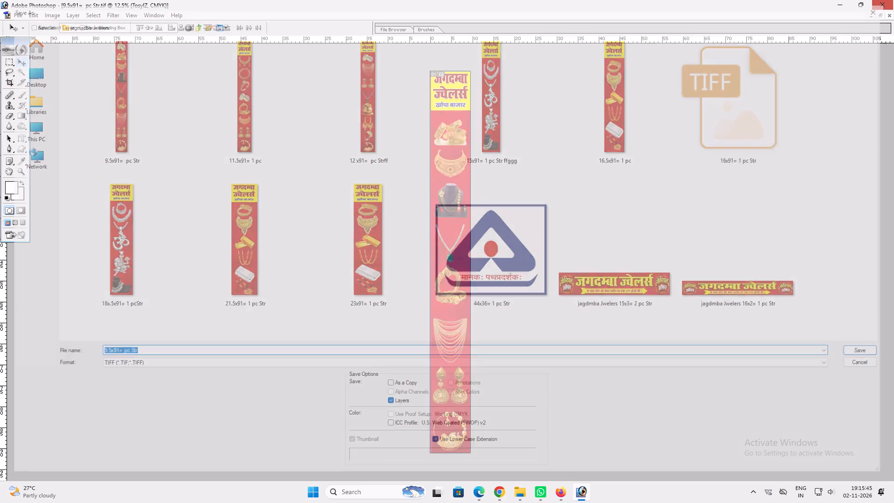
pyautogui.hotkey('ctrl', 's')
pyautogui.hotkey('ctrl', 'w')
pyautogui.hotkey('ctrl', 'w')
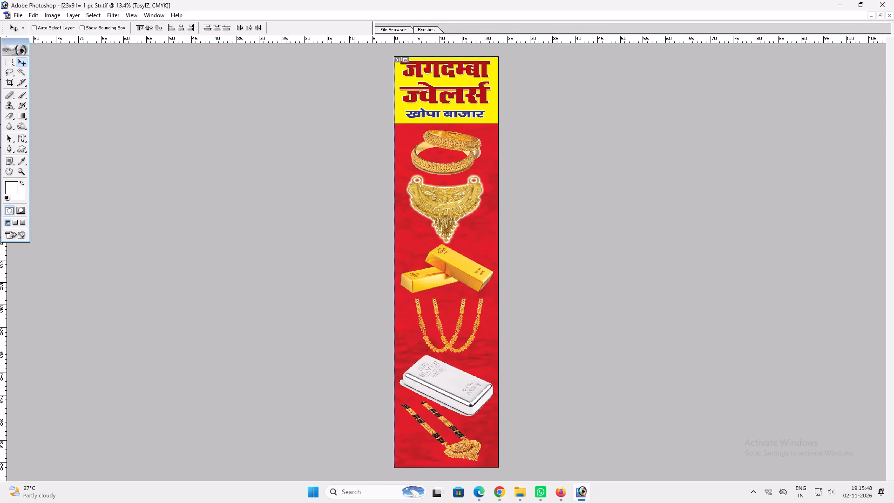
# Save the 23x91 strip and close it.
pyautogui.hotkey('ctrl', 's')
pyautogui.hotkey('ctrl', 'w')
# Browse the jagmadba Jwelers folder and its parent 02.11.2026 folder as thumbnails to check the saved strip files.
pyautogui.doubleClick(423, 161)
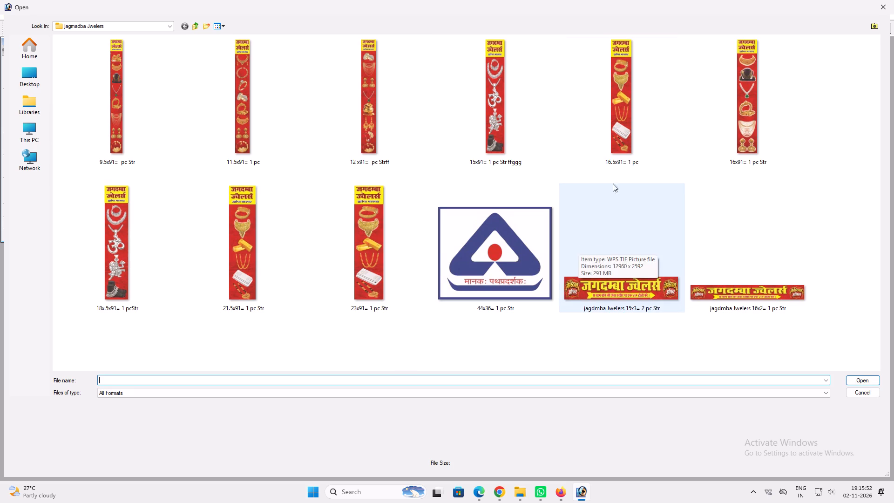
pyautogui.click(621, 149)
pyautogui.hotkey('ctrl', 'a')
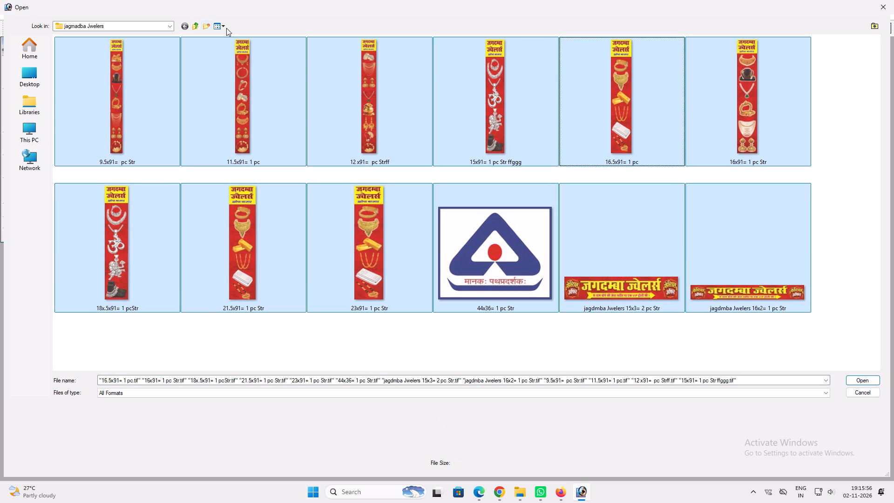
pyautogui.click(223, 27)
pyautogui.click(237, 49)
pyautogui.click(195, 26)
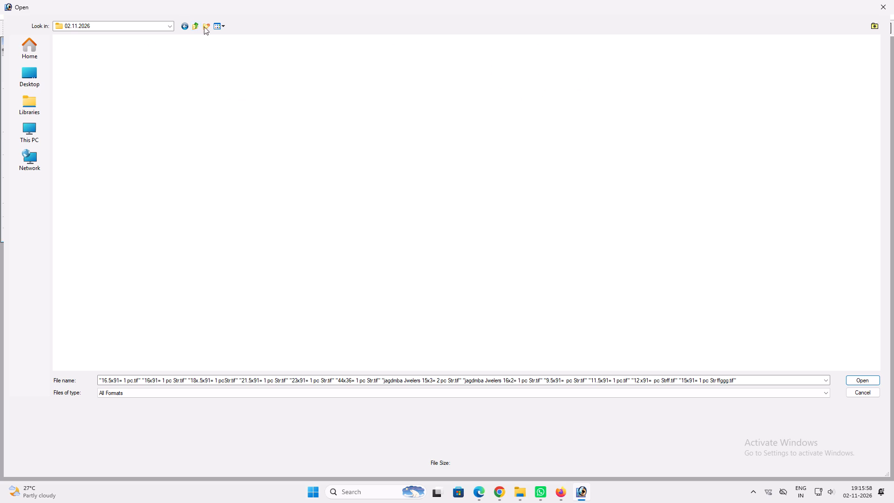
pyautogui.click(226, 25)
pyautogui.click(237, 51)
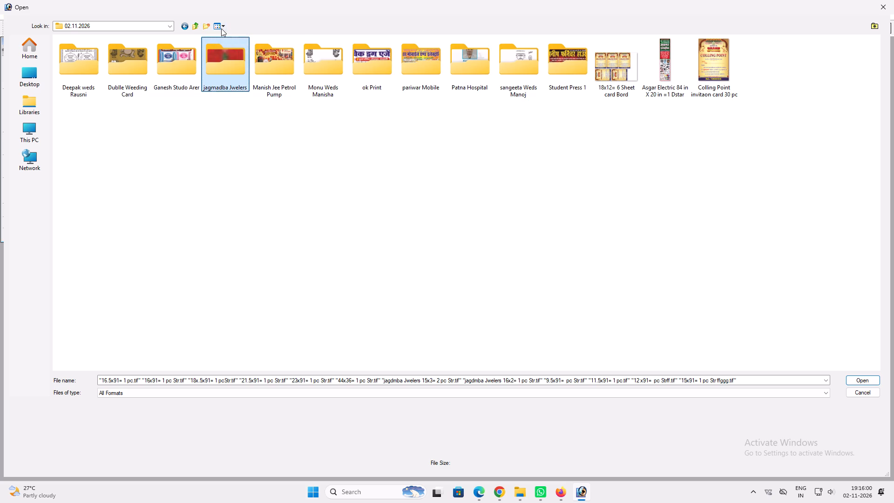
pyautogui.click(221, 28)
pyautogui.click(230, 42)
pyautogui.doubleClick(478, 110)
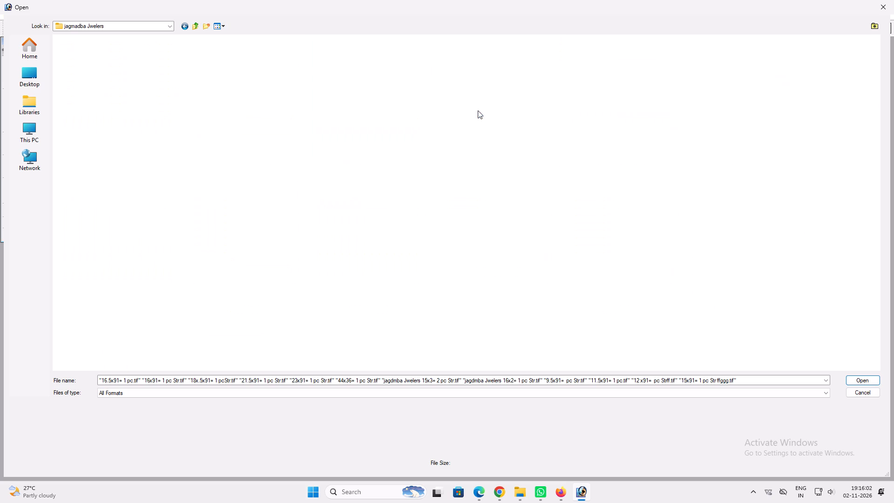
pyautogui.click(195, 24)
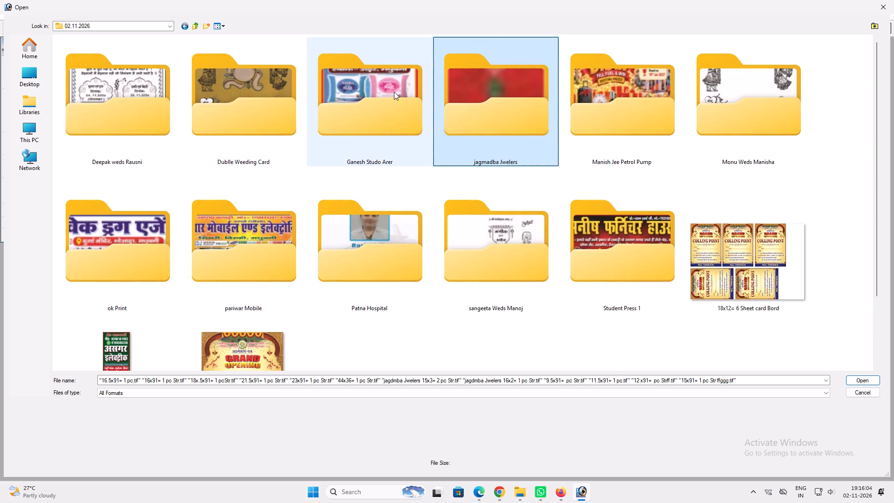
# Copy the jagmadba Jwelers folder from 02.11.2026 into November's Final Print folder.
pyautogui.click(493, 86)
pyautogui.hotkey('ctrl', 'c')
pyautogui.hotkey('ctrl', 'c')
pyautogui.hotkey('ctrl', 'c')
pyautogui.hotkey('ctrl', 'c')
pyautogui.hotkey('ctrl', 'c')
pyautogui.hotkey('ctrl', 'c')
pyautogui.keyDown('ctrl'); pyautogui.click(196, 27); pyautogui.keyUp('ctrl')
pyautogui.hotkey('ctrl', 'c')
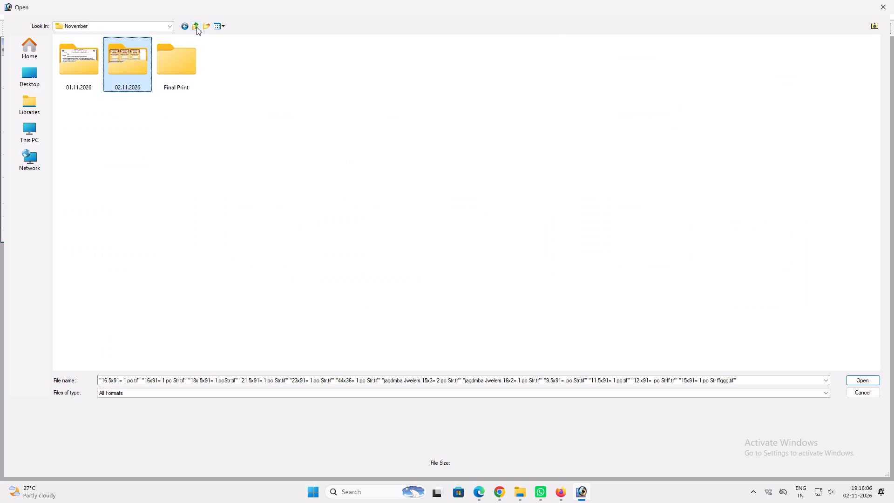
pyautogui.doubleClick(187, 66)
pyautogui.click(254, 111)
pyautogui.hotkey('ctrl', 'v')
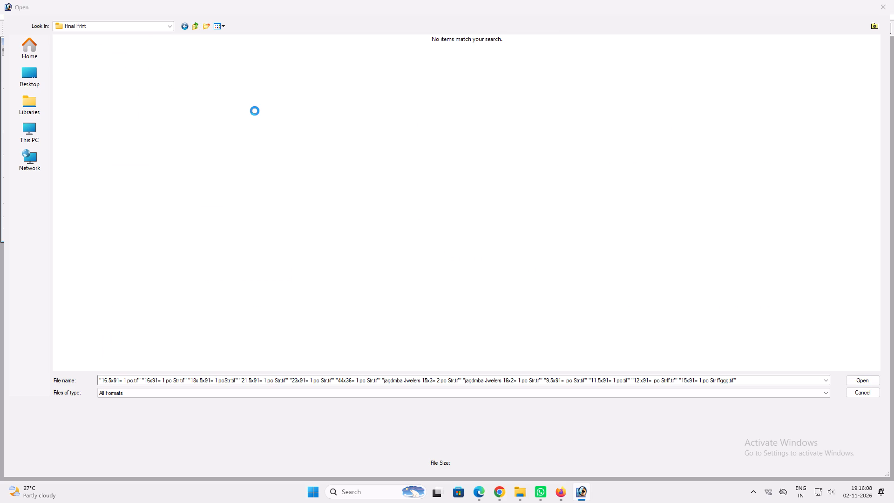